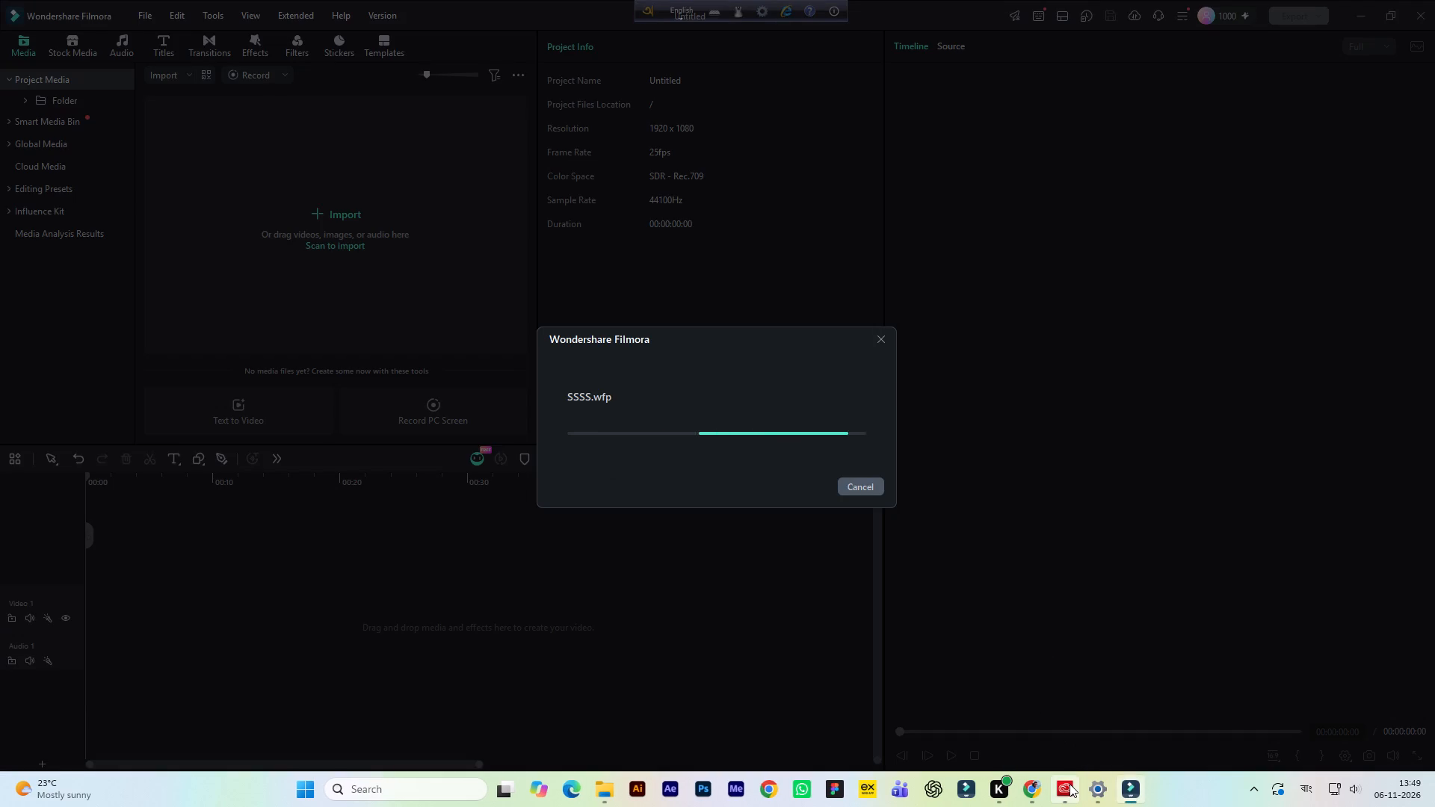
pyautogui.click(1070, 784)
pyautogui.click(860, 336)
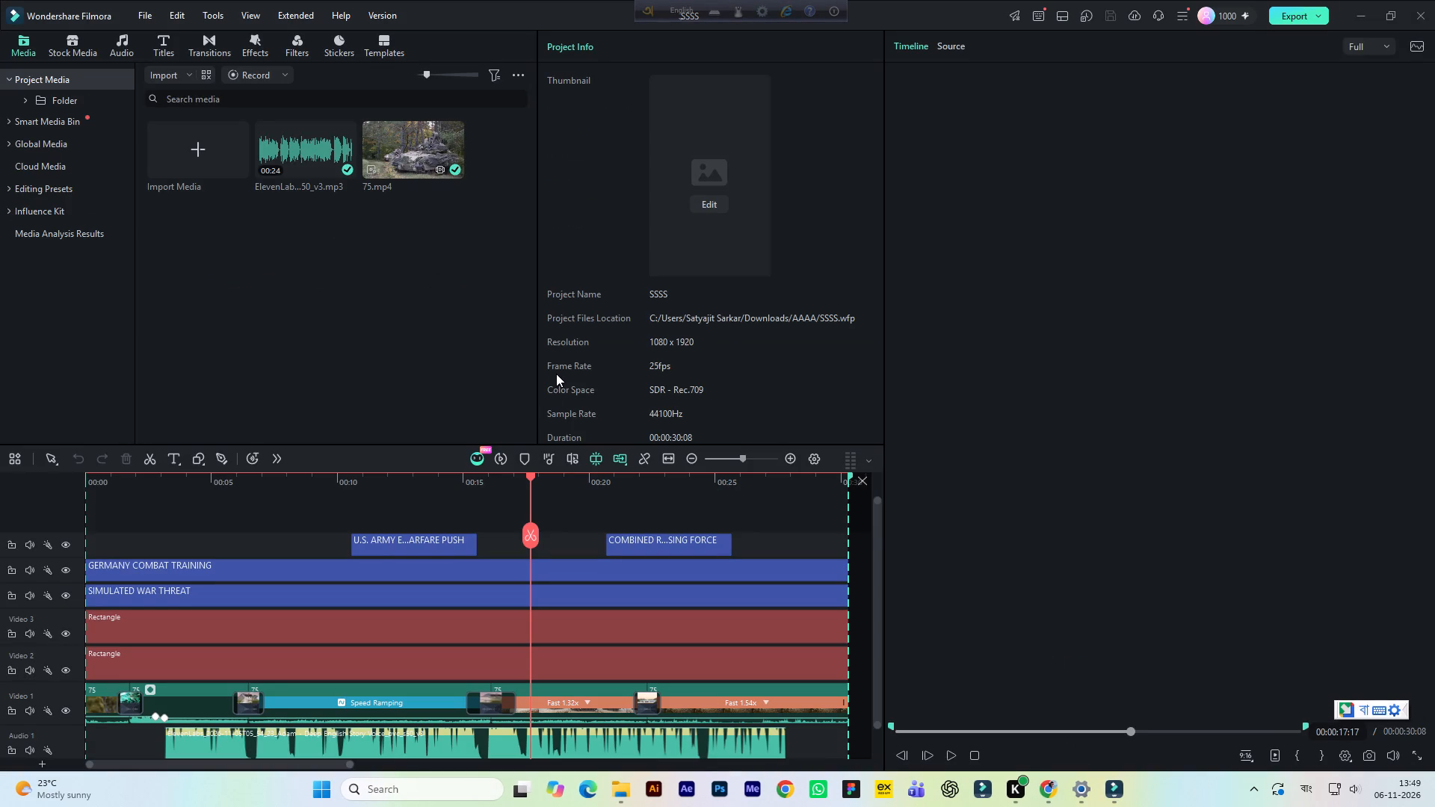
# Delete the ElevenLabs voice-over clip from the Audio 1 track.
pyautogui.scroll(-2, 546, 522)
pyautogui.click(601, 708)
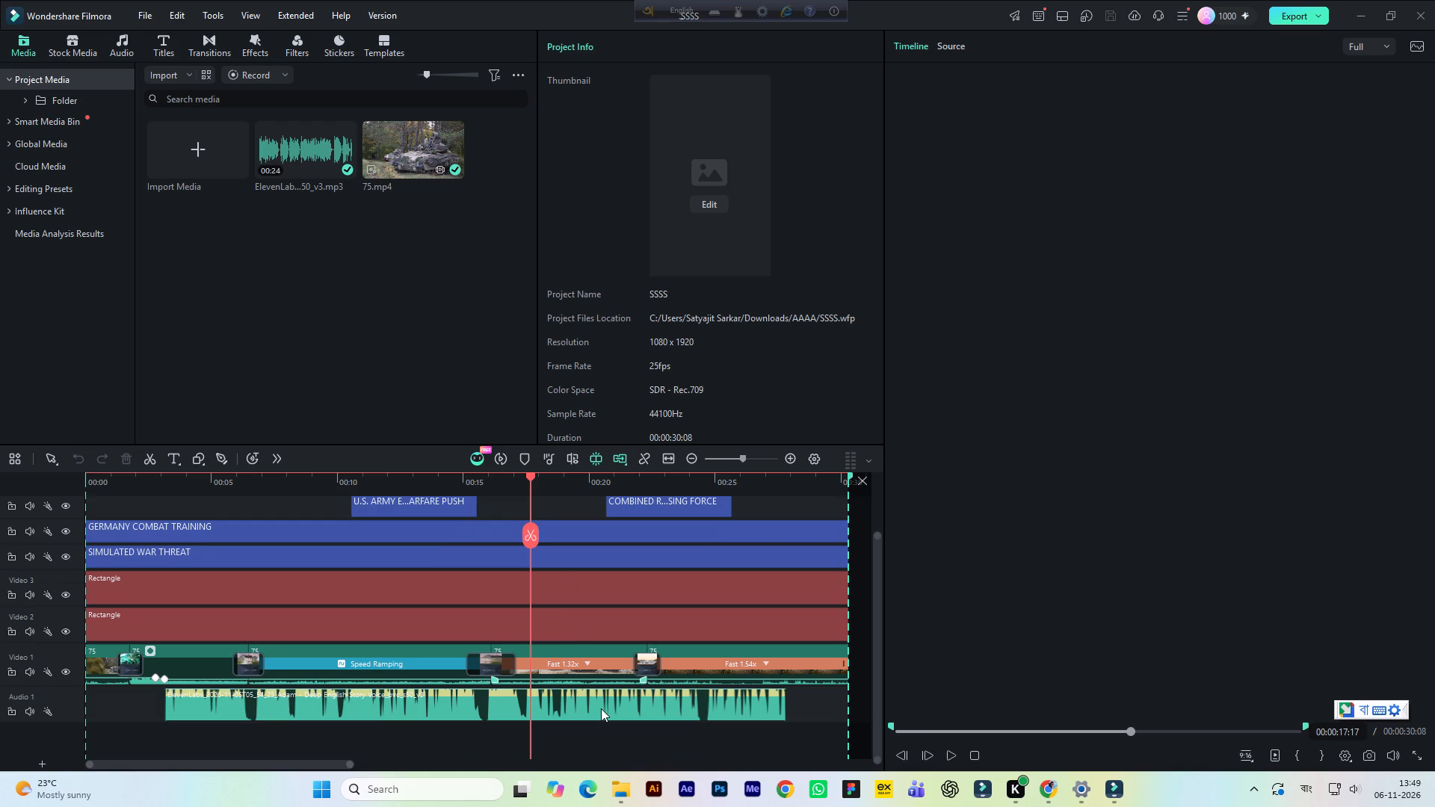
pyautogui.press('Delete')
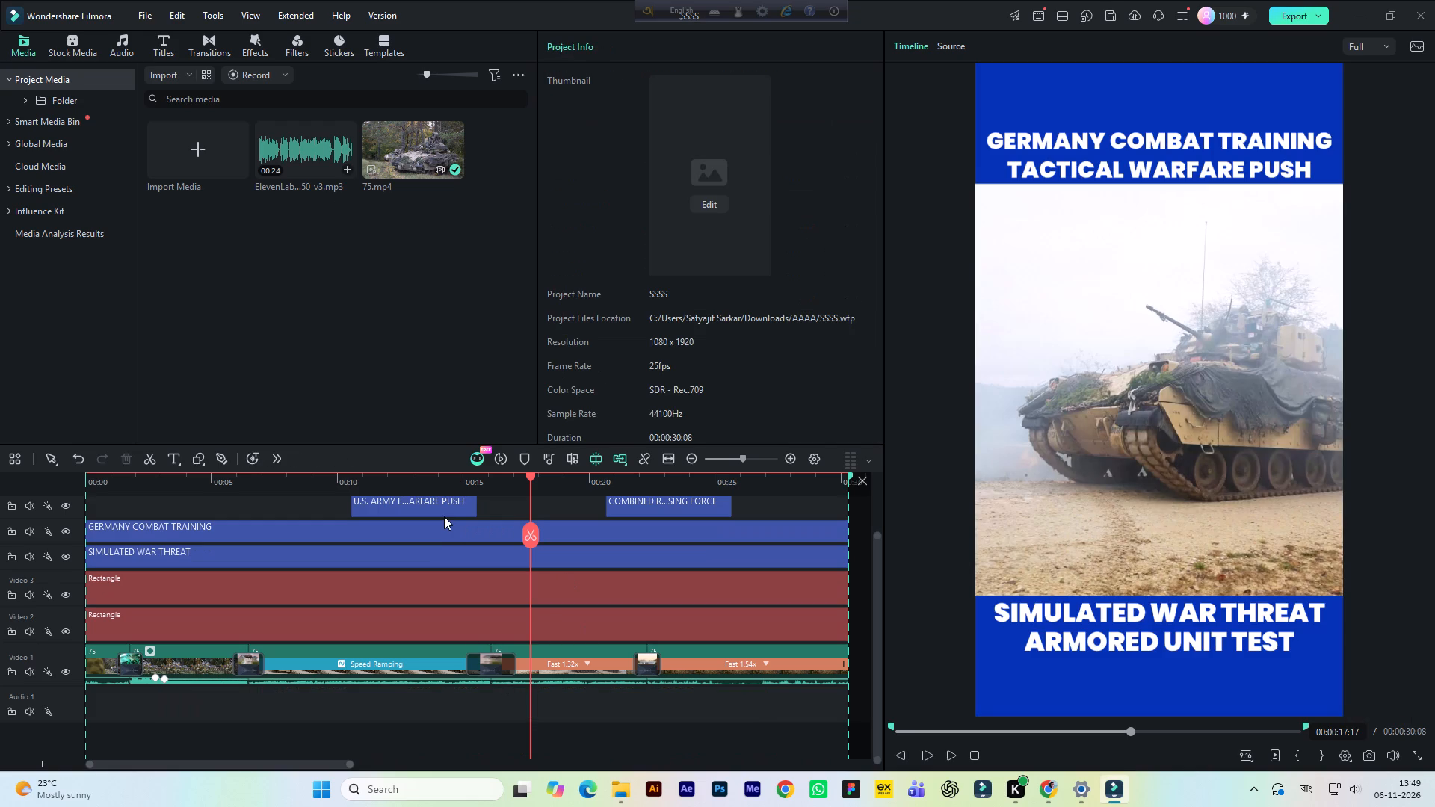
# Delete the ElevenLabs MP3 file from the project media.
pyautogui.click(293, 166)
pyautogui.click(327, 243)
pyautogui.moveTo(261, 236); pyautogui.dragTo(318, 155)
pyautogui.press('Delete')
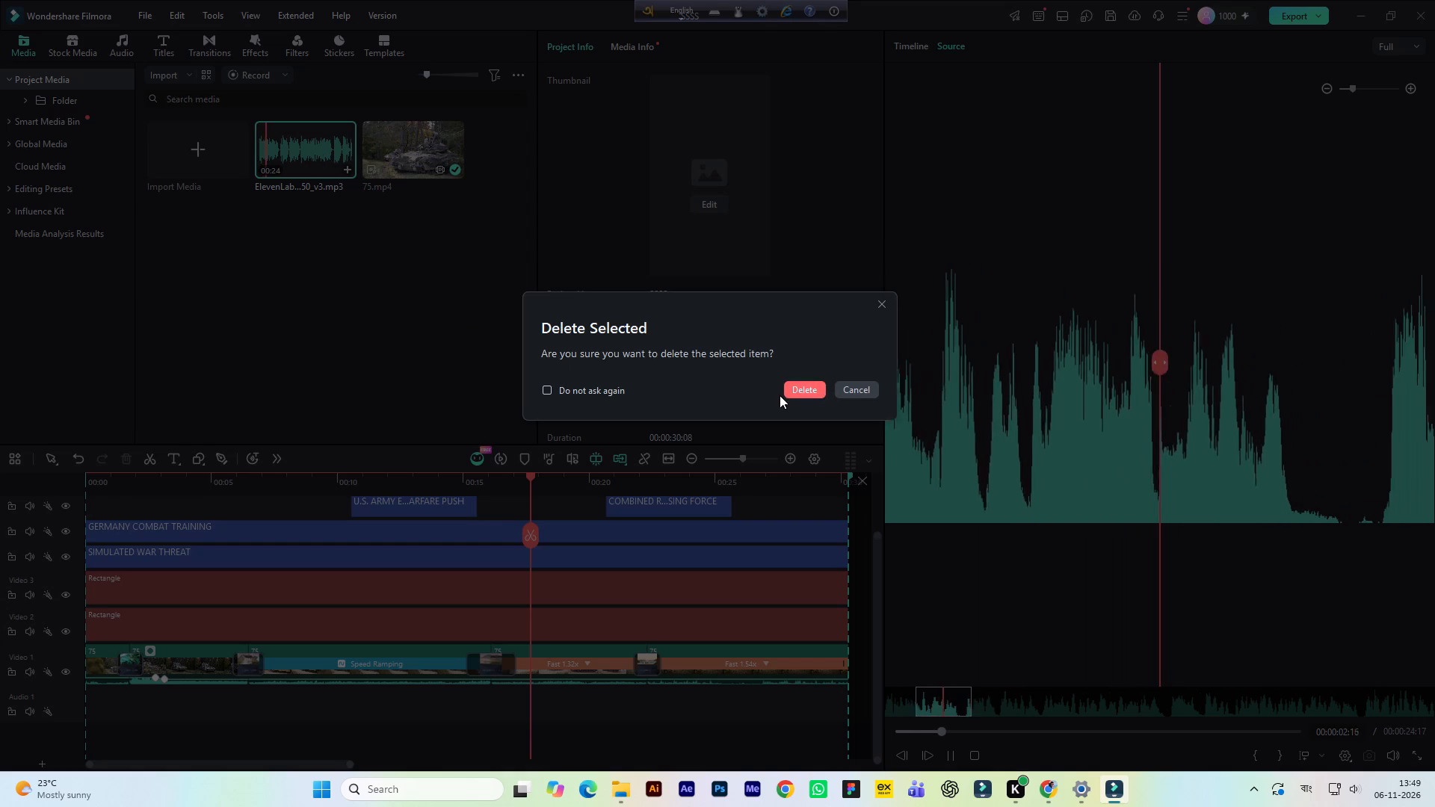
pyautogui.click(780, 395)
pyautogui.click(796, 392)
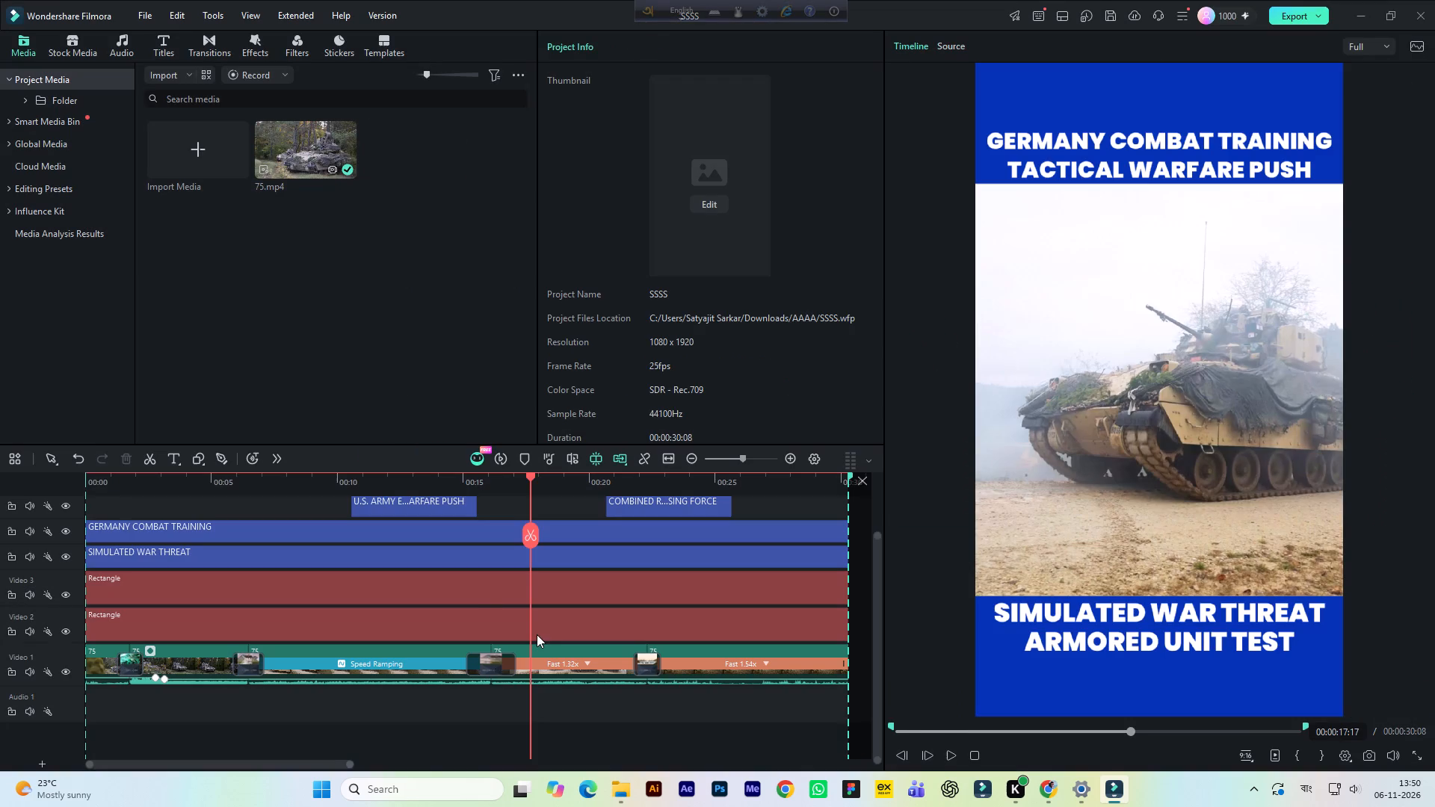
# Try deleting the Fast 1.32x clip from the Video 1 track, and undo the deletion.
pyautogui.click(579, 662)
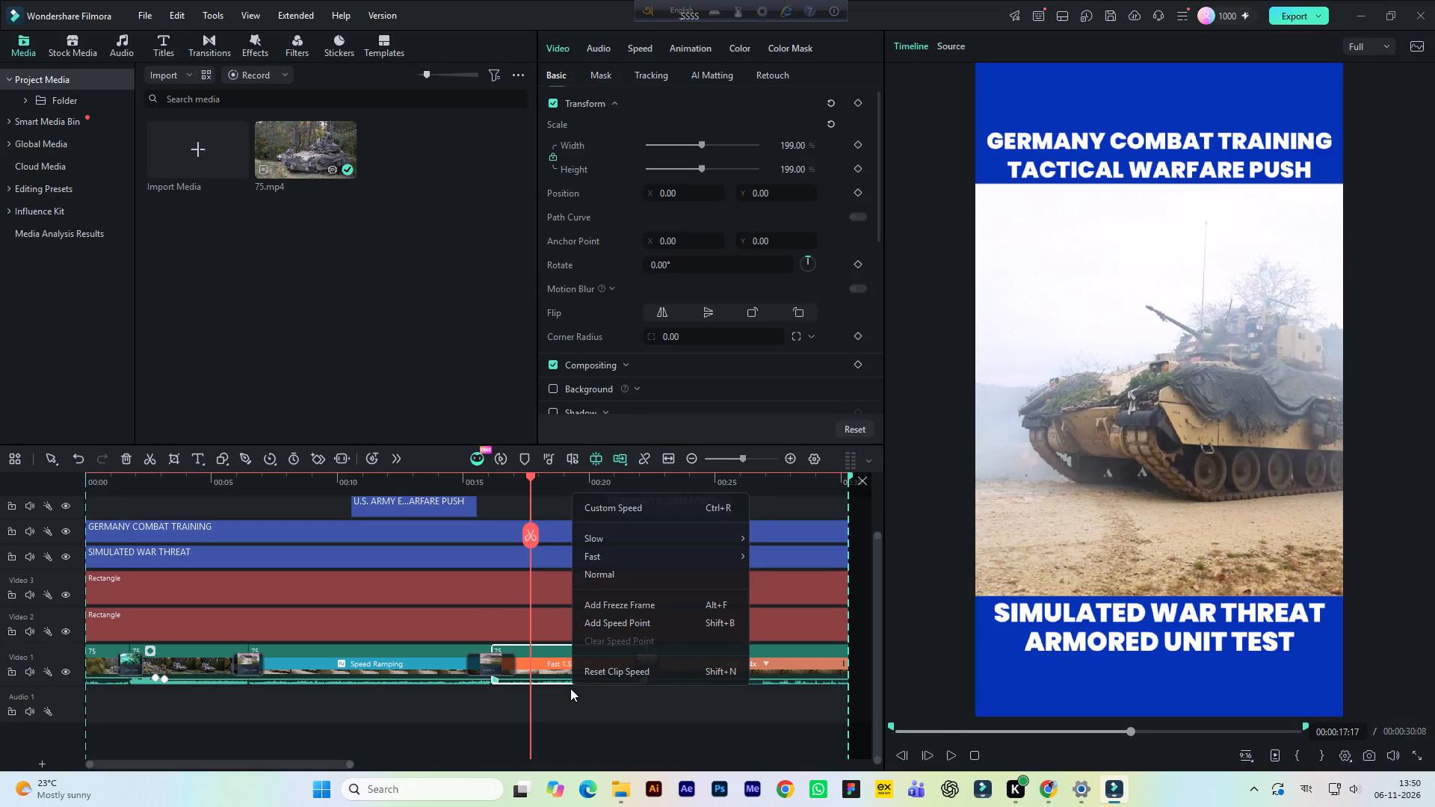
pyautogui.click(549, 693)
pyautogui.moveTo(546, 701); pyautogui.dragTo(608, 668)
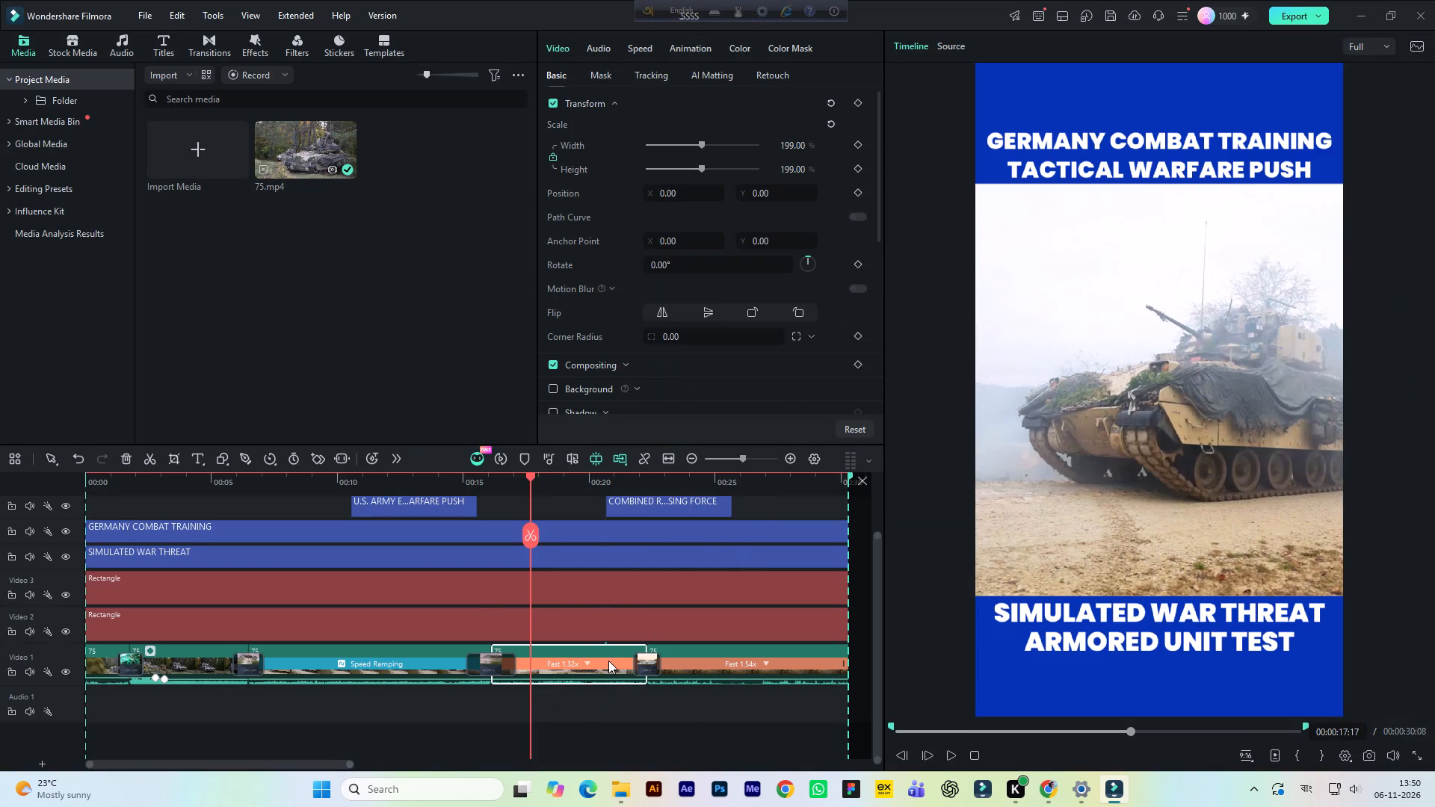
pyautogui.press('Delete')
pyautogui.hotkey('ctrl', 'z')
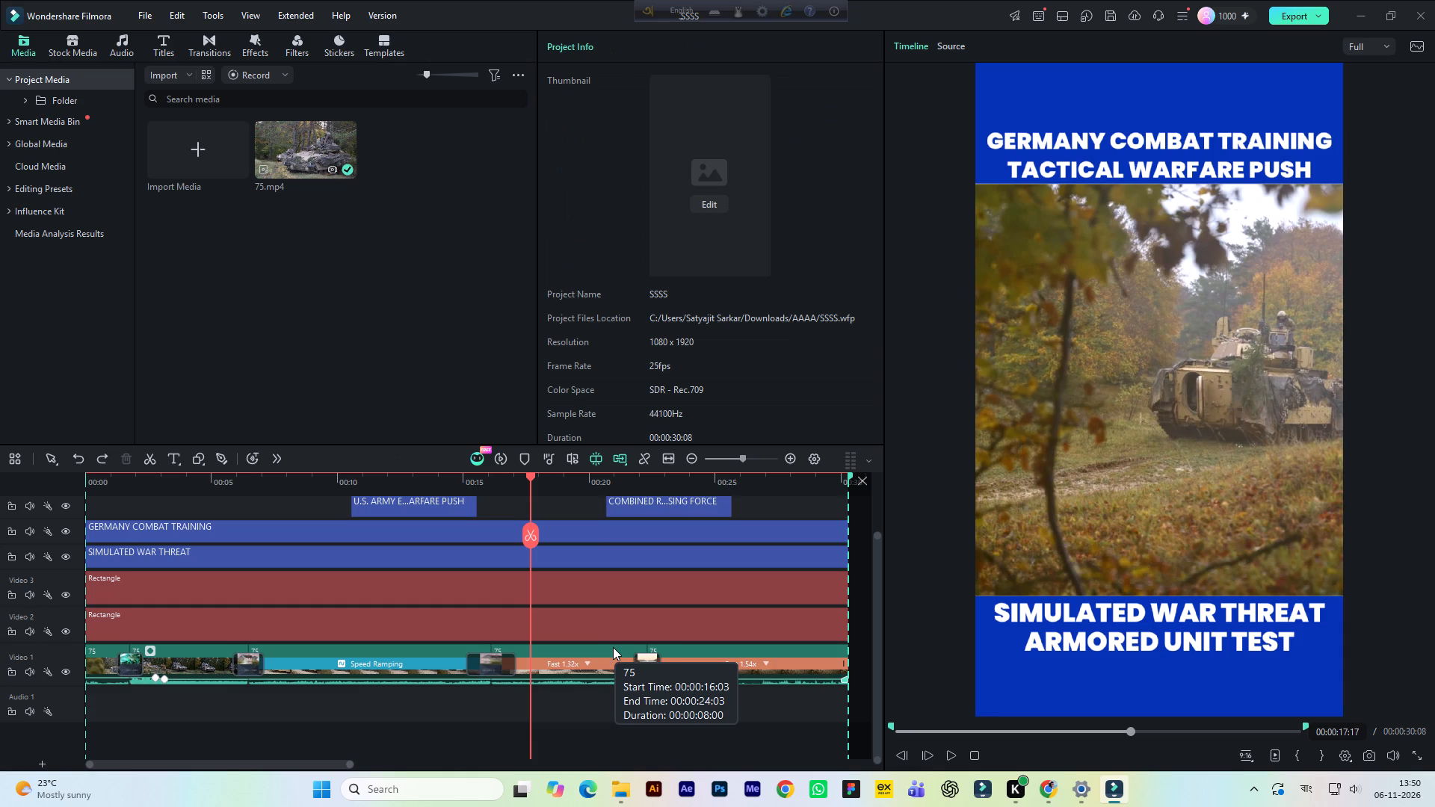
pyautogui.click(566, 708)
# Delete all four transitions between the clips on the Video 1 track.
pyautogui.click(642, 672)
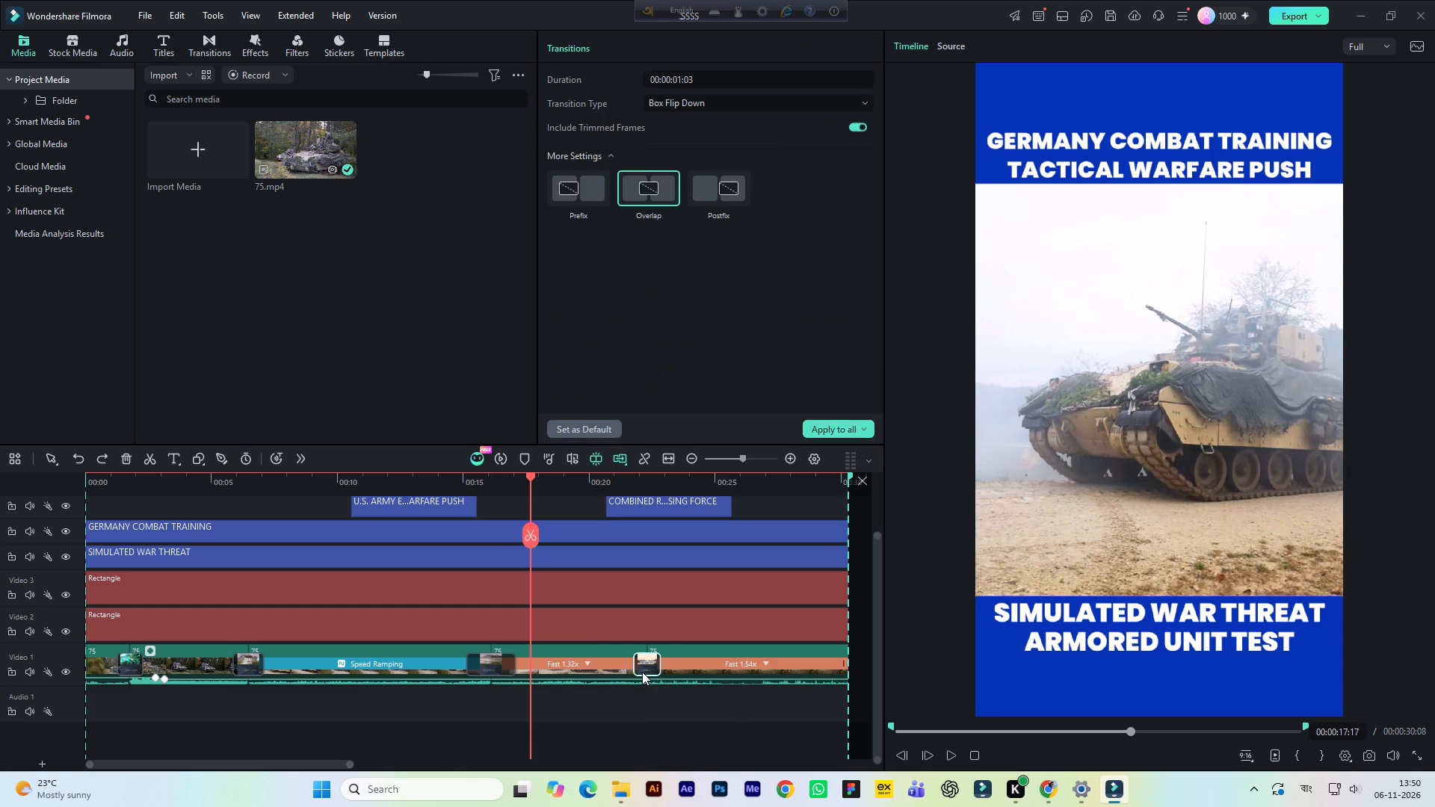
pyautogui.press('Delete')
pyautogui.click(502, 661)
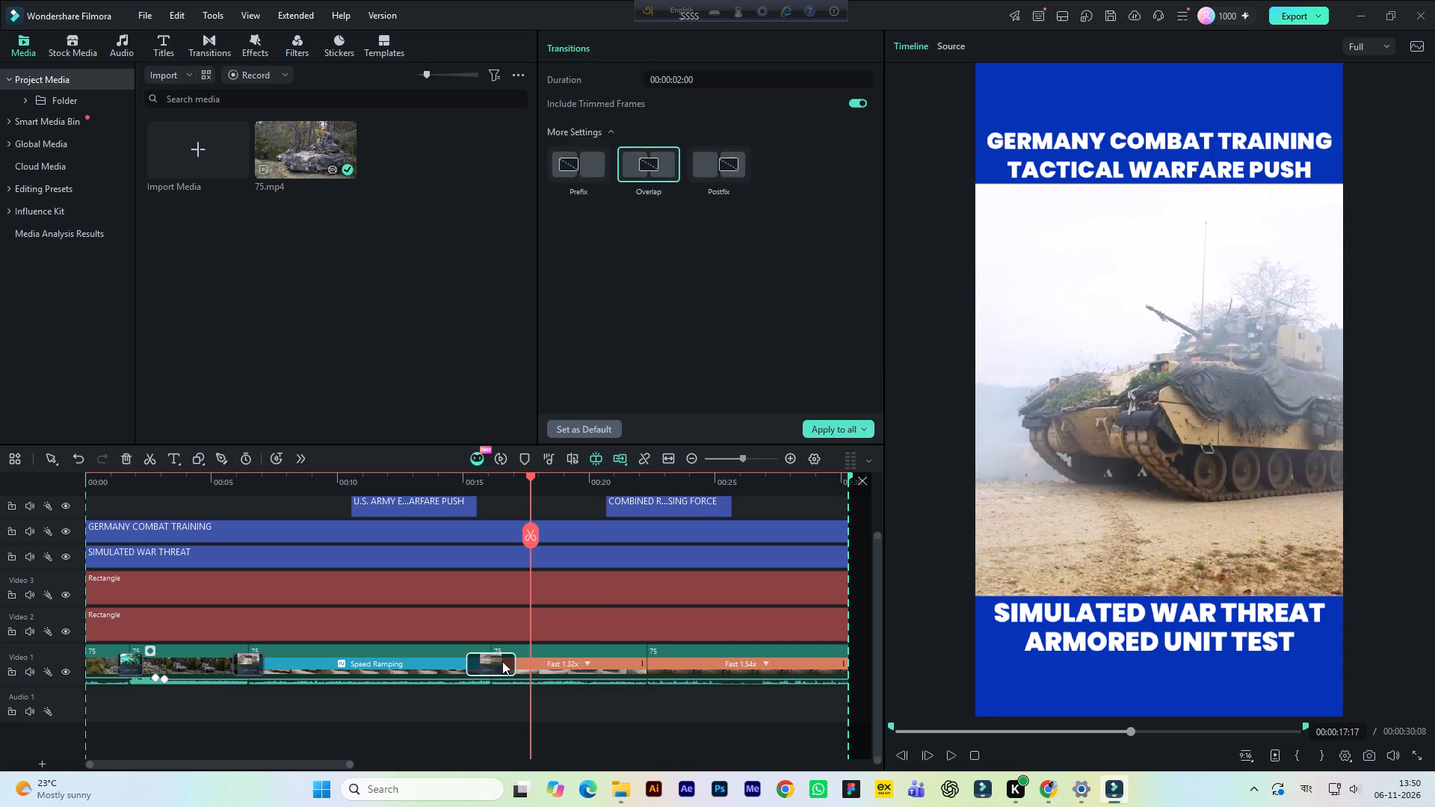
pyautogui.press('Delete')
pyautogui.click(245, 664)
pyautogui.press('Delete')
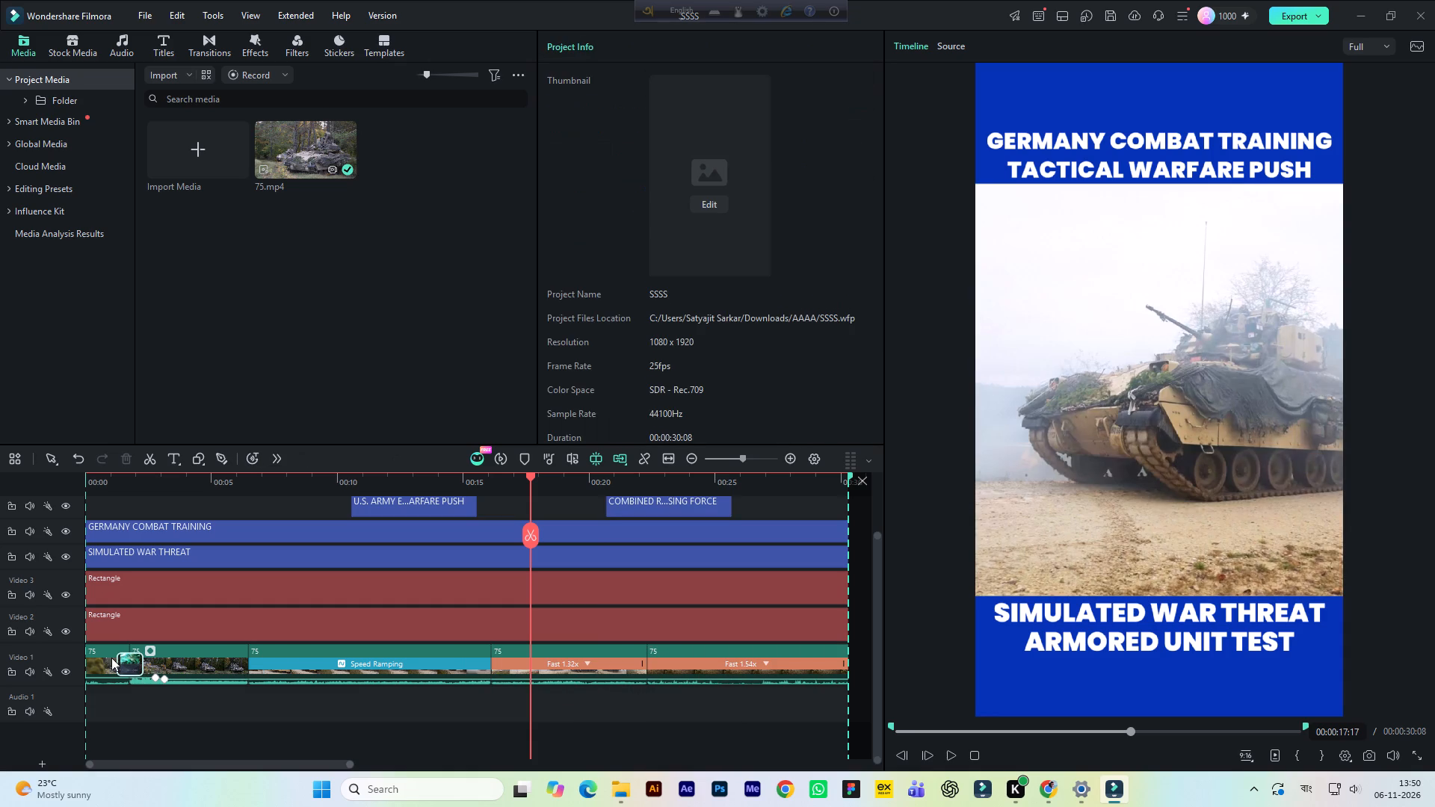
pyautogui.click(125, 660)
pyautogui.press('Delete')
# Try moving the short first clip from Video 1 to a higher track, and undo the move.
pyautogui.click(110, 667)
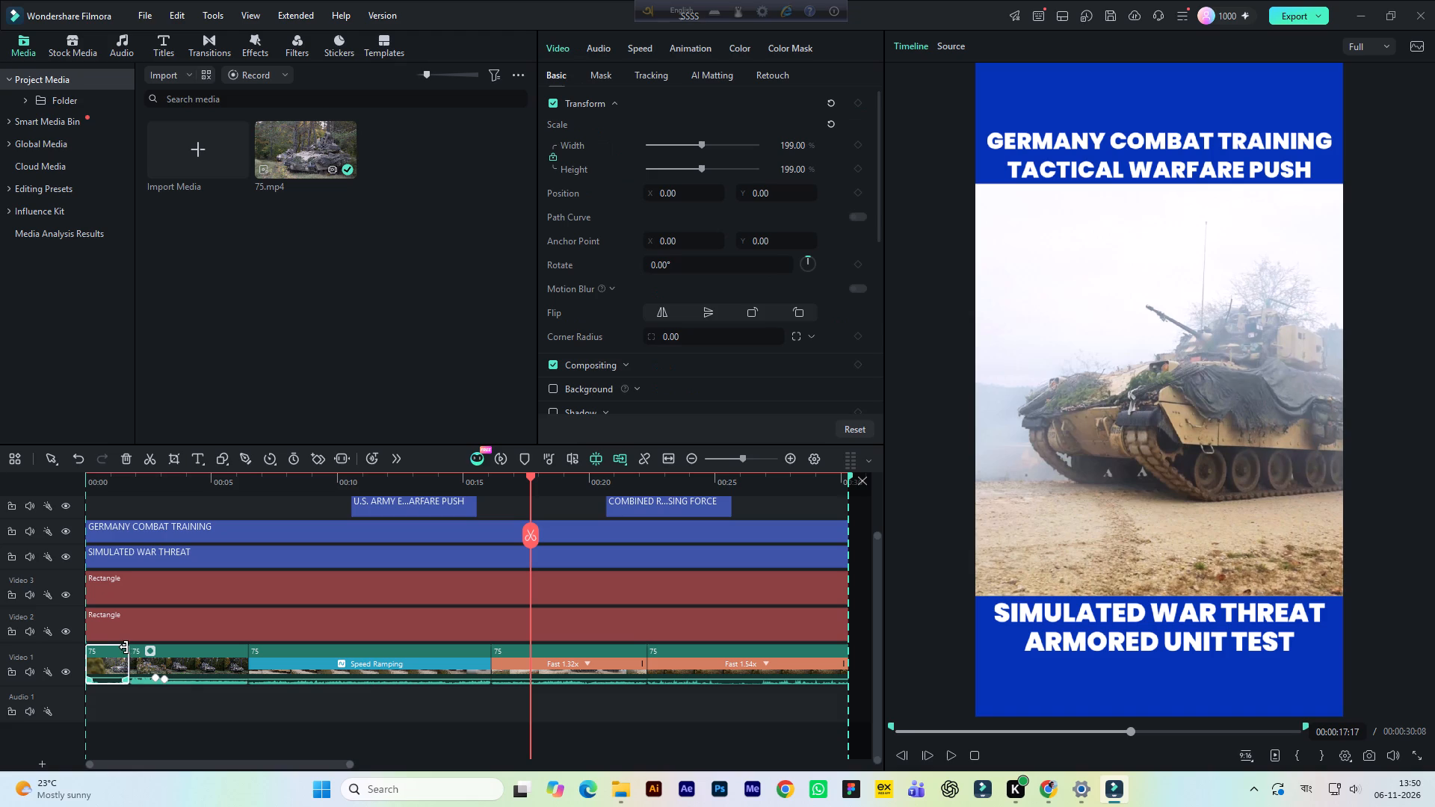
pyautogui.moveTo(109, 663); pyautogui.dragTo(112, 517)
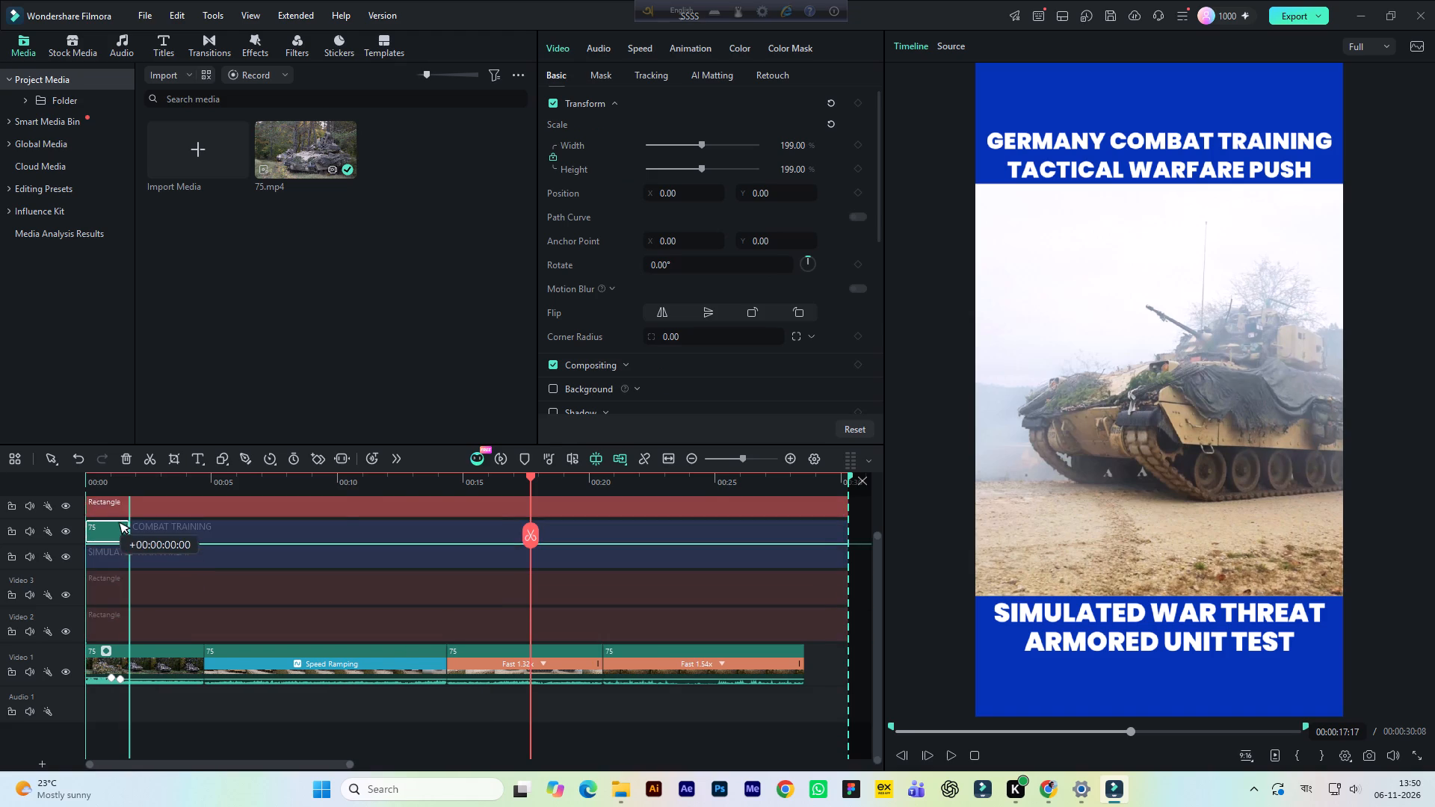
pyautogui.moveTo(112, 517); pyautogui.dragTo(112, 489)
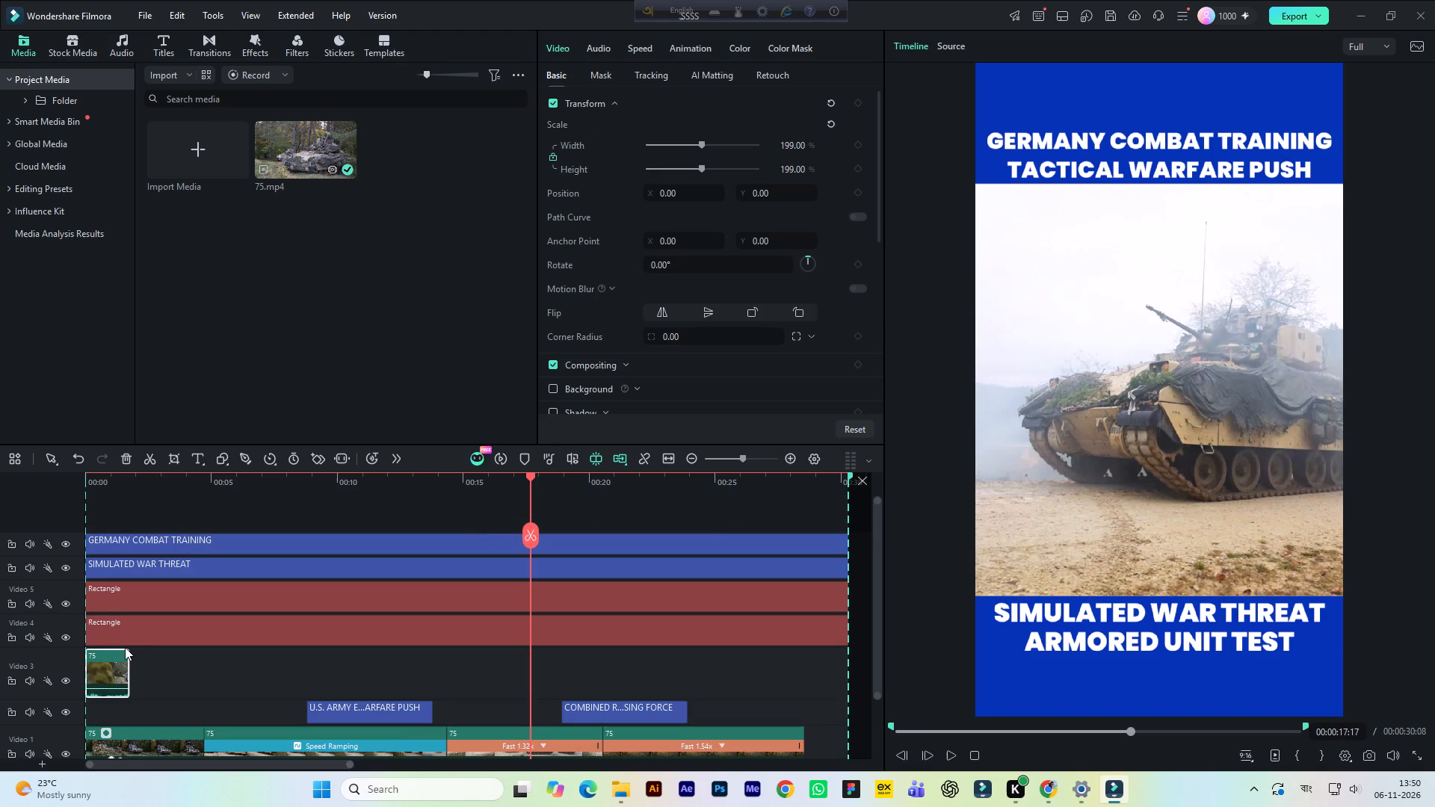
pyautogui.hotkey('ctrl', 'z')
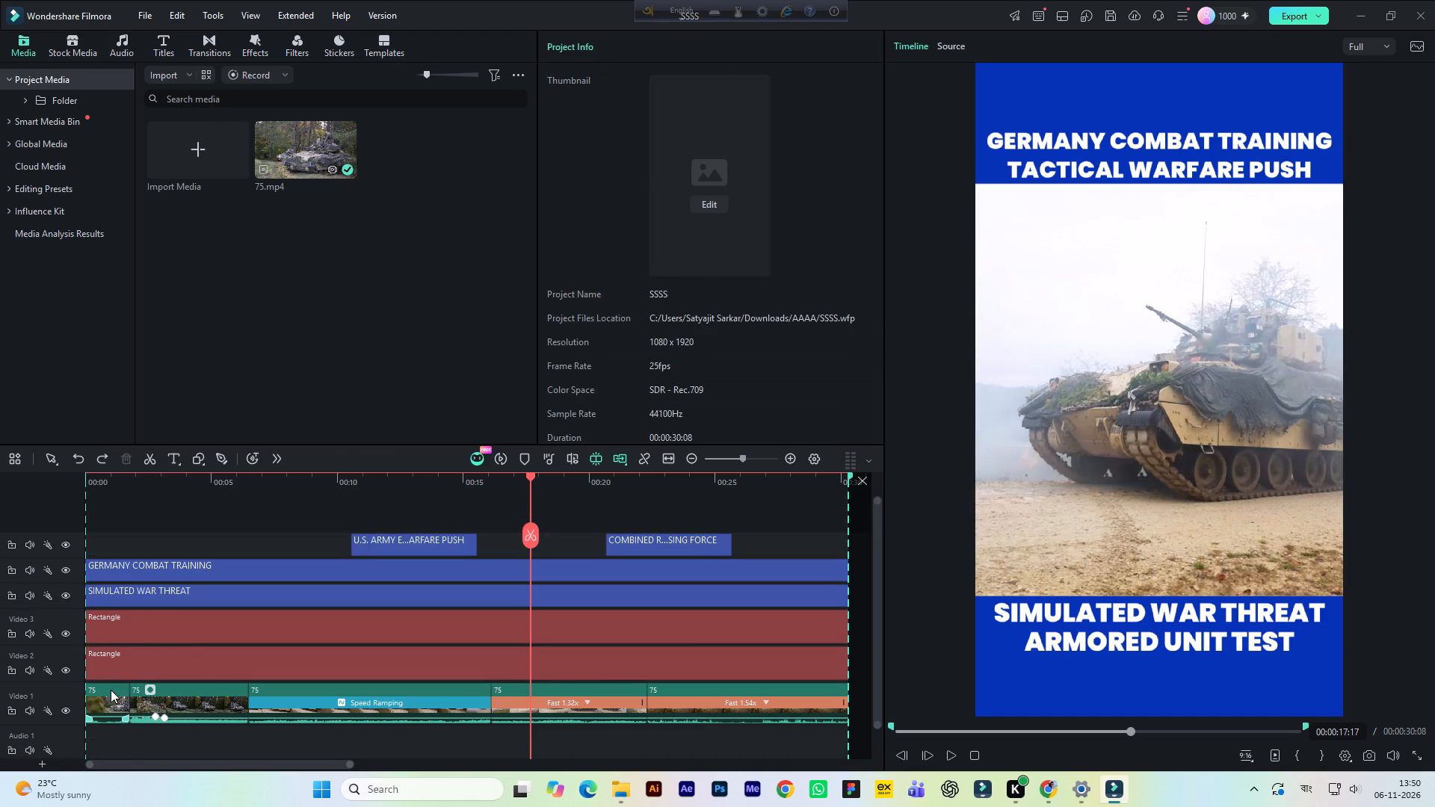
# Move the short first clip off Video 1 onto its own track and delete it there.
pyautogui.moveTo(111, 690); pyautogui.dragTo(107, 498)
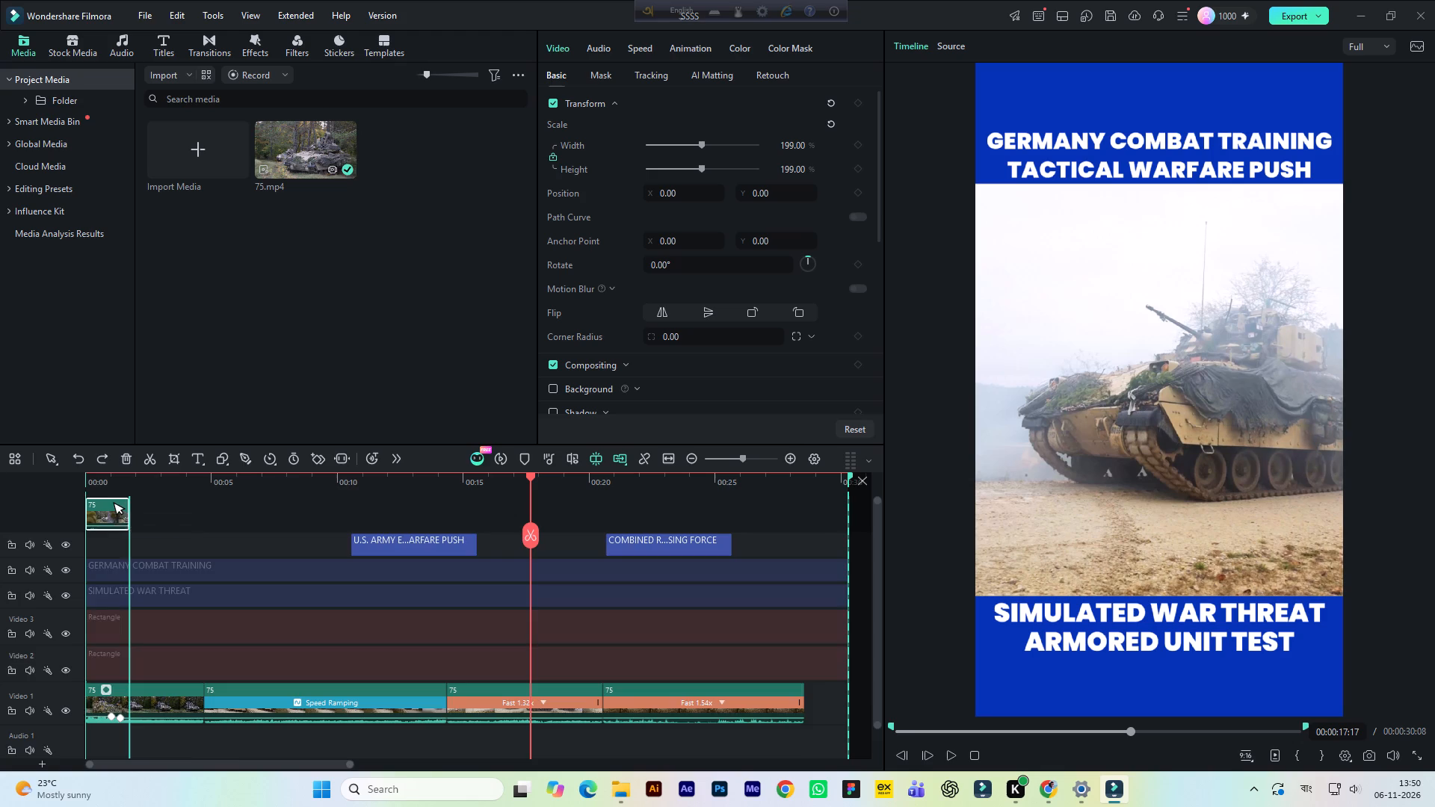
pyautogui.moveTo(108, 674); pyautogui.dragTo(123, 524)
pyautogui.press('Delete')
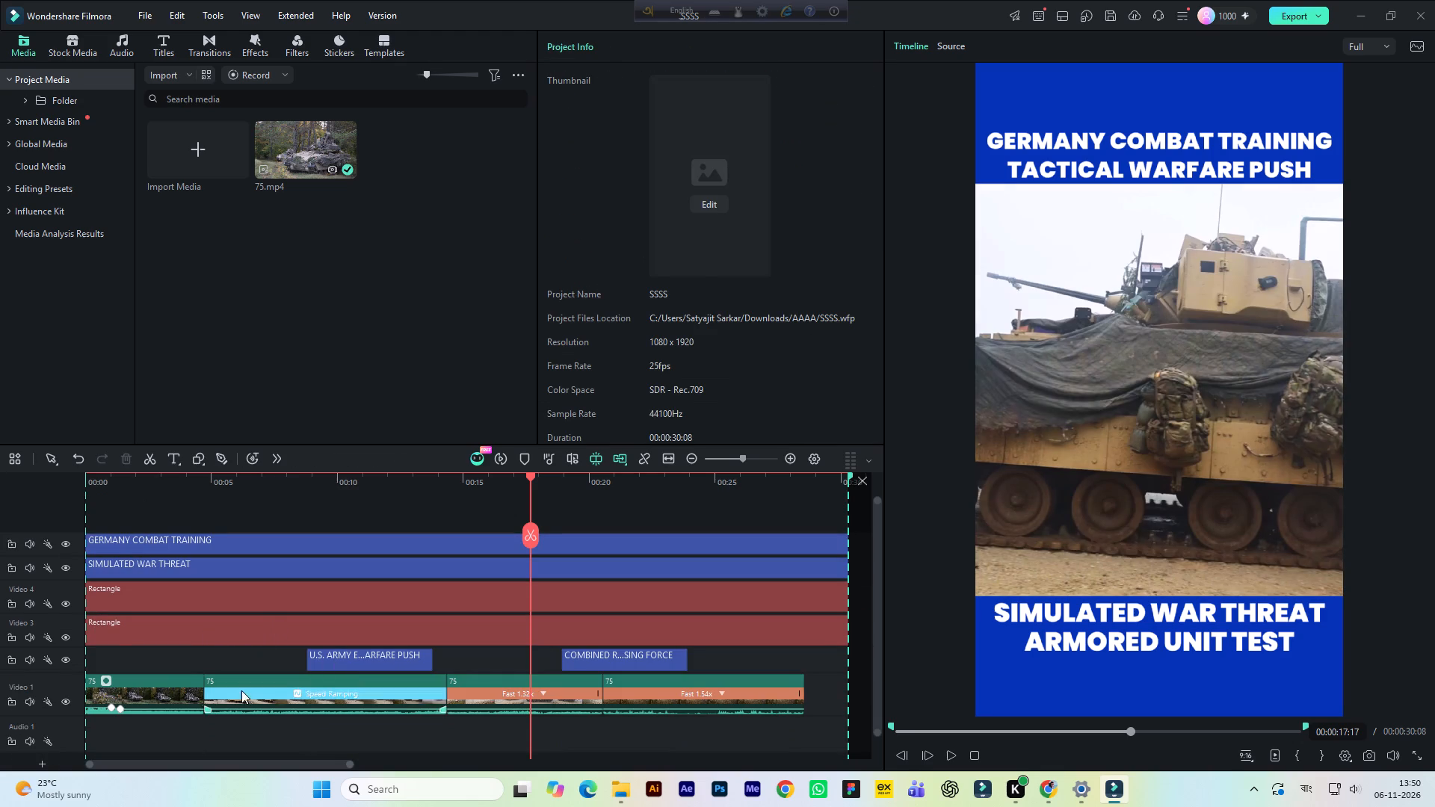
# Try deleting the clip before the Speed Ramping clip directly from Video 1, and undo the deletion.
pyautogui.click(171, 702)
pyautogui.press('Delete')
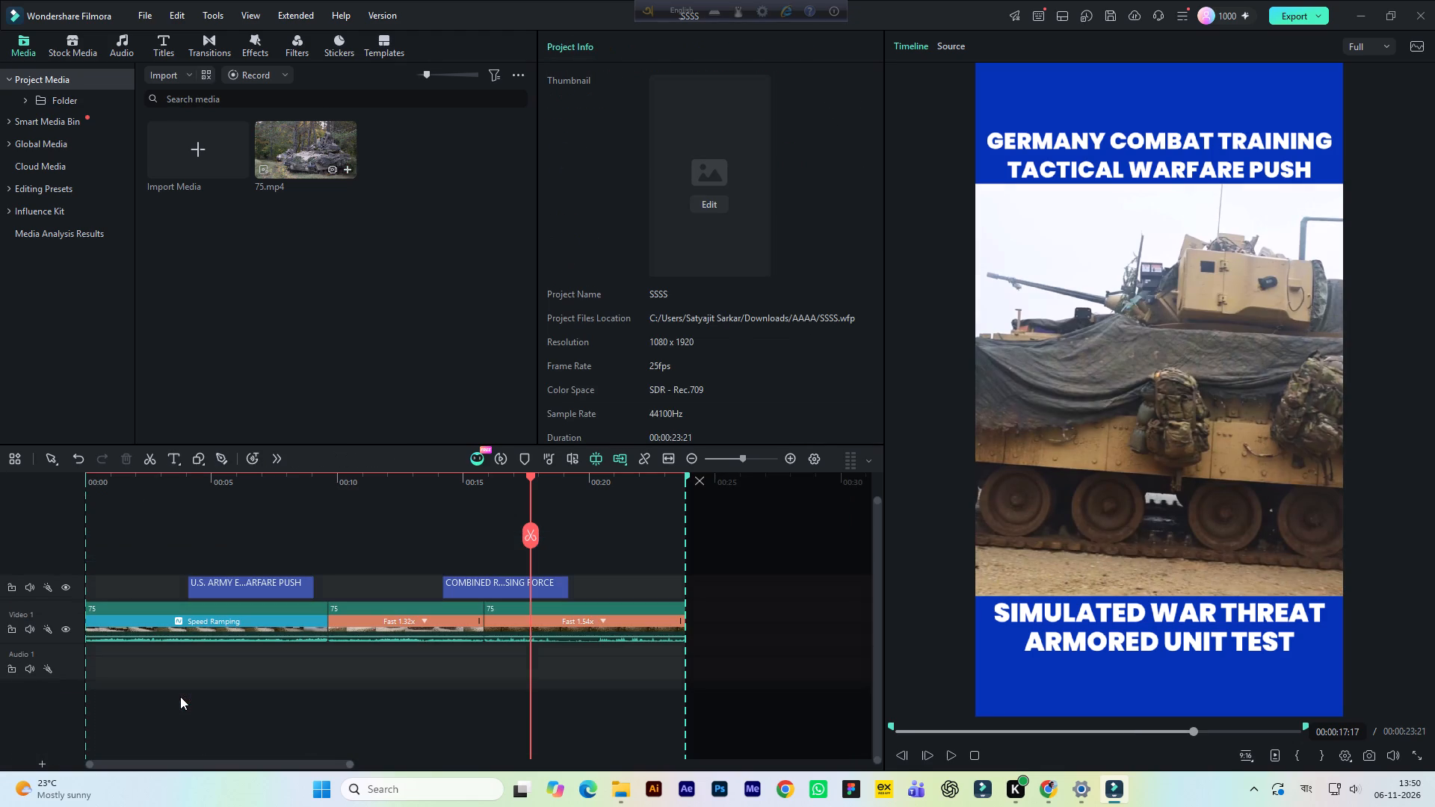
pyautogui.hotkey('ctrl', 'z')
# Move the clip before the Speed Ramping clip off Video 1 onto its own track and delete it there.
pyautogui.click(163, 688)
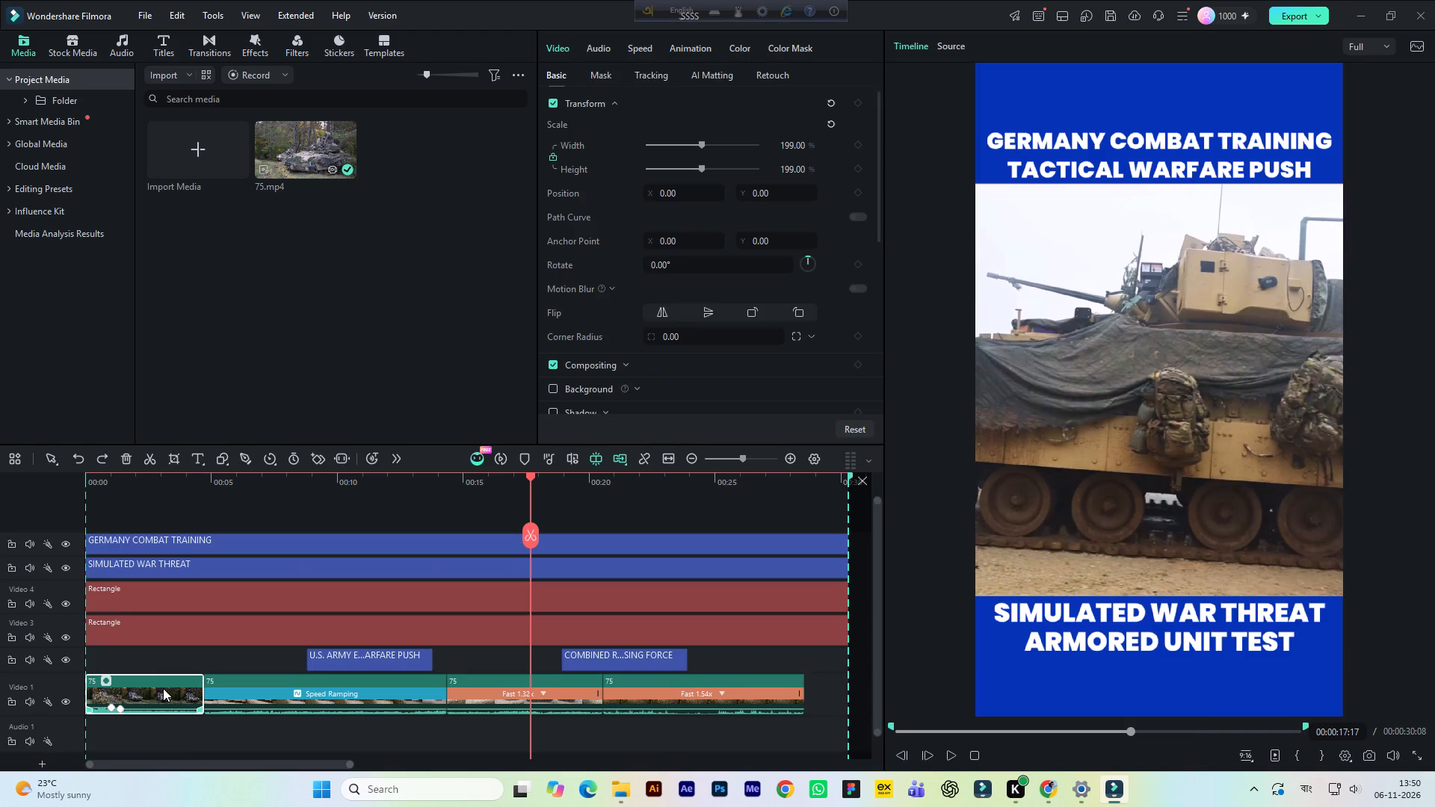
pyautogui.moveTo(155, 690); pyautogui.dragTo(151, 522)
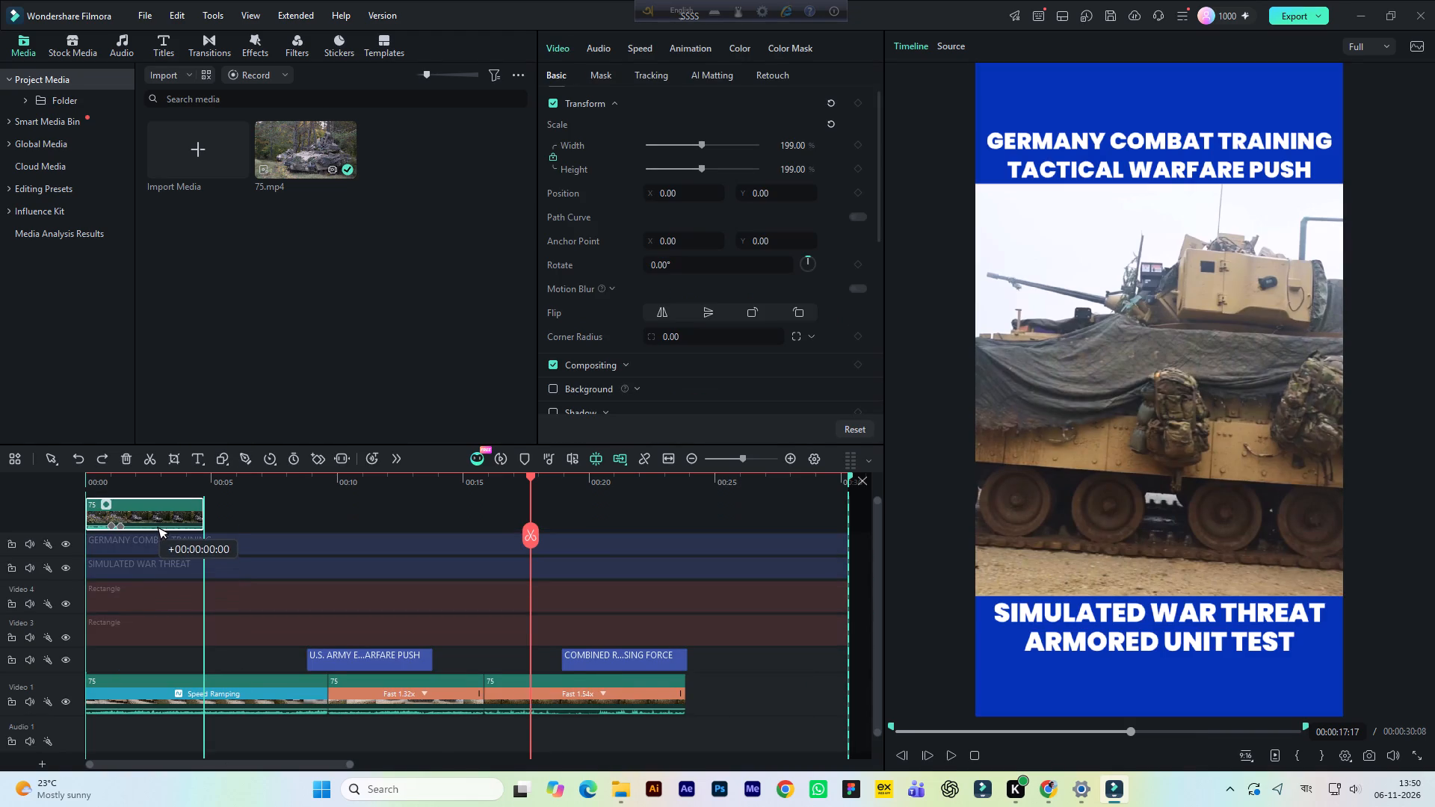
pyautogui.moveTo(151, 522); pyautogui.dragTo(152, 509)
pyautogui.moveTo(154, 667); pyautogui.dragTo(153, 667)
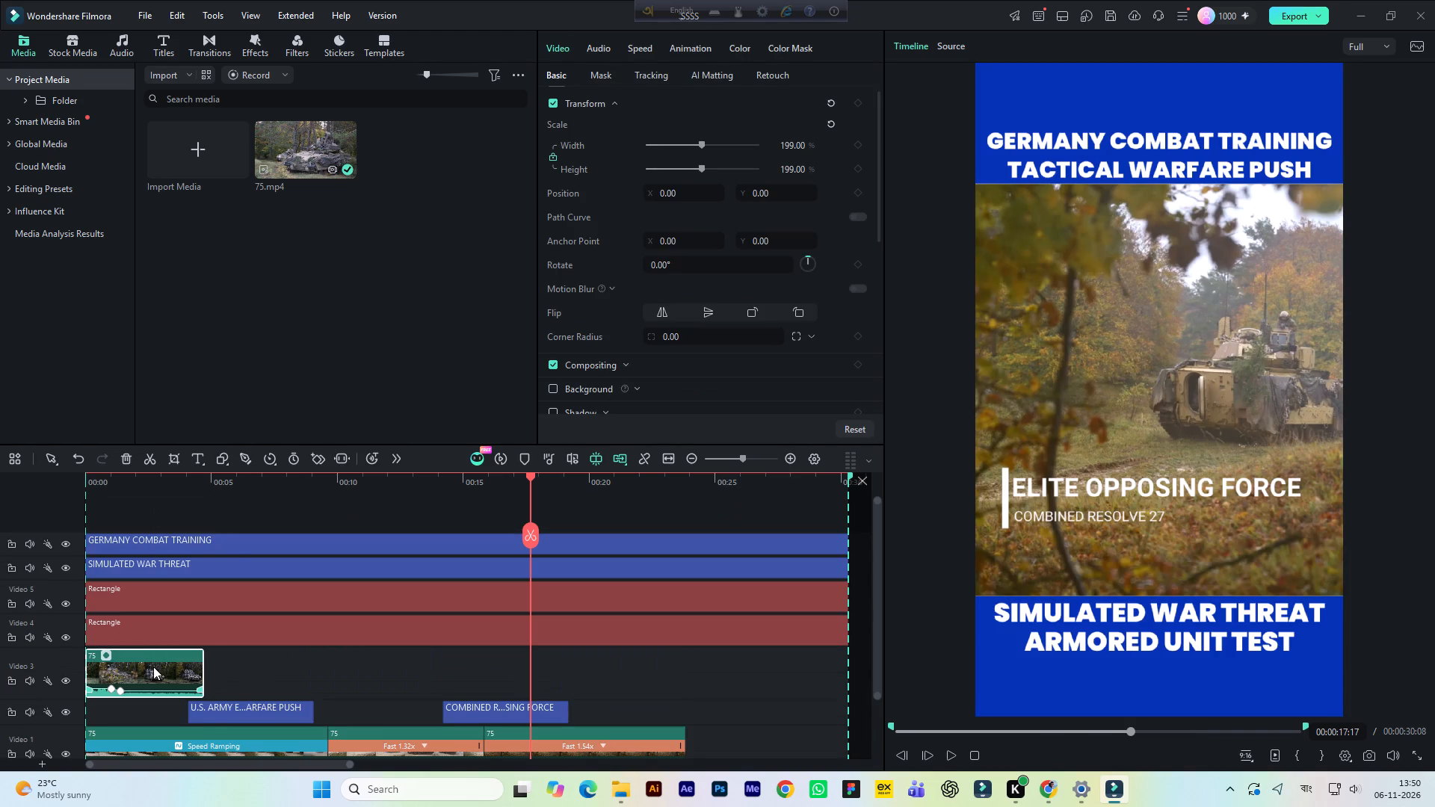
pyautogui.moveTo(153, 667); pyautogui.dragTo(157, 518)
pyautogui.press('Delete')
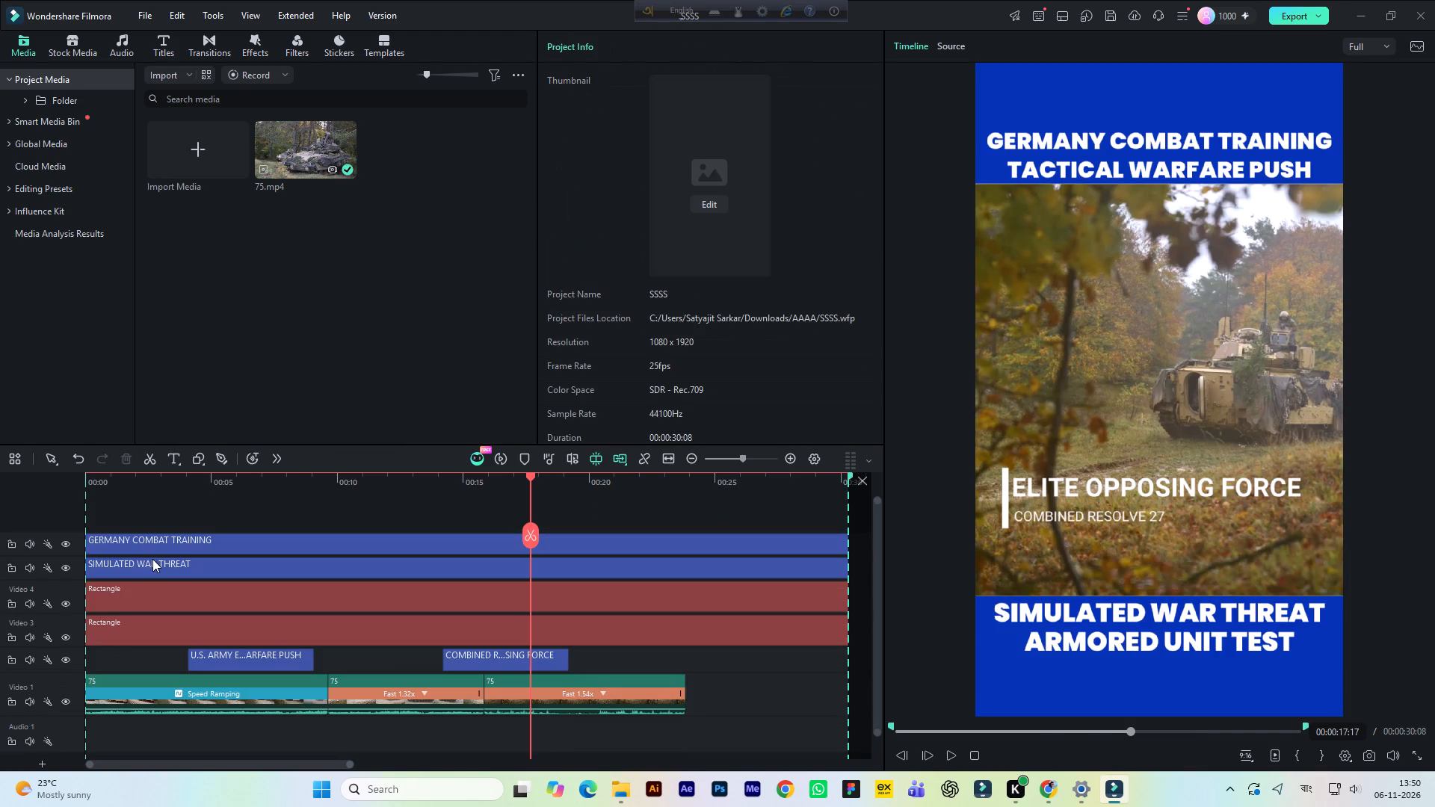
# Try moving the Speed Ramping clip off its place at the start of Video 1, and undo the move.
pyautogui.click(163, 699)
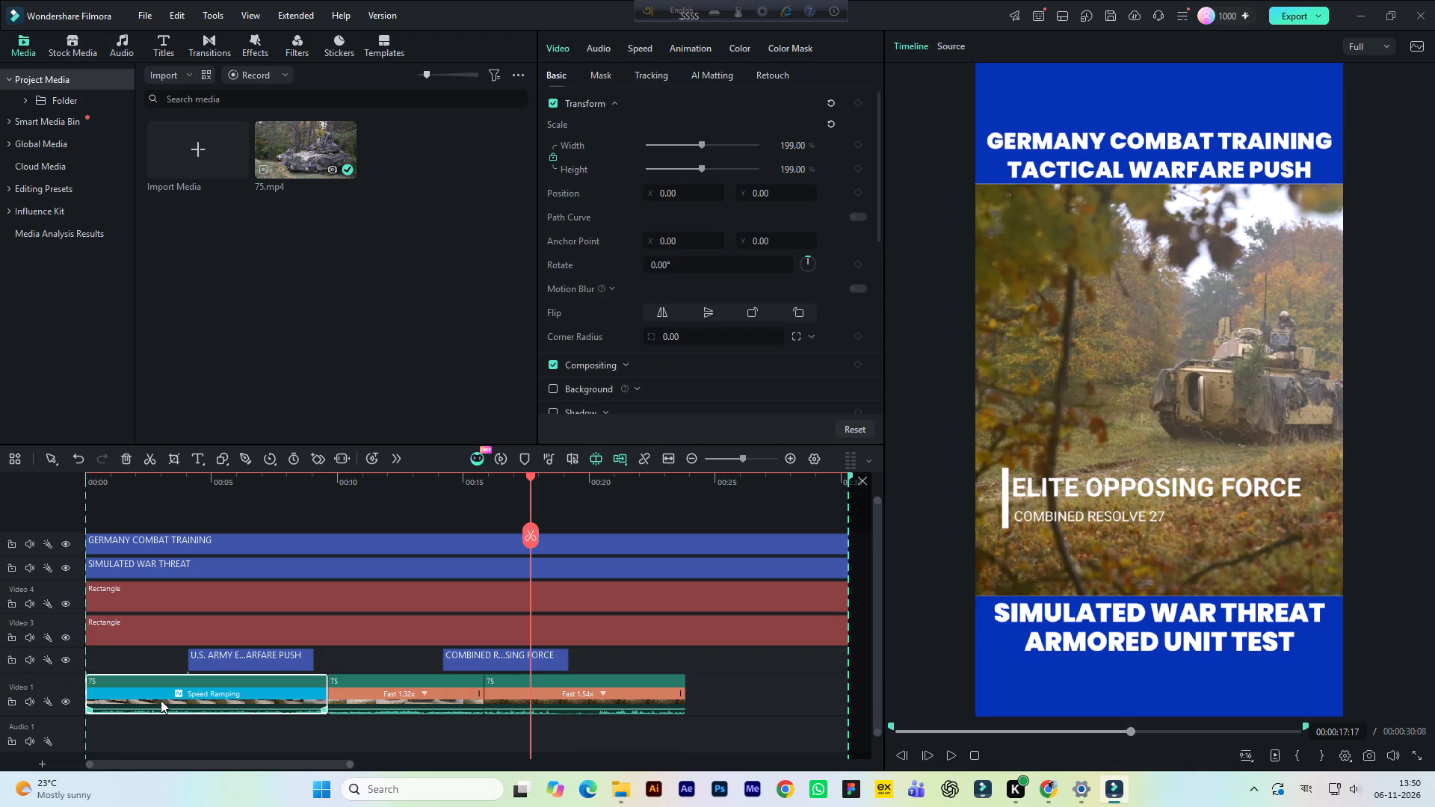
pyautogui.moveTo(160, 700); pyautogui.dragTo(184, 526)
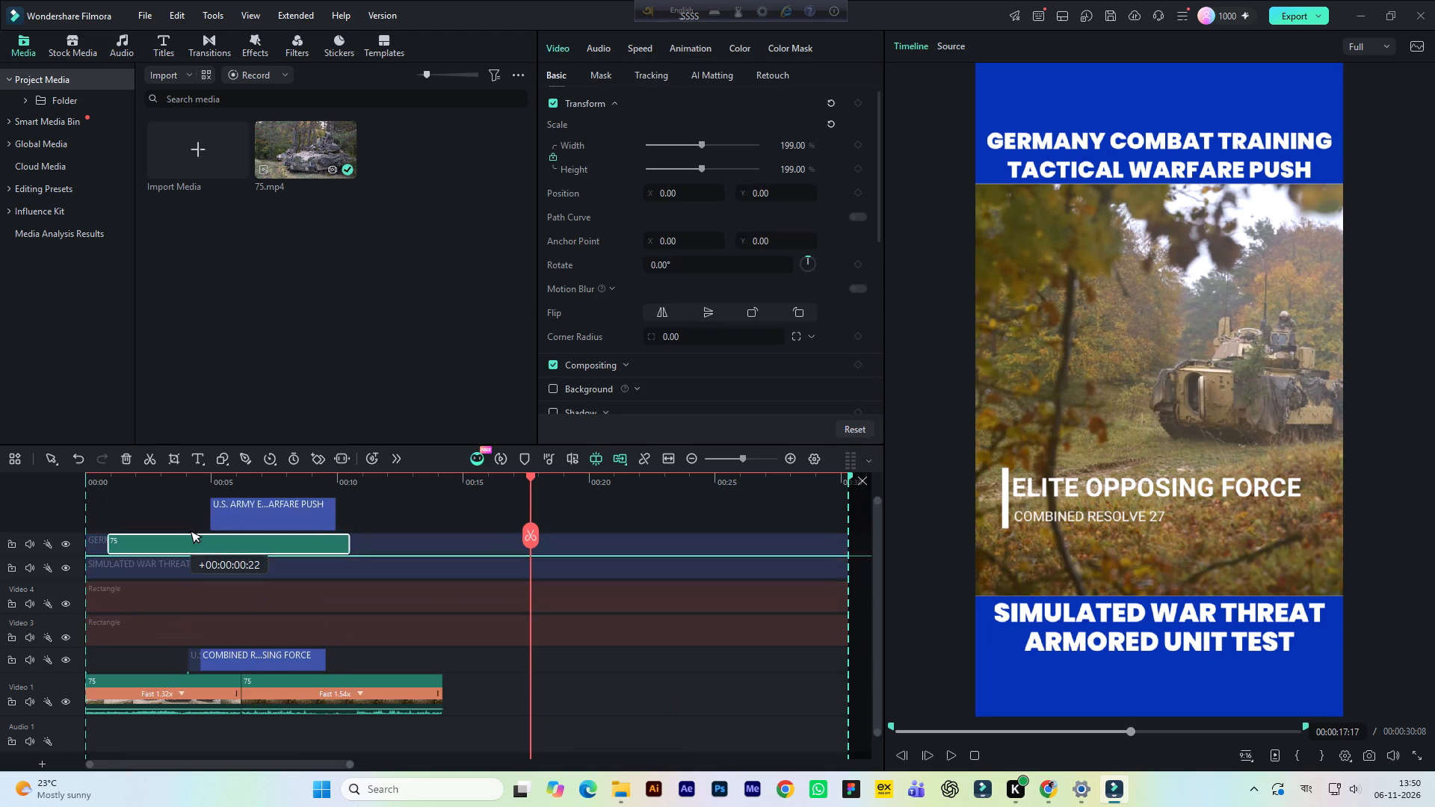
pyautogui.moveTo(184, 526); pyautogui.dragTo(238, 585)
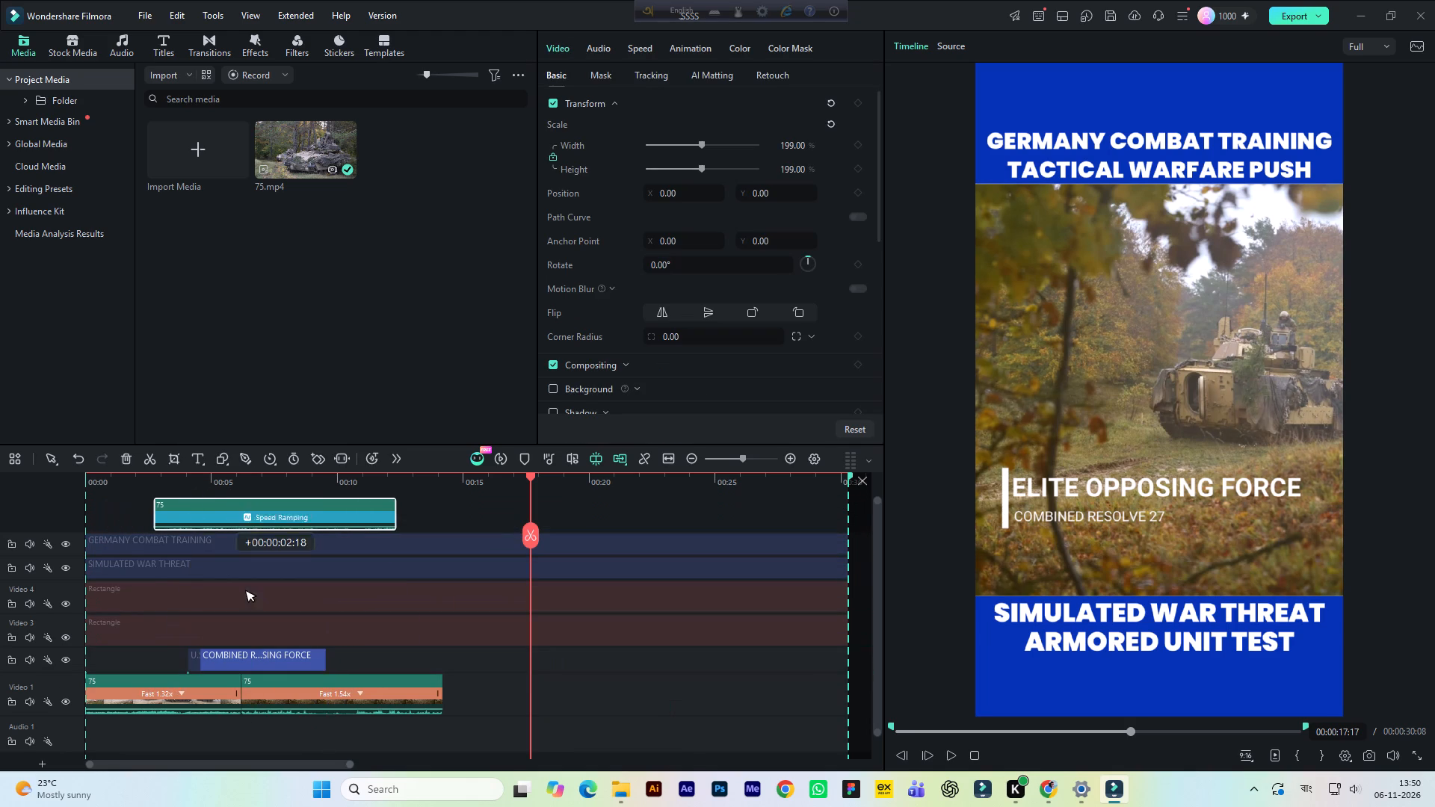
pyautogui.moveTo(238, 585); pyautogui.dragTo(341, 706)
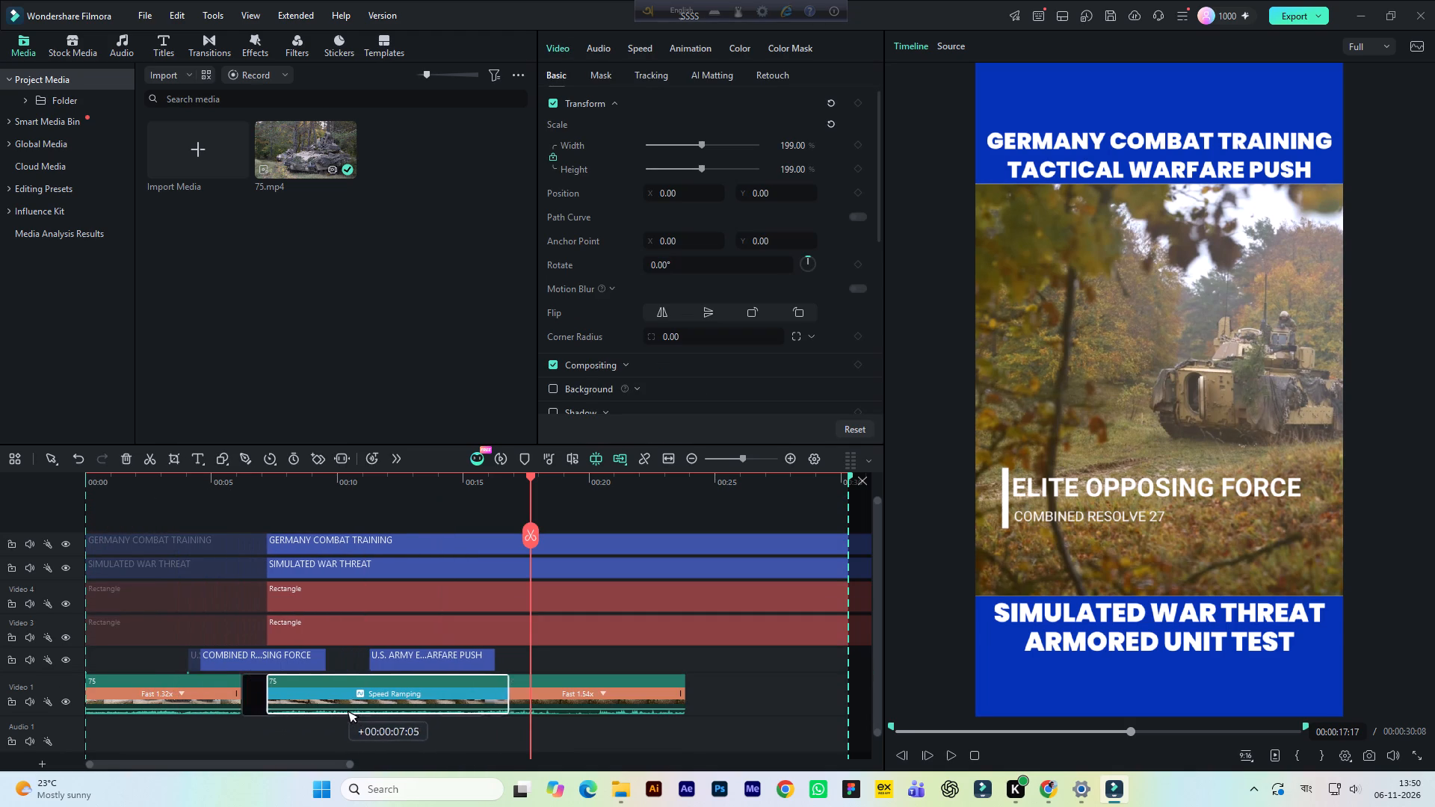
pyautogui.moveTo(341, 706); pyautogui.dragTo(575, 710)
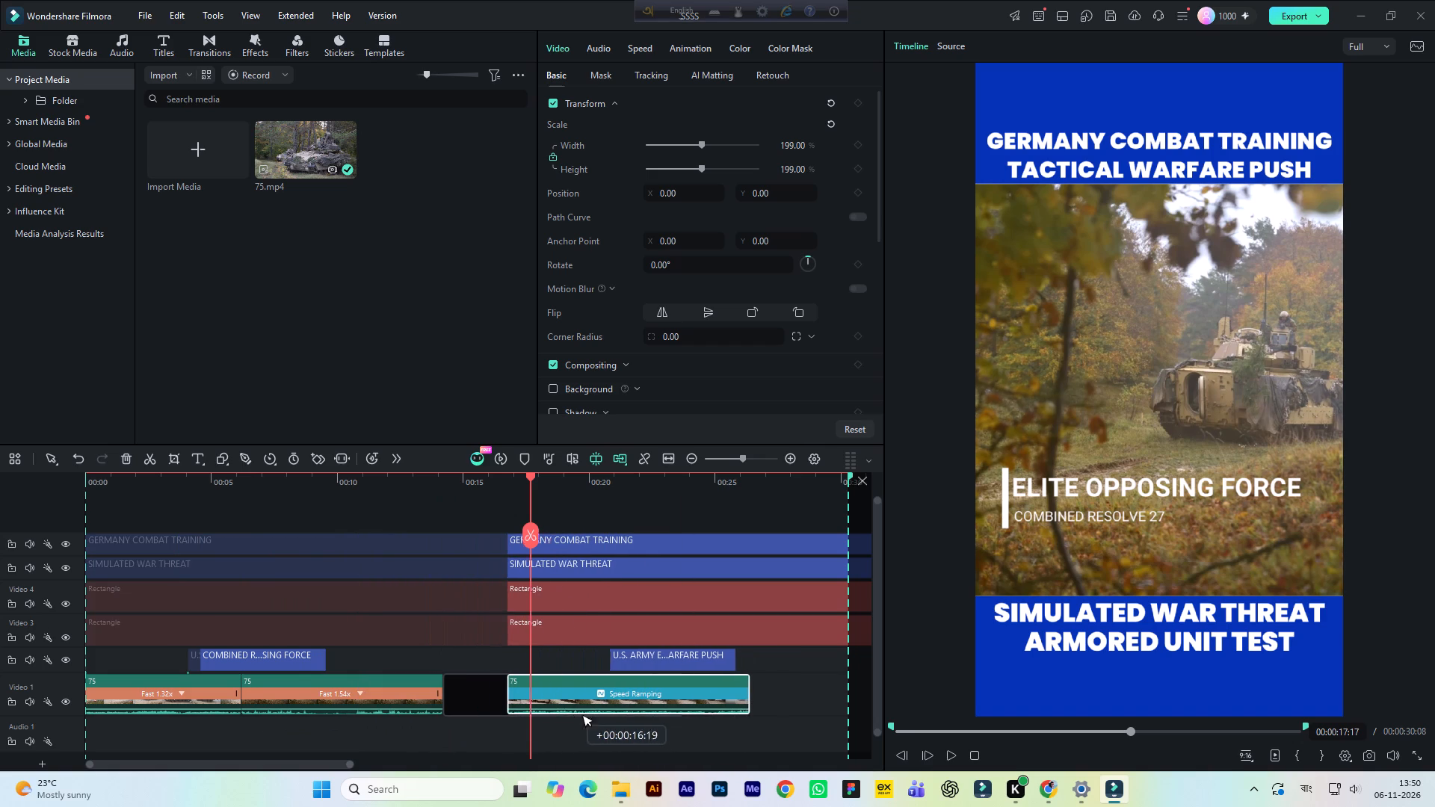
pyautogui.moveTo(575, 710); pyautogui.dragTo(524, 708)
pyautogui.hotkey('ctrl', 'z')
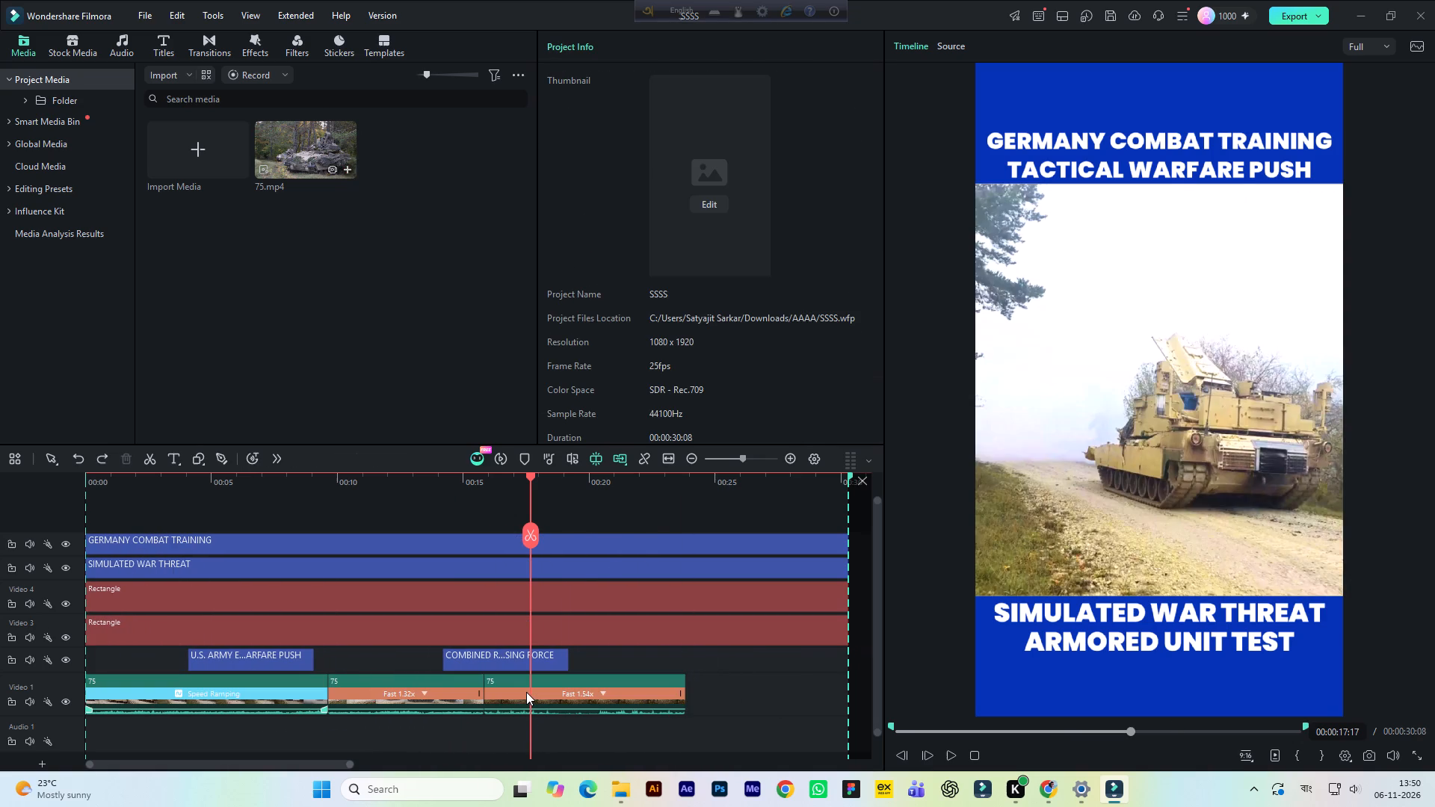
# Move the last clip, at 1.54x speed, off Video 1 onto its own track above the titles and delete it there.
pyautogui.click(575, 698)
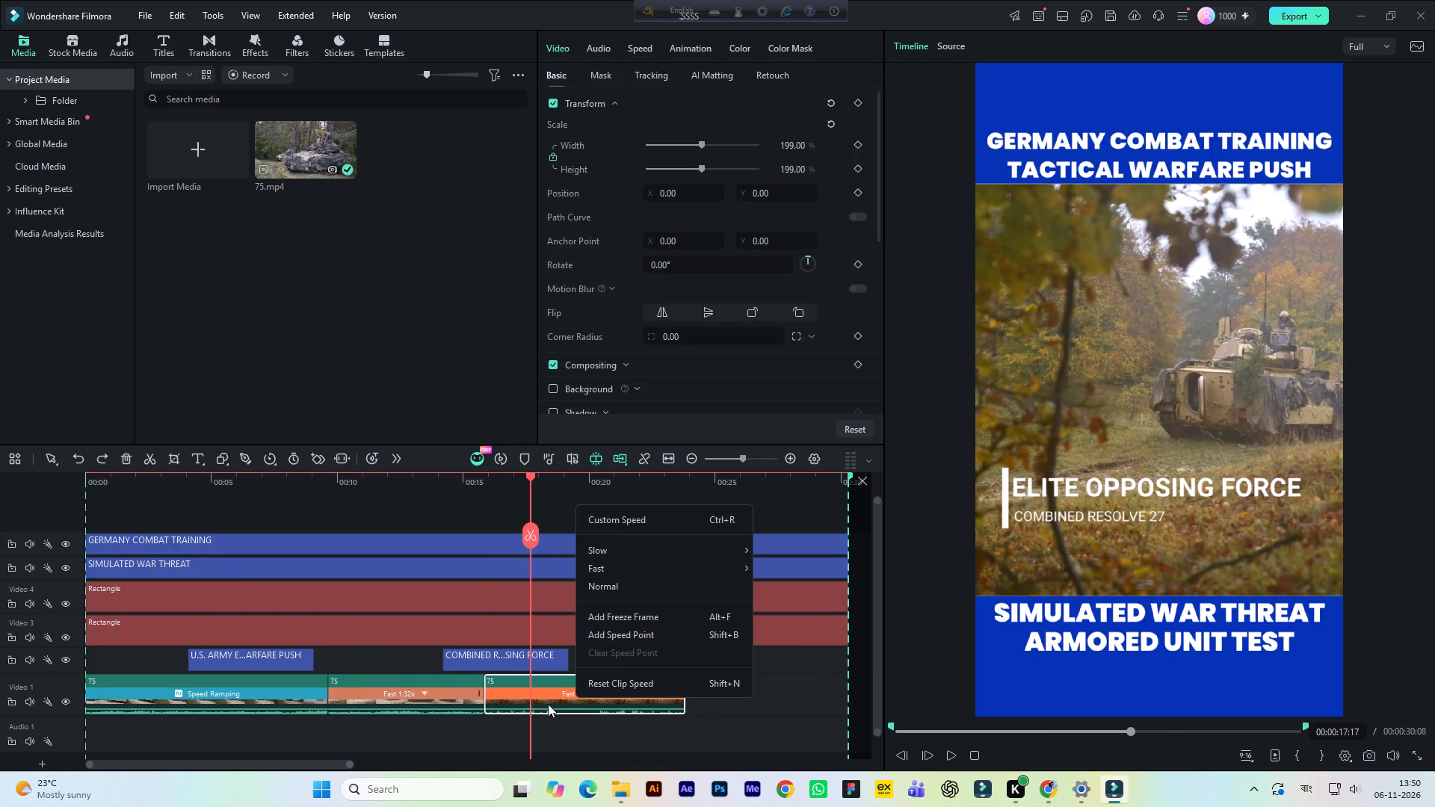
pyautogui.moveTo(547, 704); pyautogui.dragTo(541, 521)
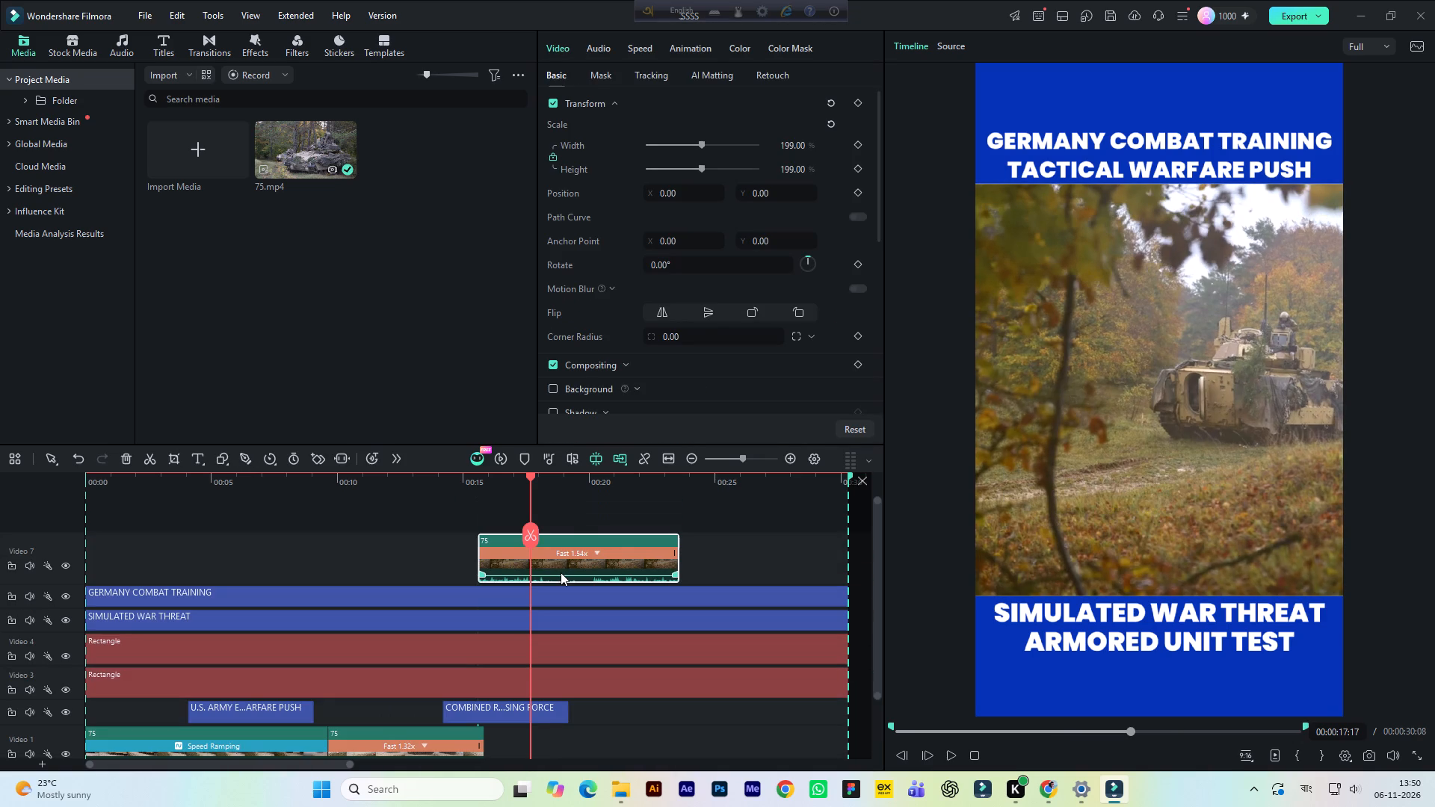
pyautogui.press('Delete')
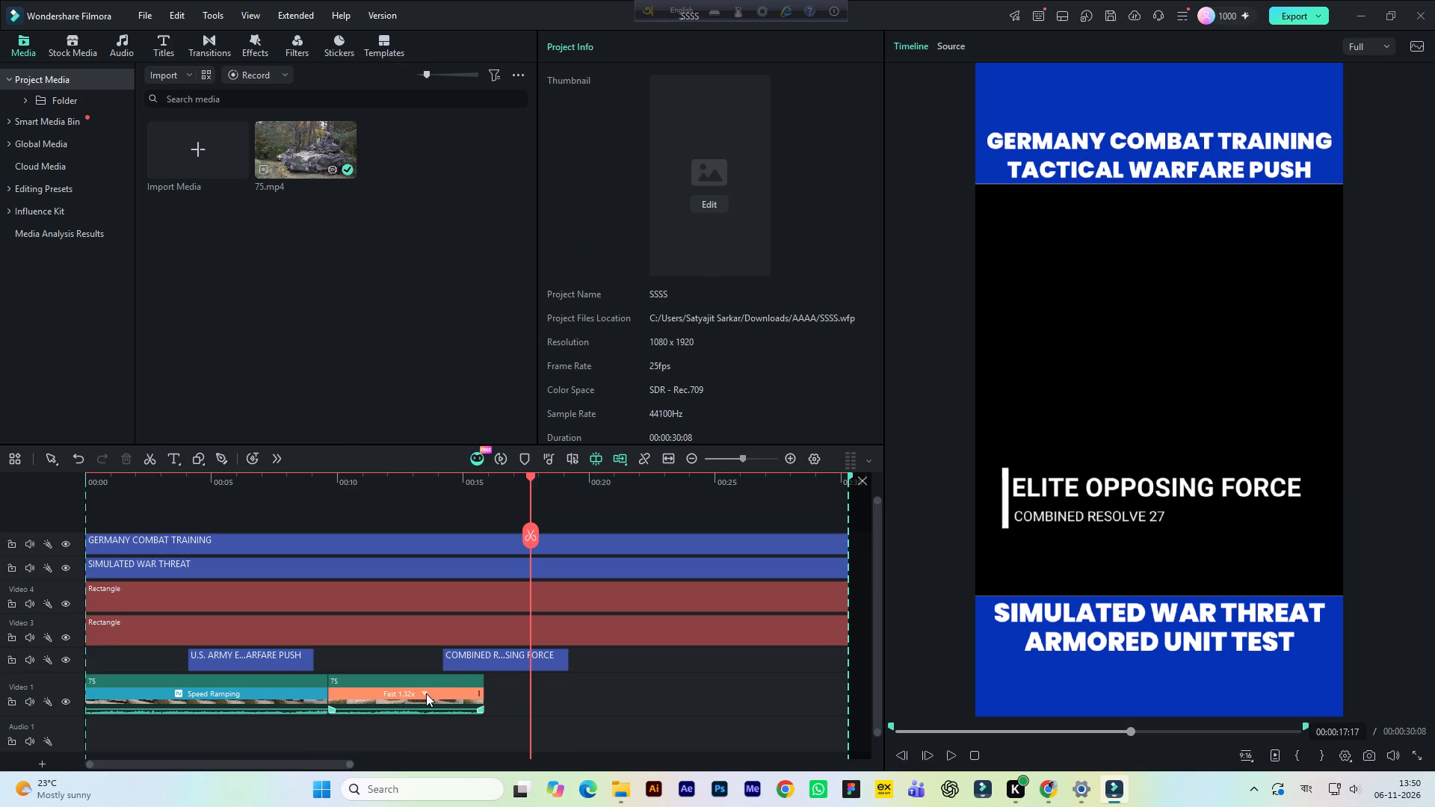
# Move the 1.32x speed clip off Video 1 onto its own track above the titles and delete it there.
pyautogui.moveTo(426, 693); pyautogui.dragTo(429, 528)
pyautogui.moveTo(425, 711); pyautogui.dragTo(425, 710)
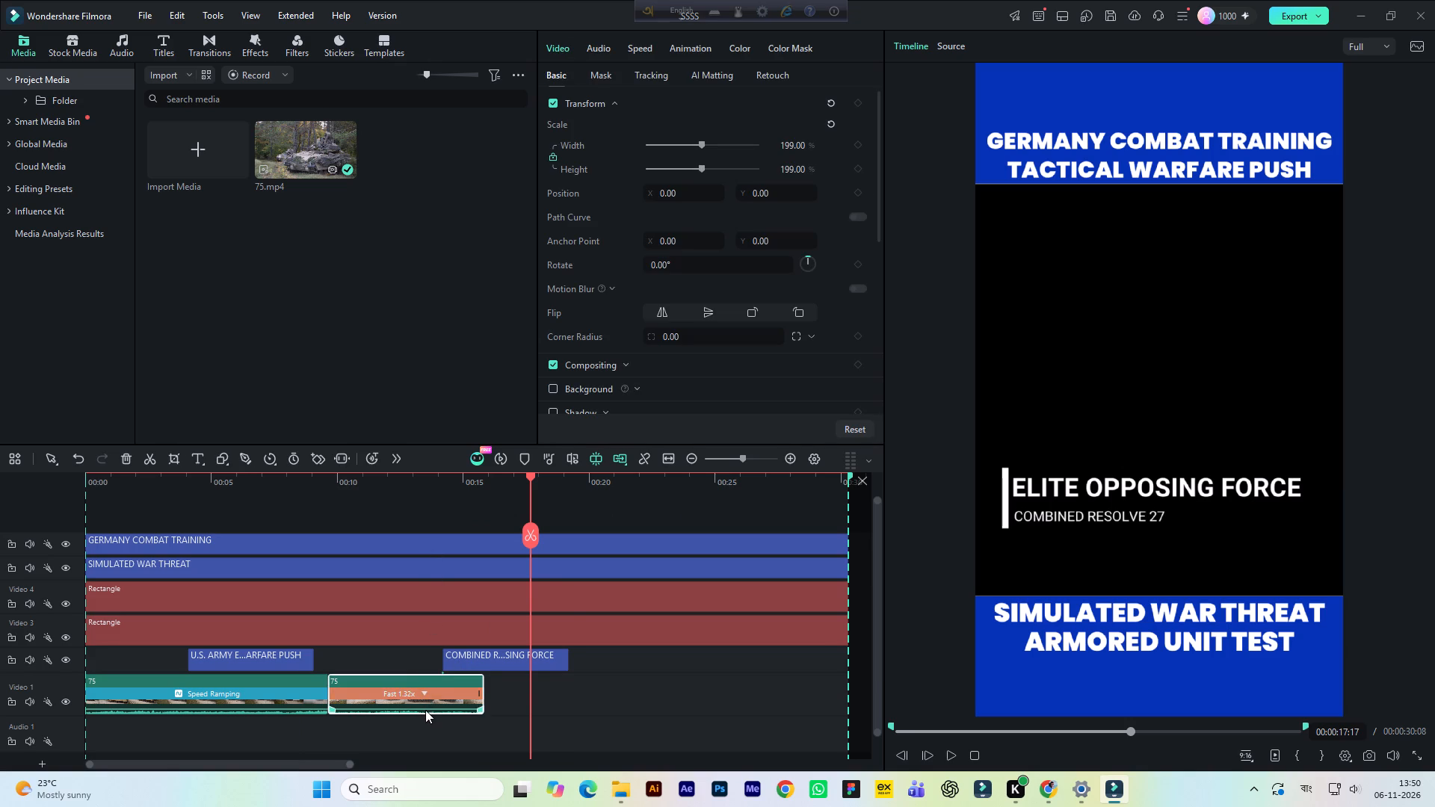
pyautogui.moveTo(425, 710); pyautogui.dragTo(436, 507)
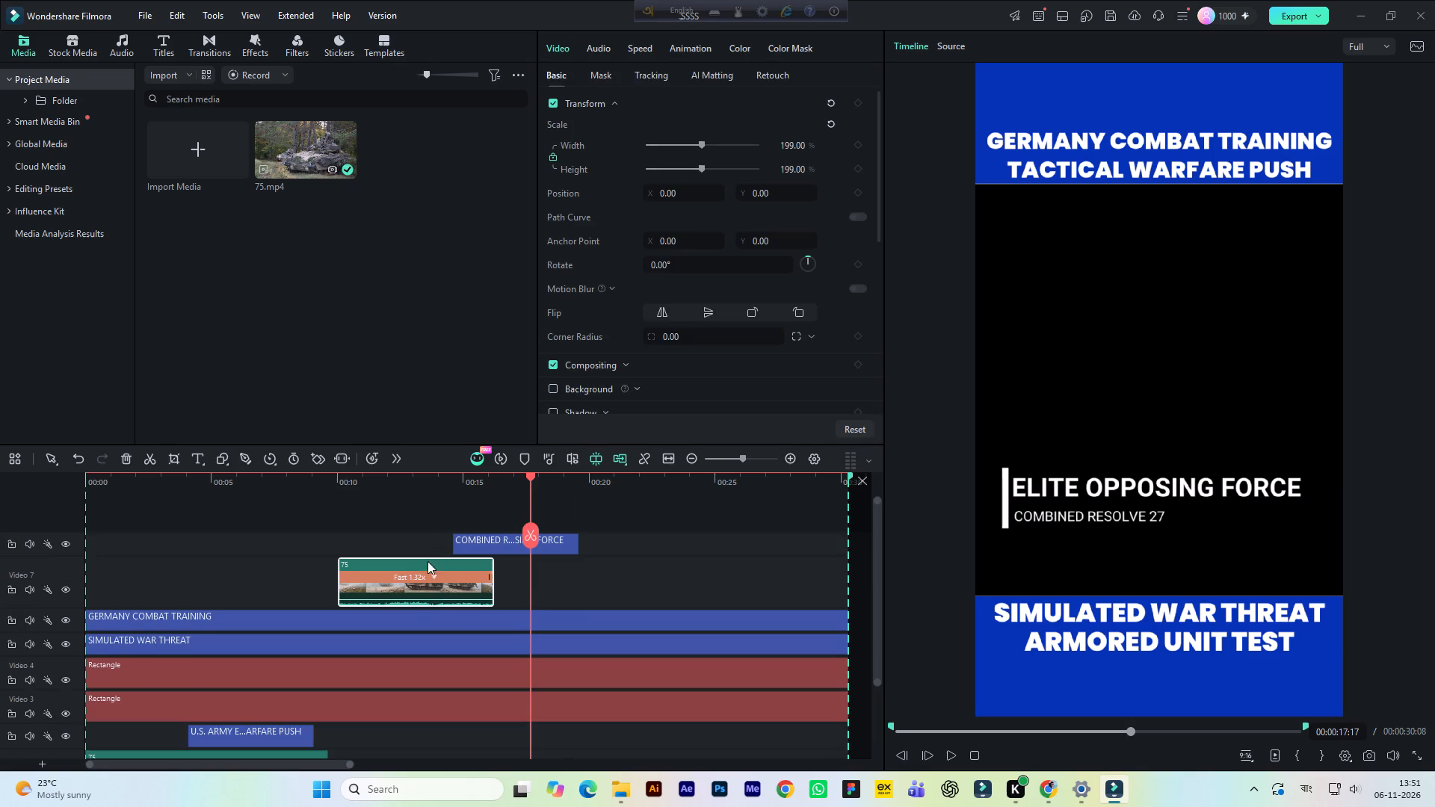
pyautogui.click(422, 594)
pyautogui.press('Delete')
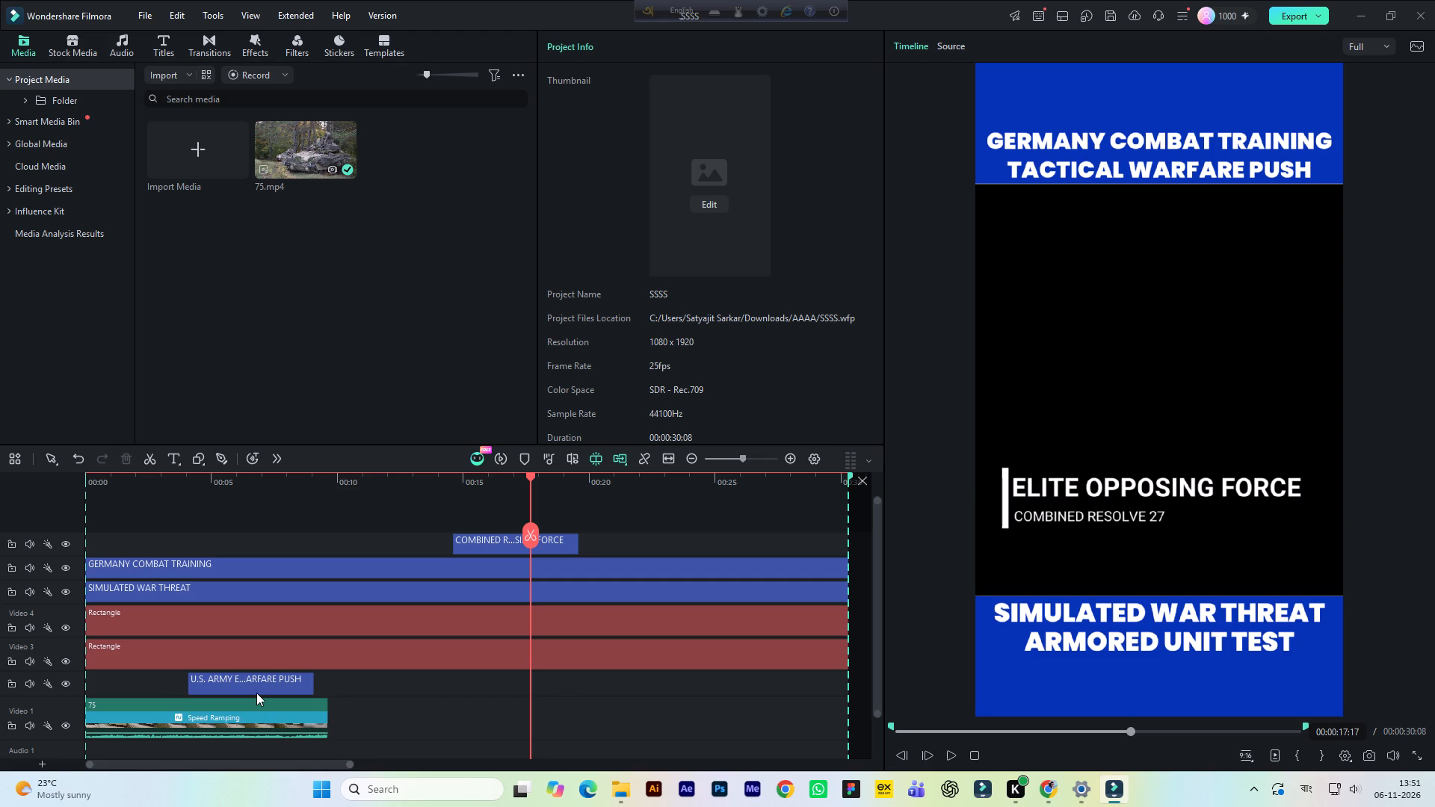
# Move the remaining Speed Ramping clip from Video 1 onto a new track above the titles and delete it there.
pyautogui.moveTo(256, 714); pyautogui.dragTo(274, 550)
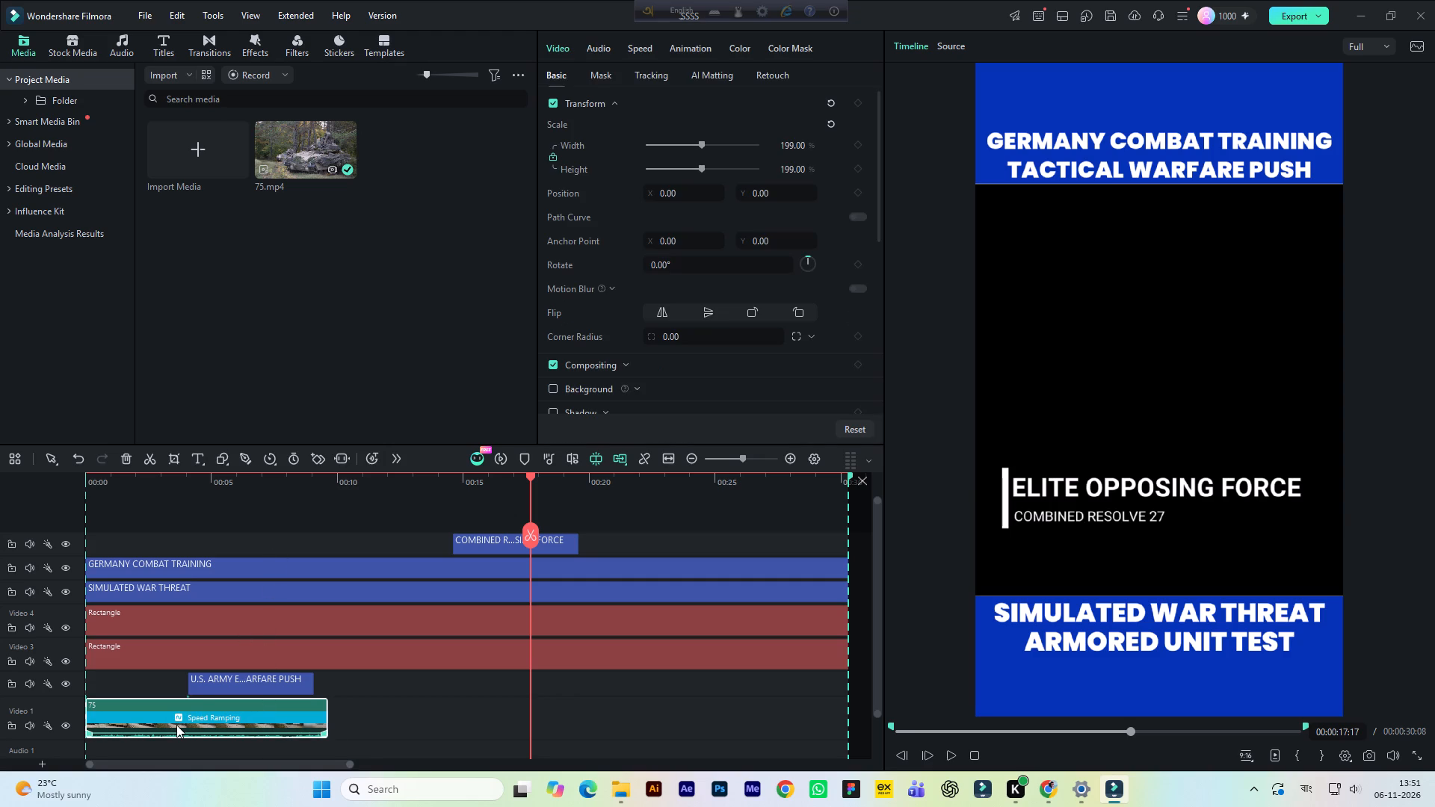
pyautogui.moveTo(176, 725); pyautogui.dragTo(215, 504)
pyautogui.moveTo(214, 698); pyautogui.dragTo(224, 546)
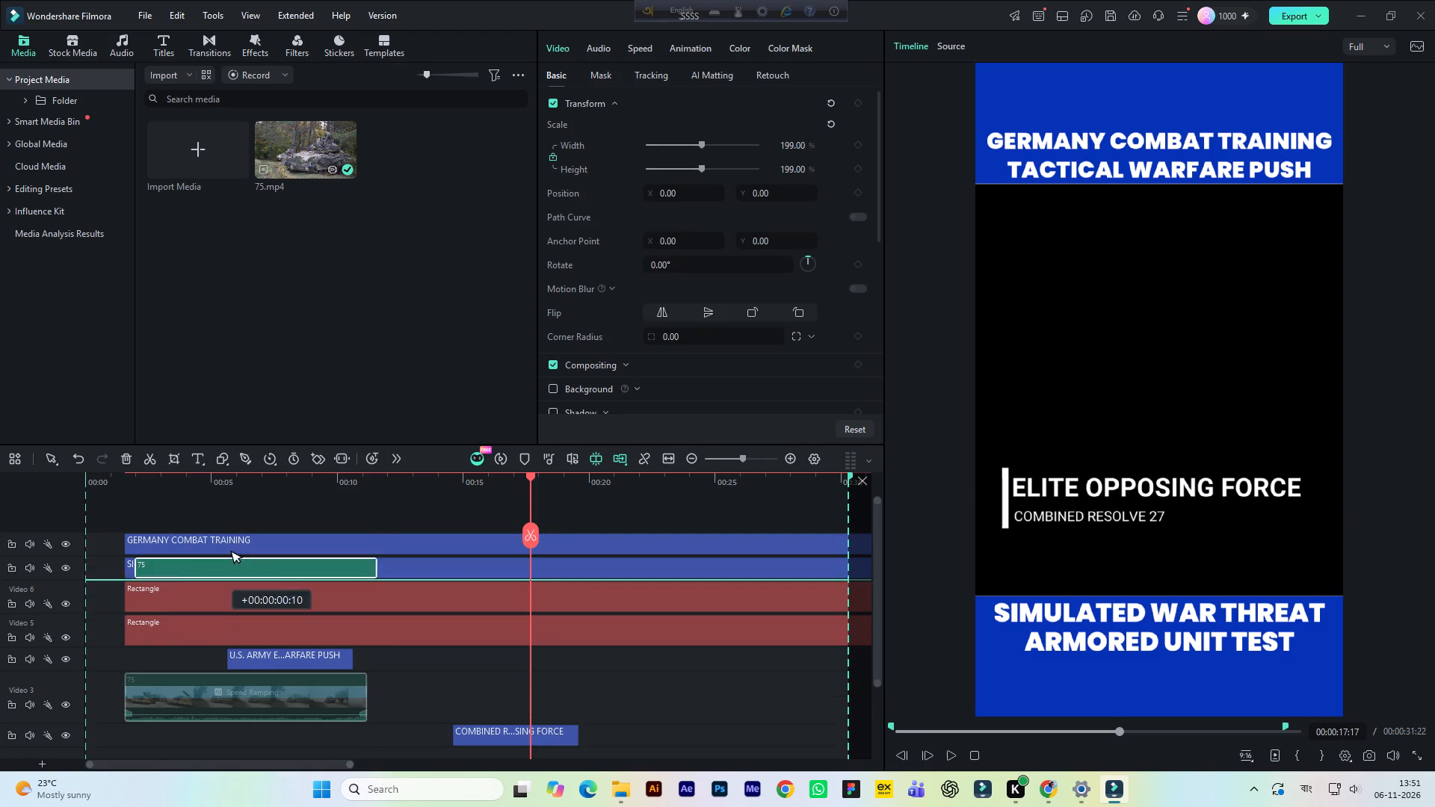
pyautogui.moveTo(224, 546); pyautogui.dragTo(229, 510)
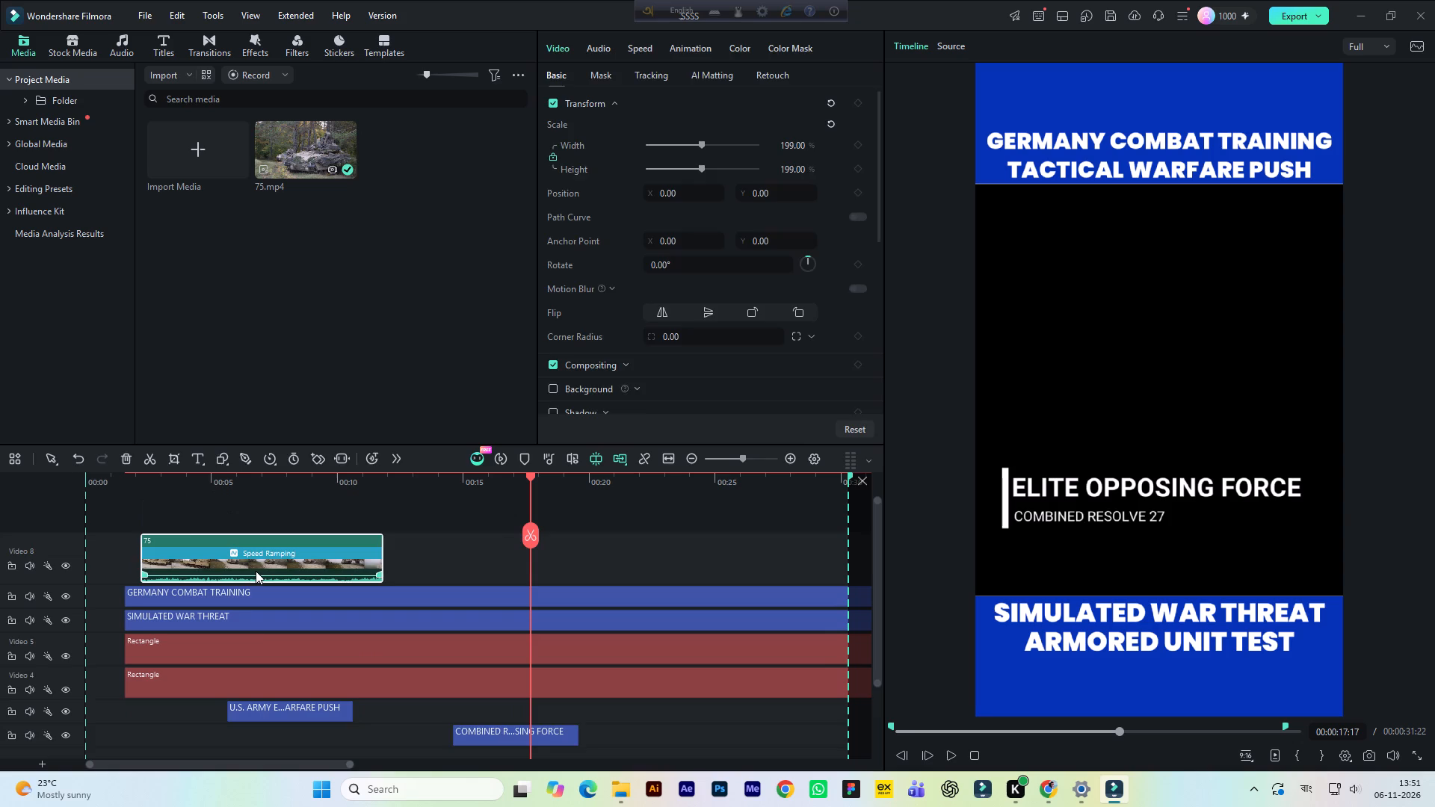
pyautogui.press('Delete')
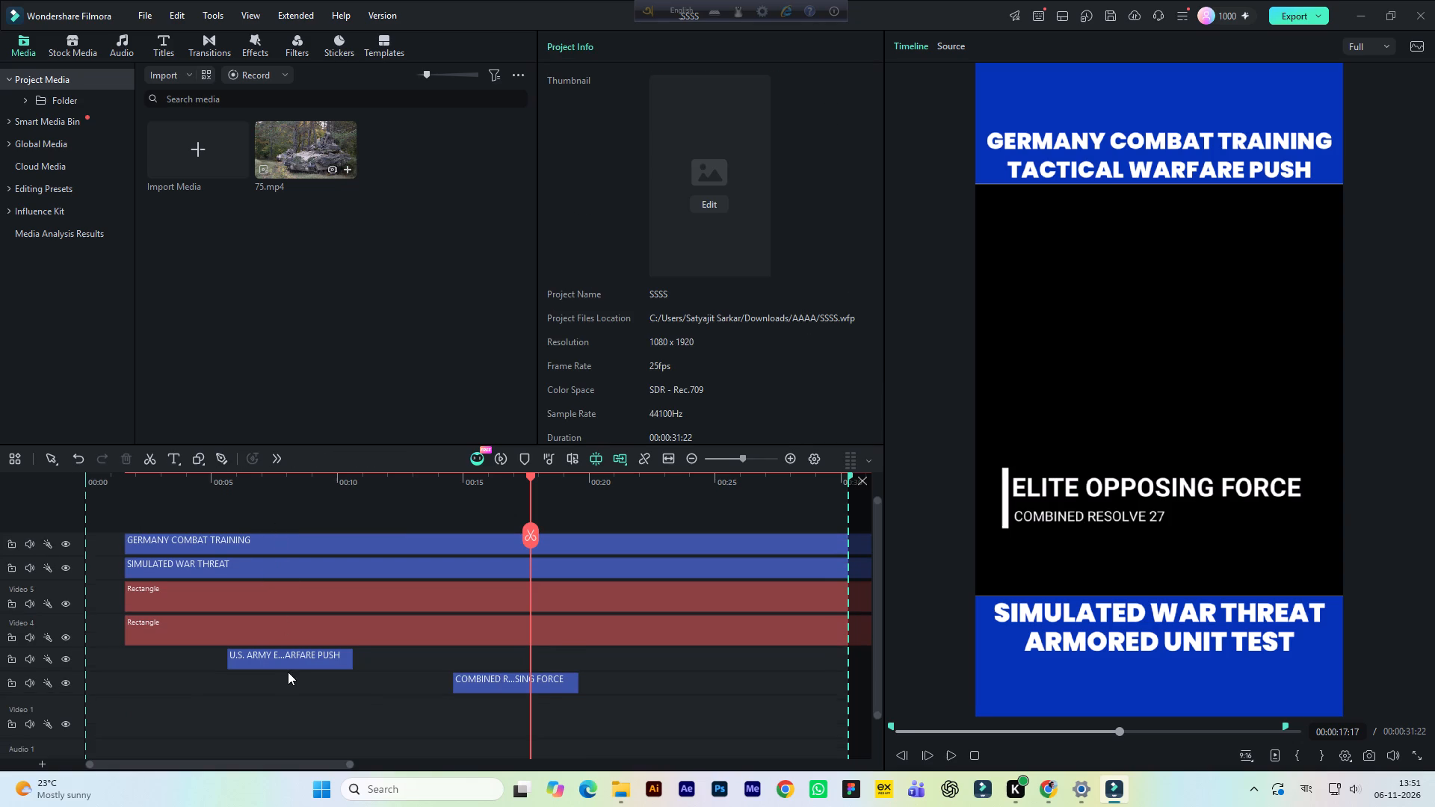
# Move the U.S. Army and Combined Resolve lower-third titles together onto one track above the heading titles.
pyautogui.moveTo(292, 663); pyautogui.dragTo(291, 534)
pyautogui.moveTo(292, 591); pyautogui.dragTo(297, 521)
pyautogui.moveTo(483, 684); pyautogui.dragTo(483, 684)
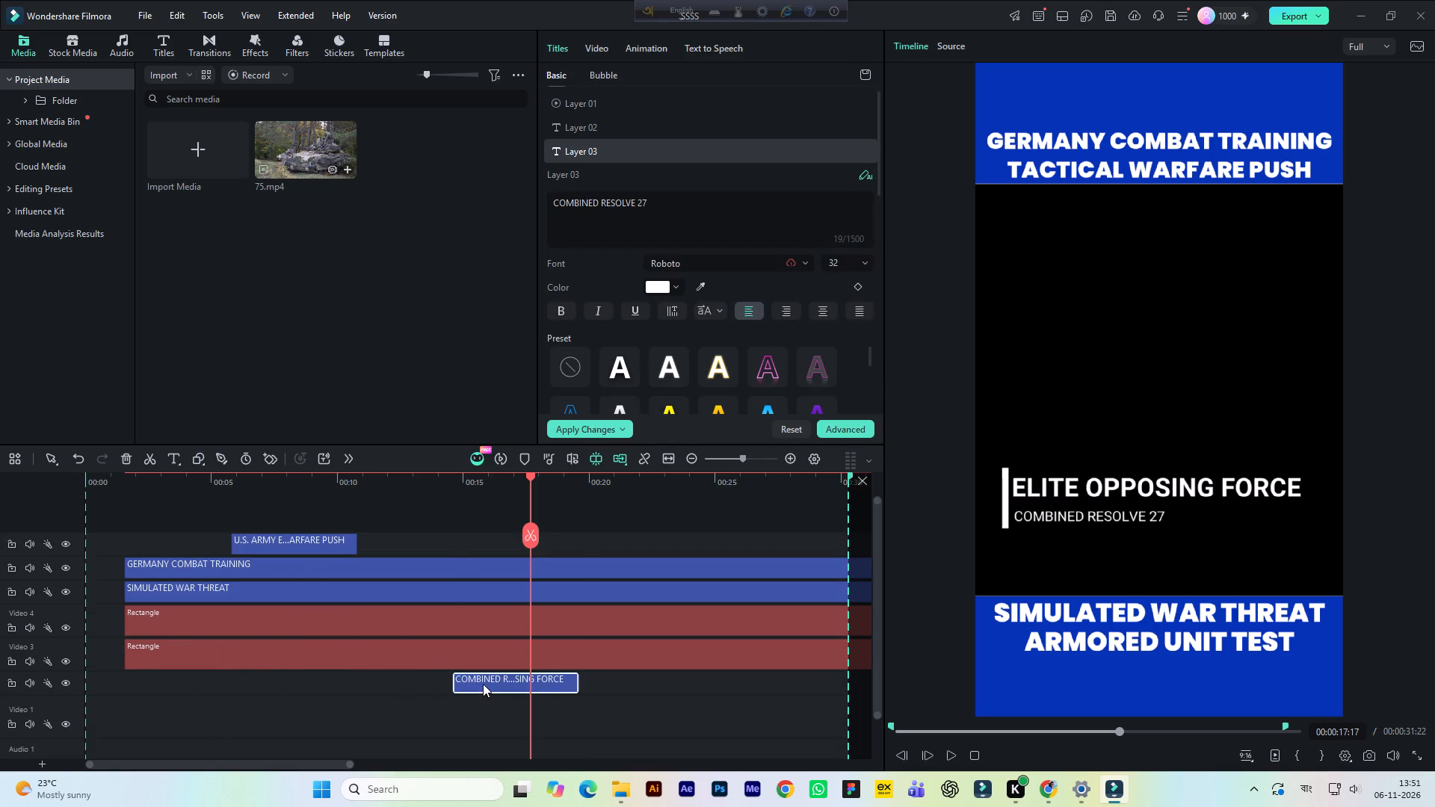
pyautogui.moveTo(483, 684); pyautogui.dragTo(487, 547)
# Shift both heading titles and both rectangles together back to the start of the timeline, and save the project.
pyautogui.moveTo(155, 522); pyautogui.dragTo(179, 652)
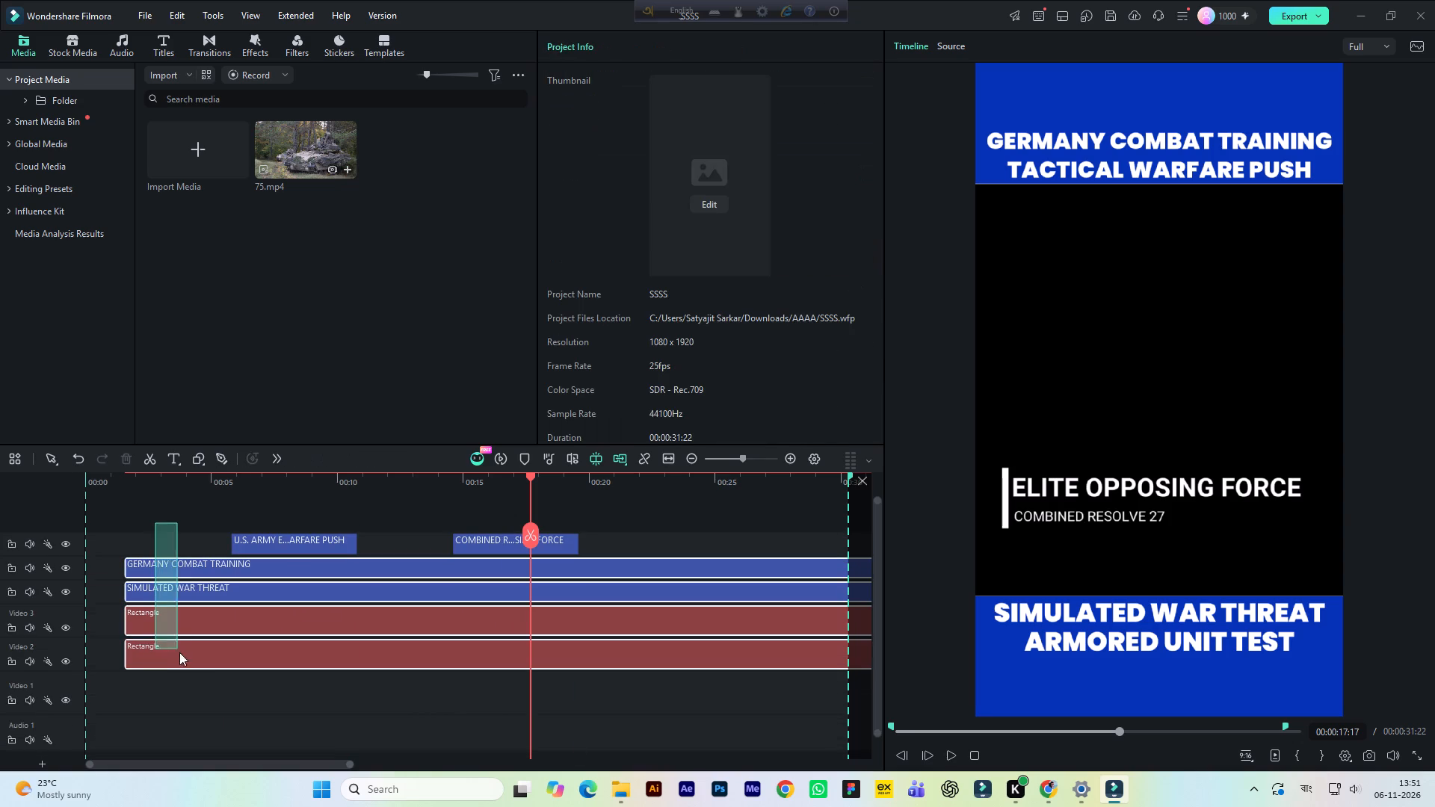
pyautogui.moveTo(179, 652); pyautogui.dragTo(193, 681)
pyautogui.moveTo(201, 655); pyautogui.dragTo(153, 649)
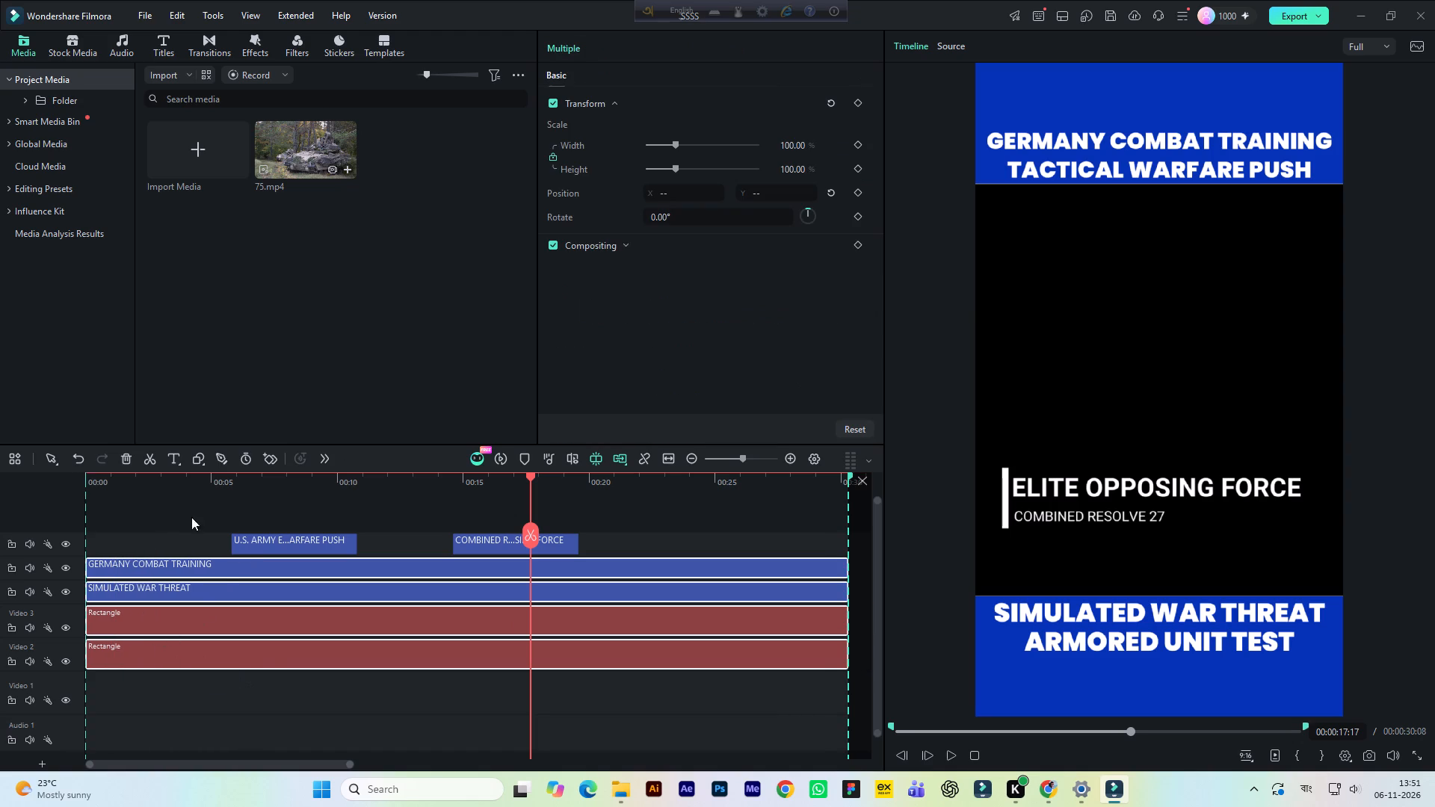
pyautogui.click(186, 498)
pyautogui.hotkey('ctrl', 's')
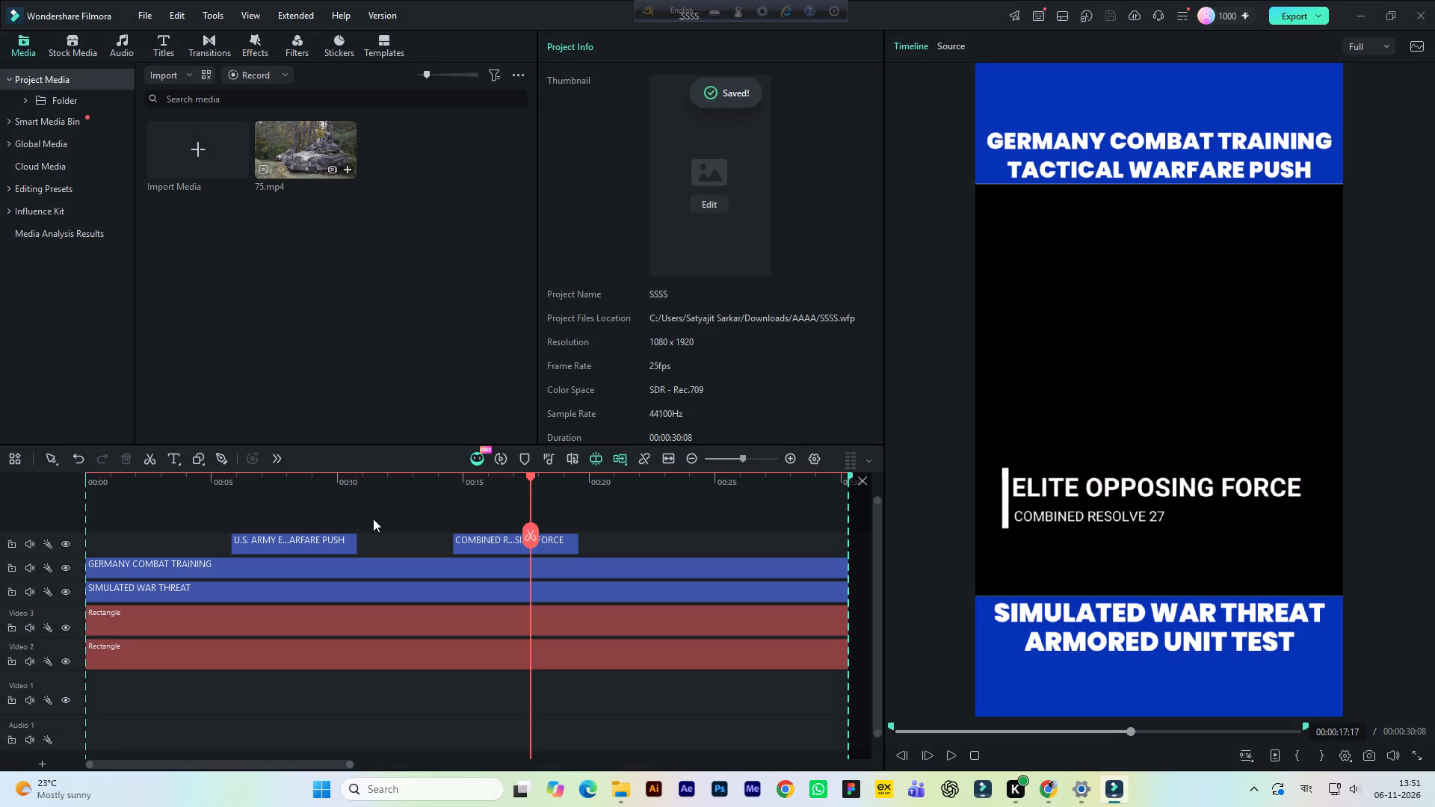
# Shift the U.S. Army title earlier to start at about 4.7 s, and briefly play the timeline from the beginning.
pyautogui.moveTo(732, 487); pyautogui.dragTo(715, 488)
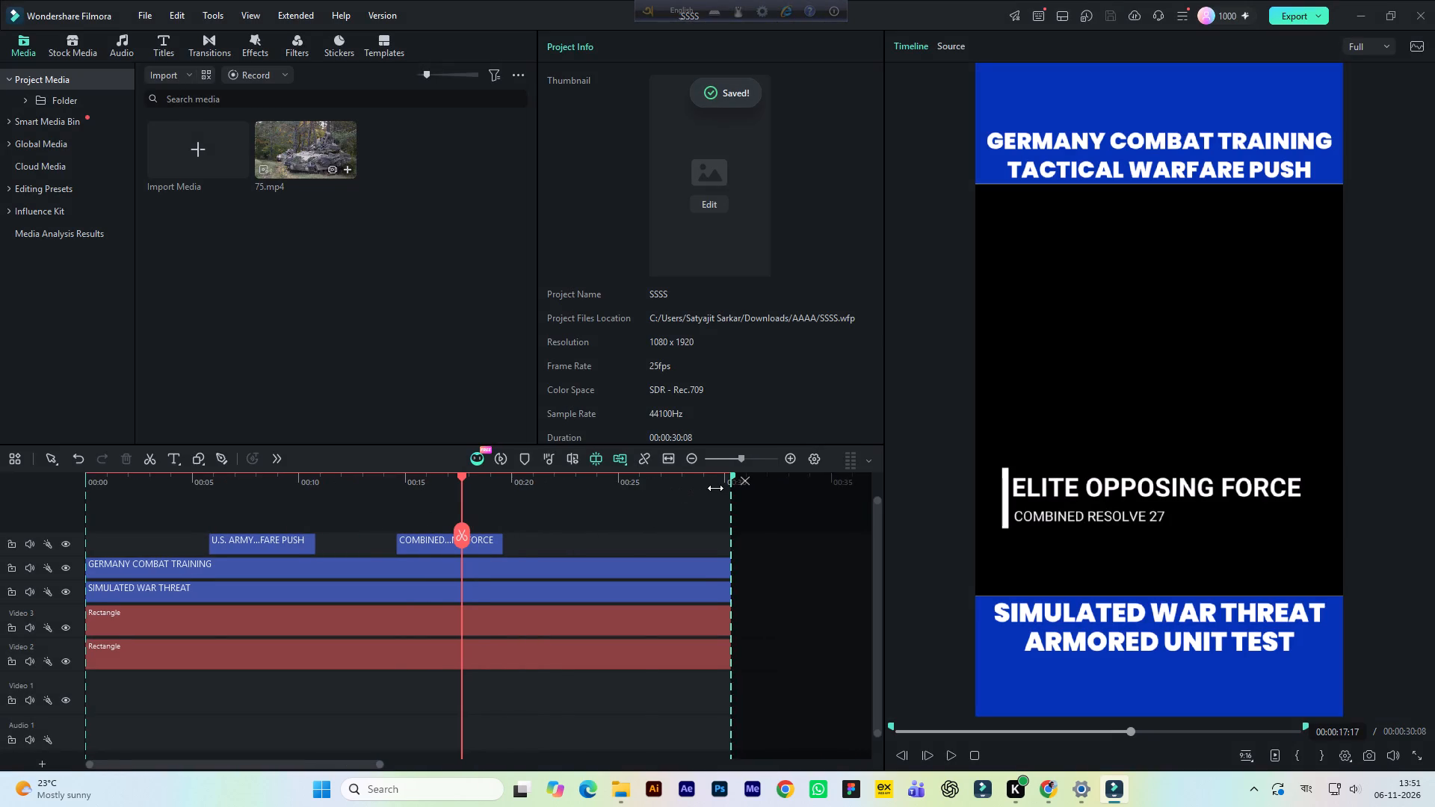
pyautogui.moveTo(715, 488); pyautogui.dragTo(739, 492)
pyautogui.moveTo(323, 759); pyautogui.dragTo(216, 763)
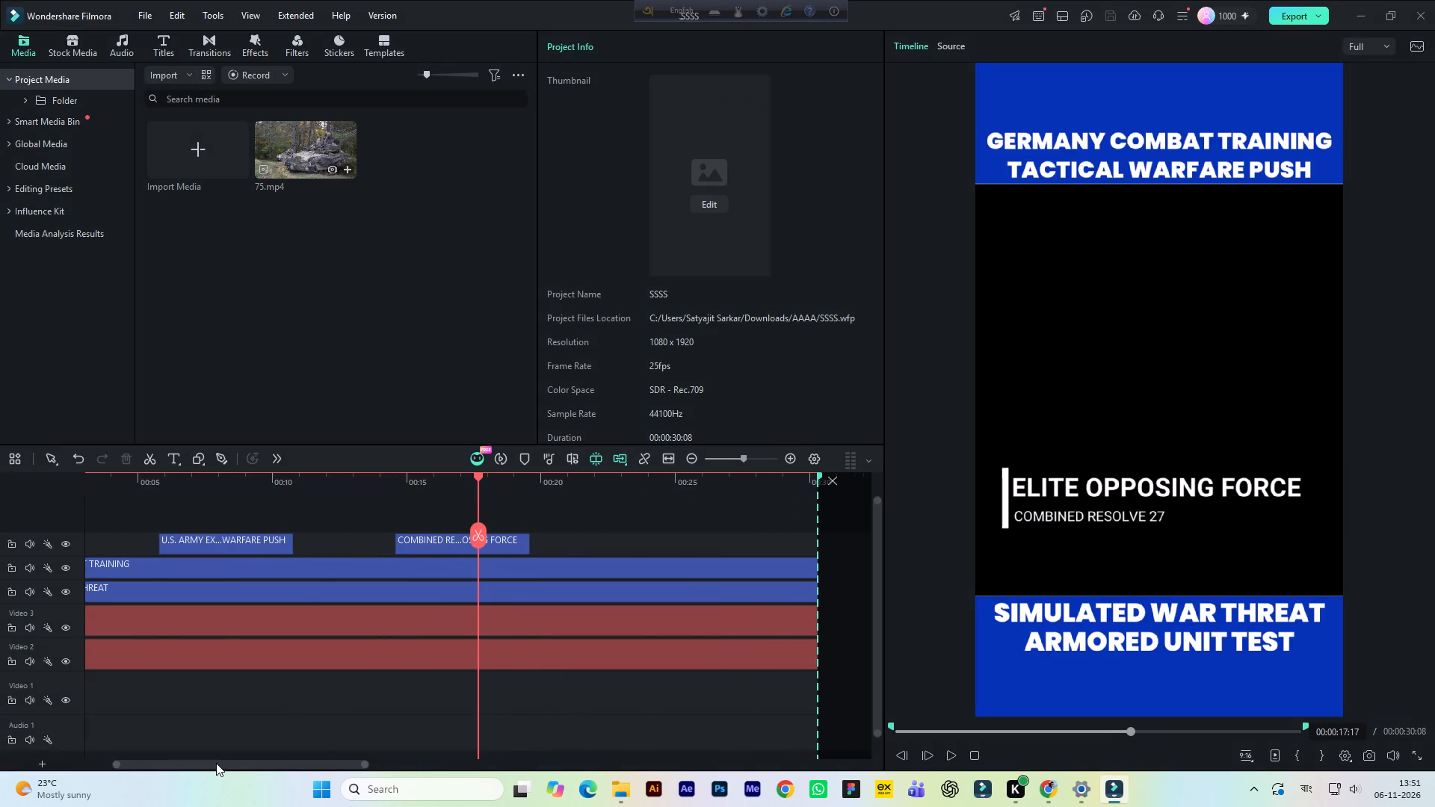
pyautogui.moveTo(216, 763); pyautogui.dragTo(215, 759)
pyautogui.moveTo(248, 767); pyautogui.dragTo(187, 761)
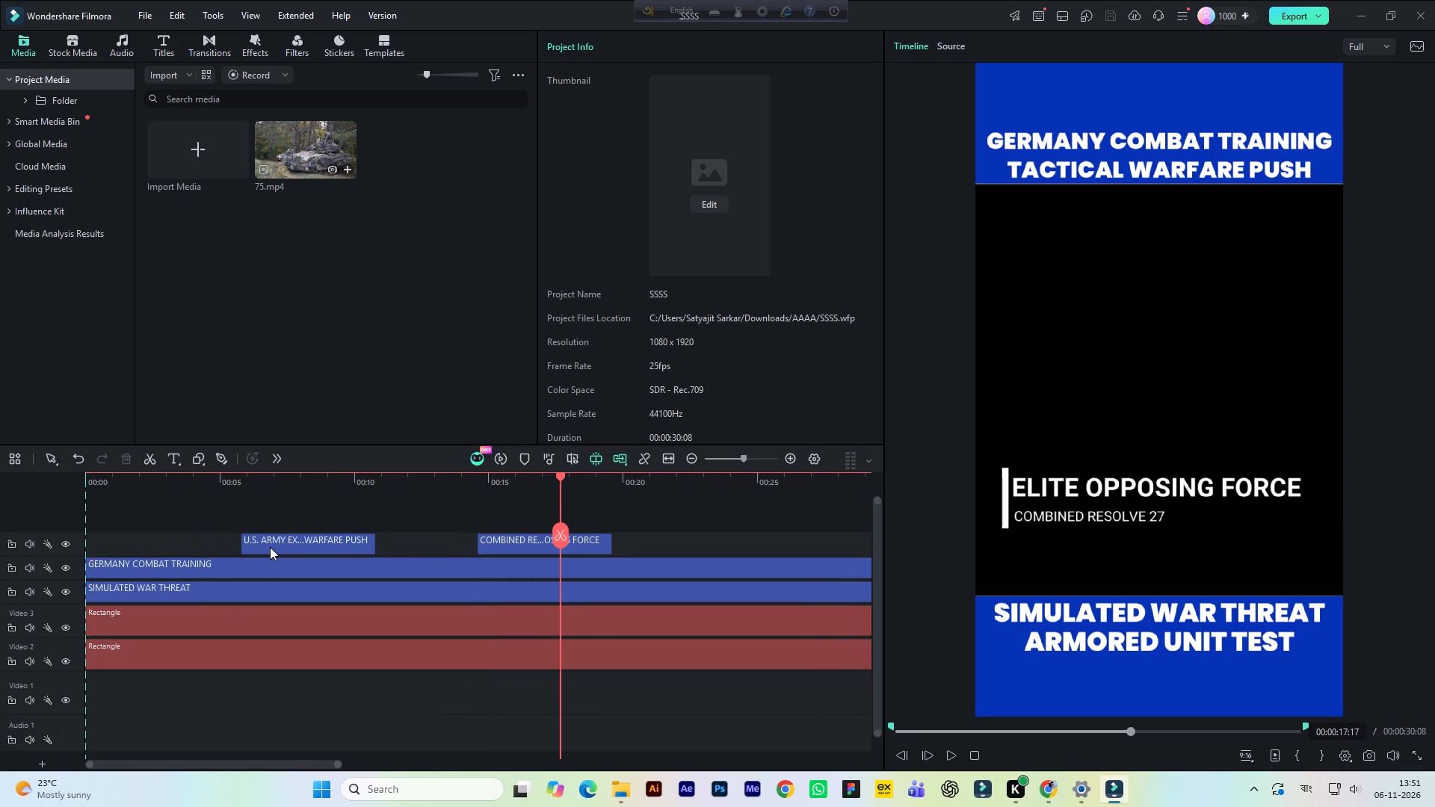
pyautogui.moveTo(270, 547); pyautogui.dragTo(240, 547)
pyautogui.click(207, 519)
pyautogui.click(174, 487)
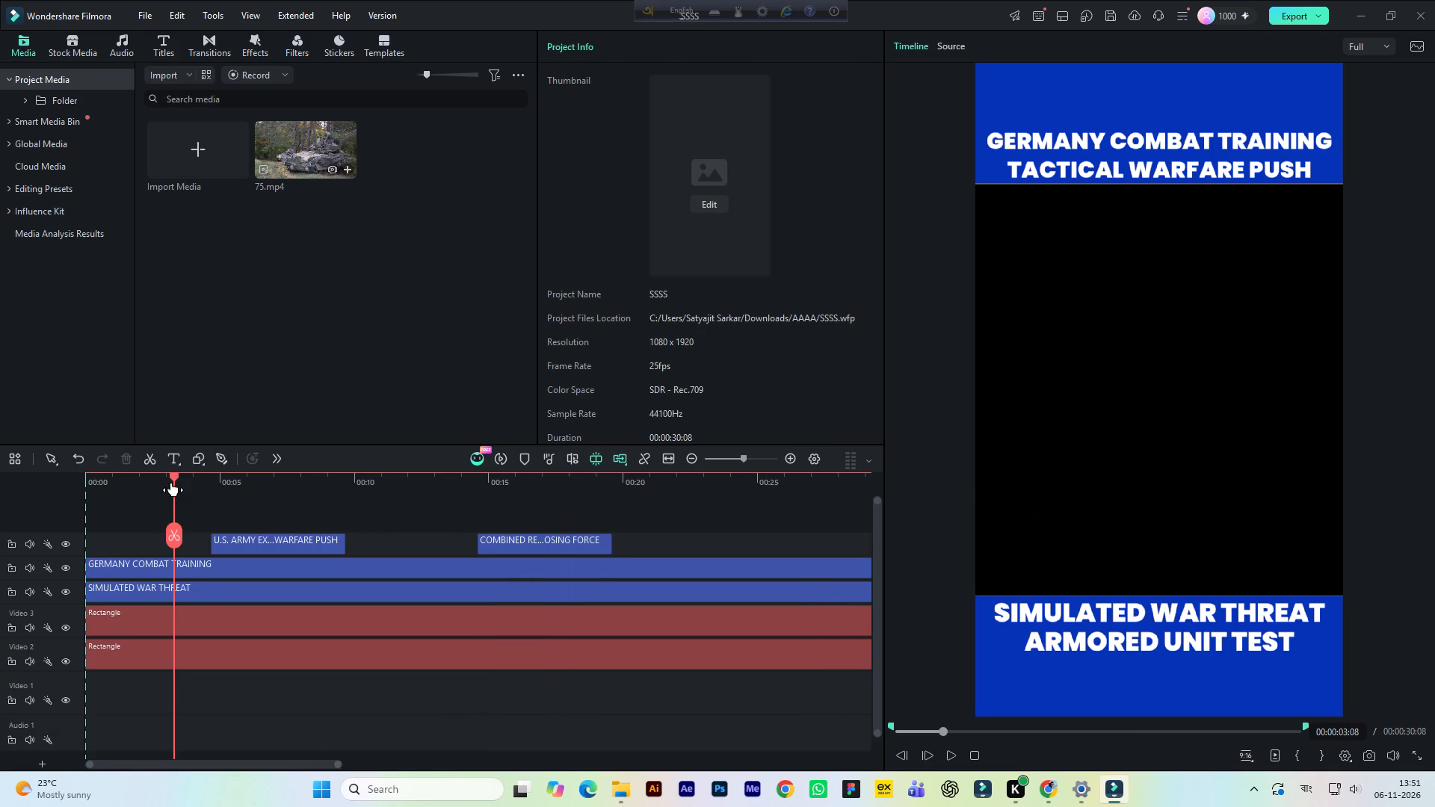
pyautogui.moveTo(172, 477); pyautogui.dragTo(80, 499)
pyautogui.press('space')
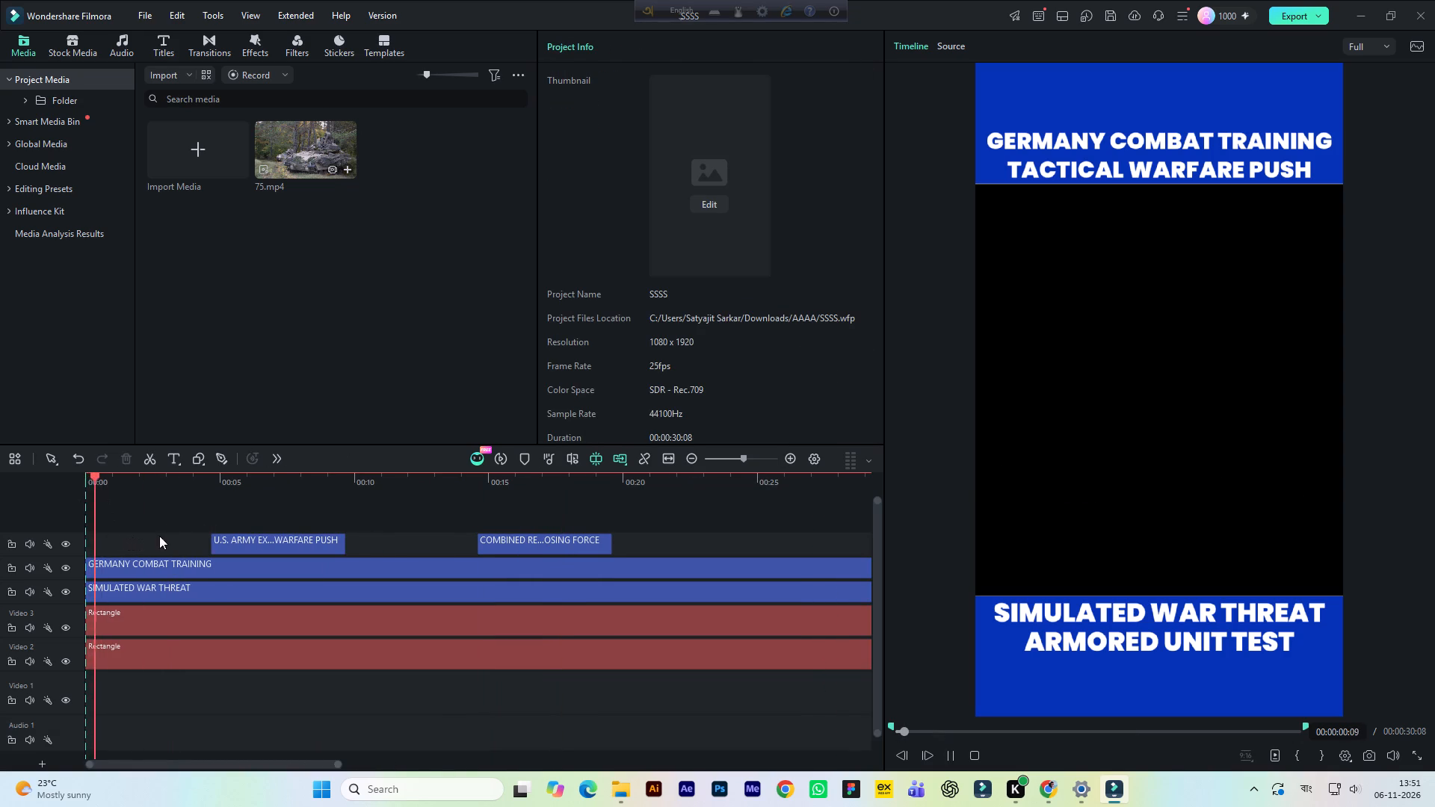
pyautogui.press('space')
# Delete the old 75.mp4 source video from the project media.
pyautogui.moveTo(297, 219); pyautogui.dragTo(374, 164)
pyautogui.press('Delete')
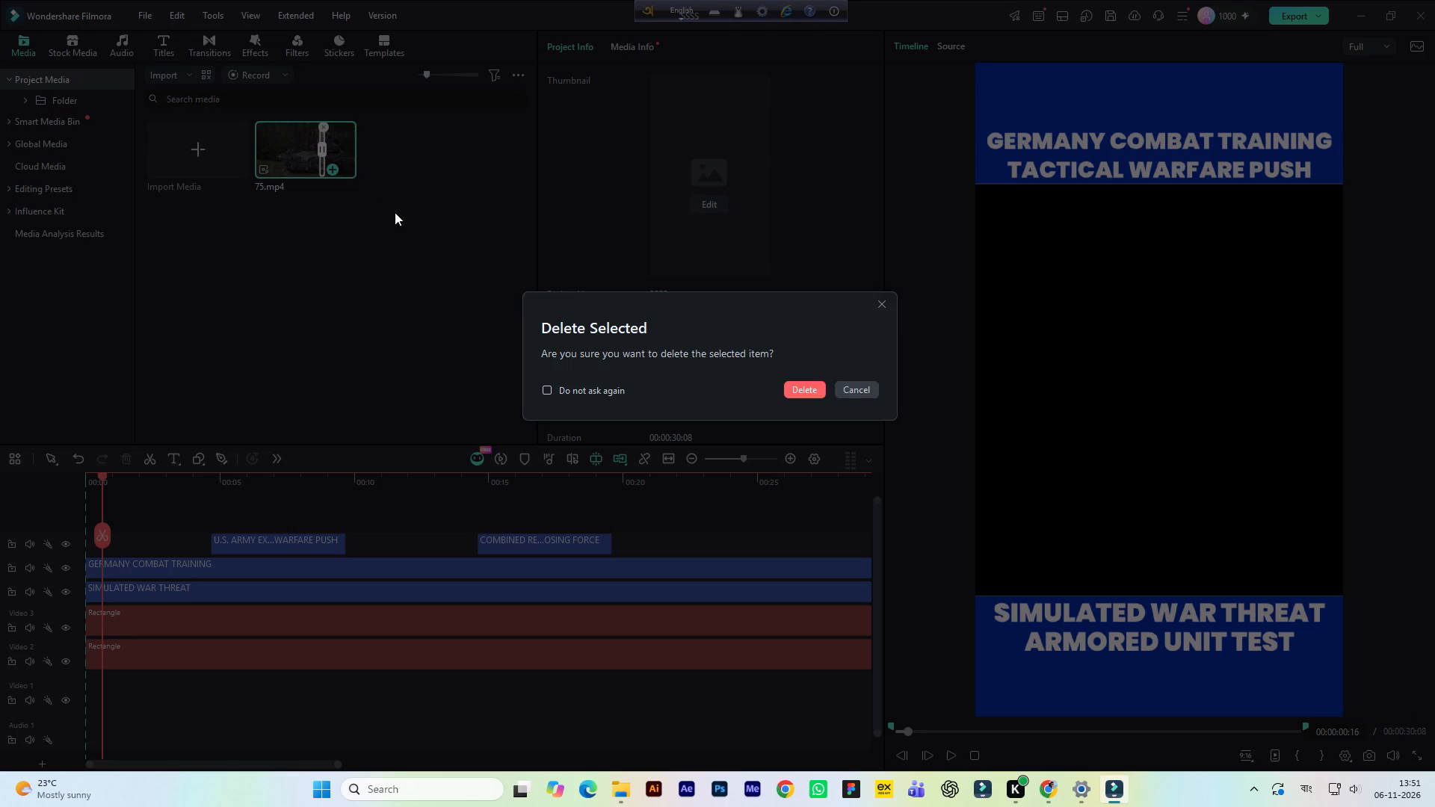
pyautogui.press('Return')
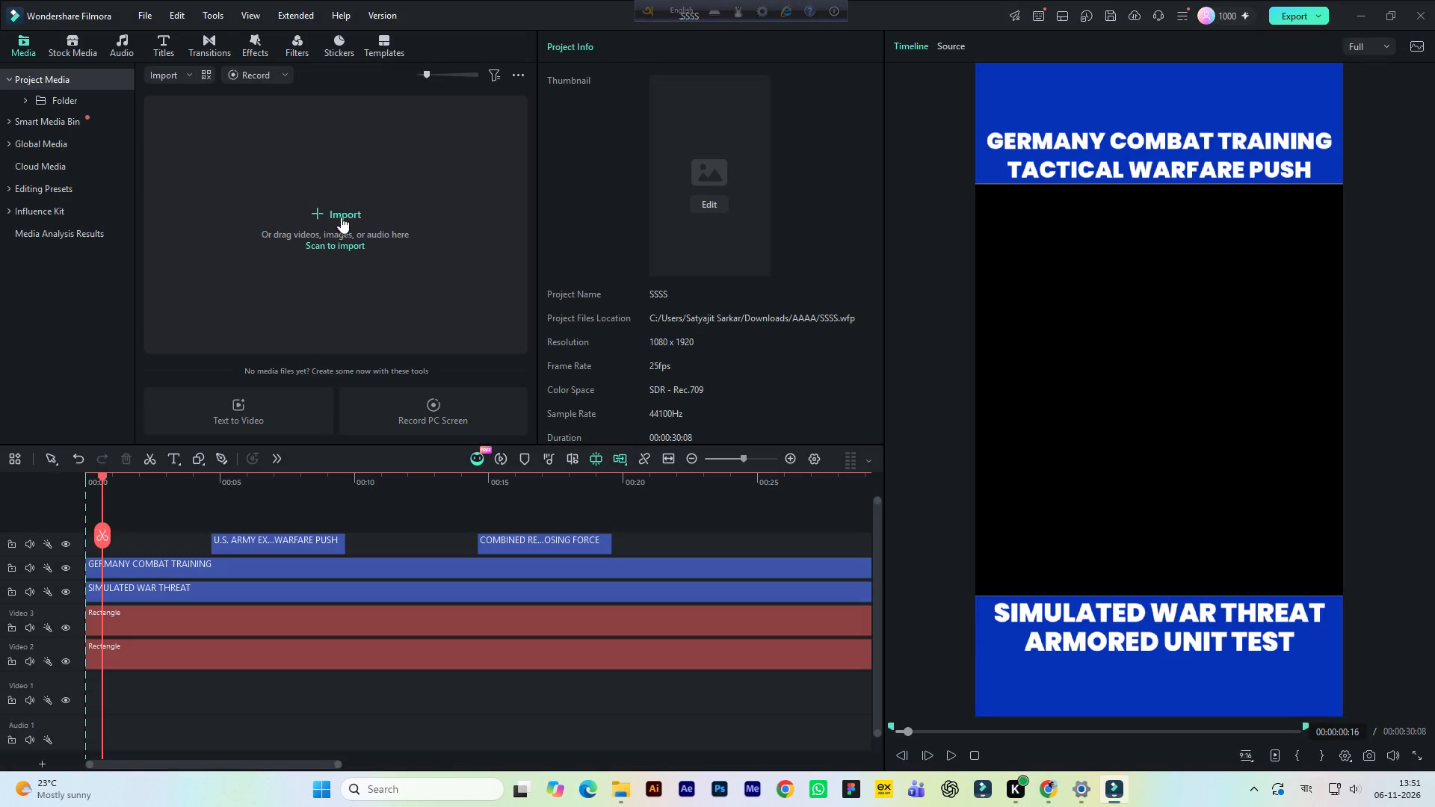
# Import the video 76 from the Pre folder into the project media and save the project.
pyautogui.click(342, 217)
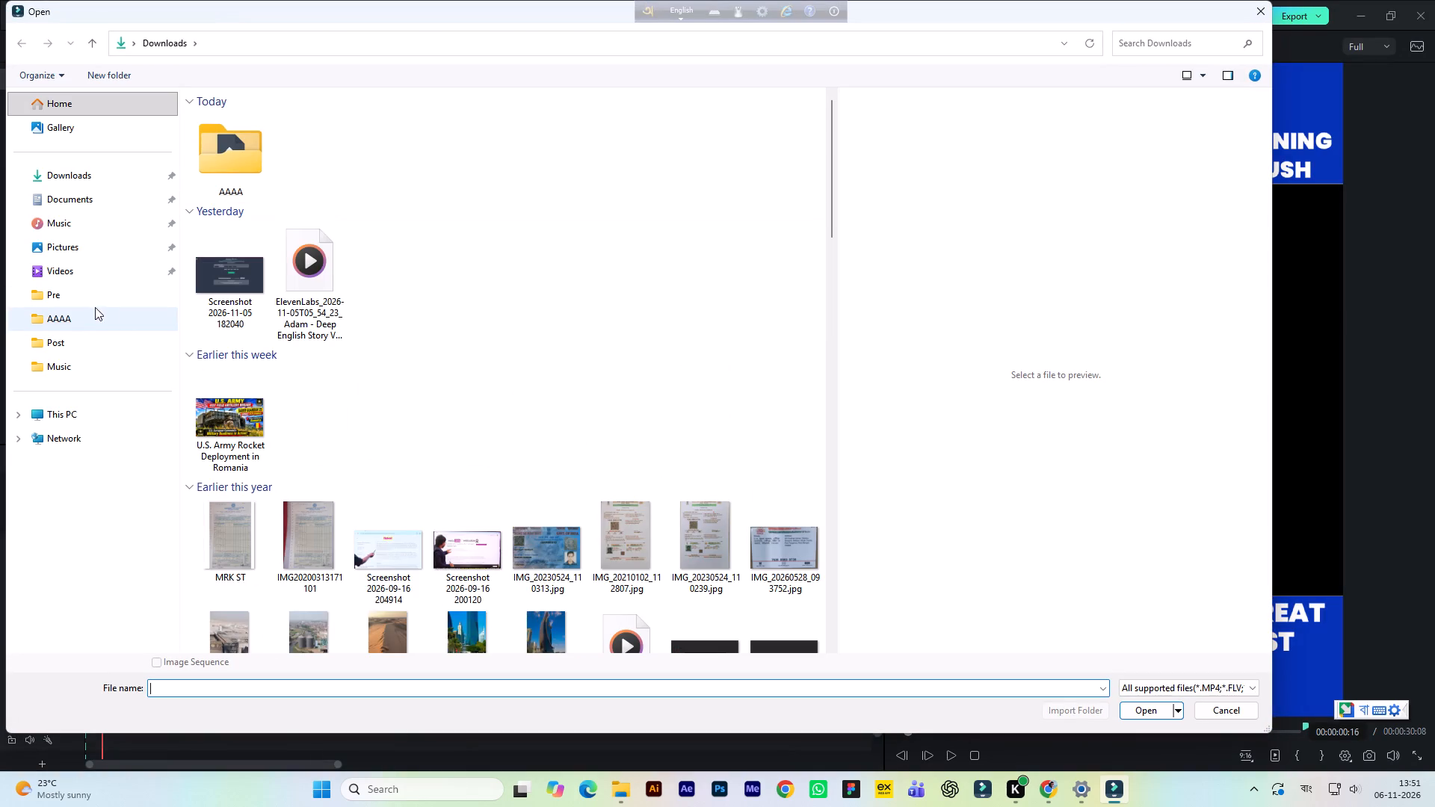
pyautogui.click(95, 307)
pyautogui.click(406, 161)
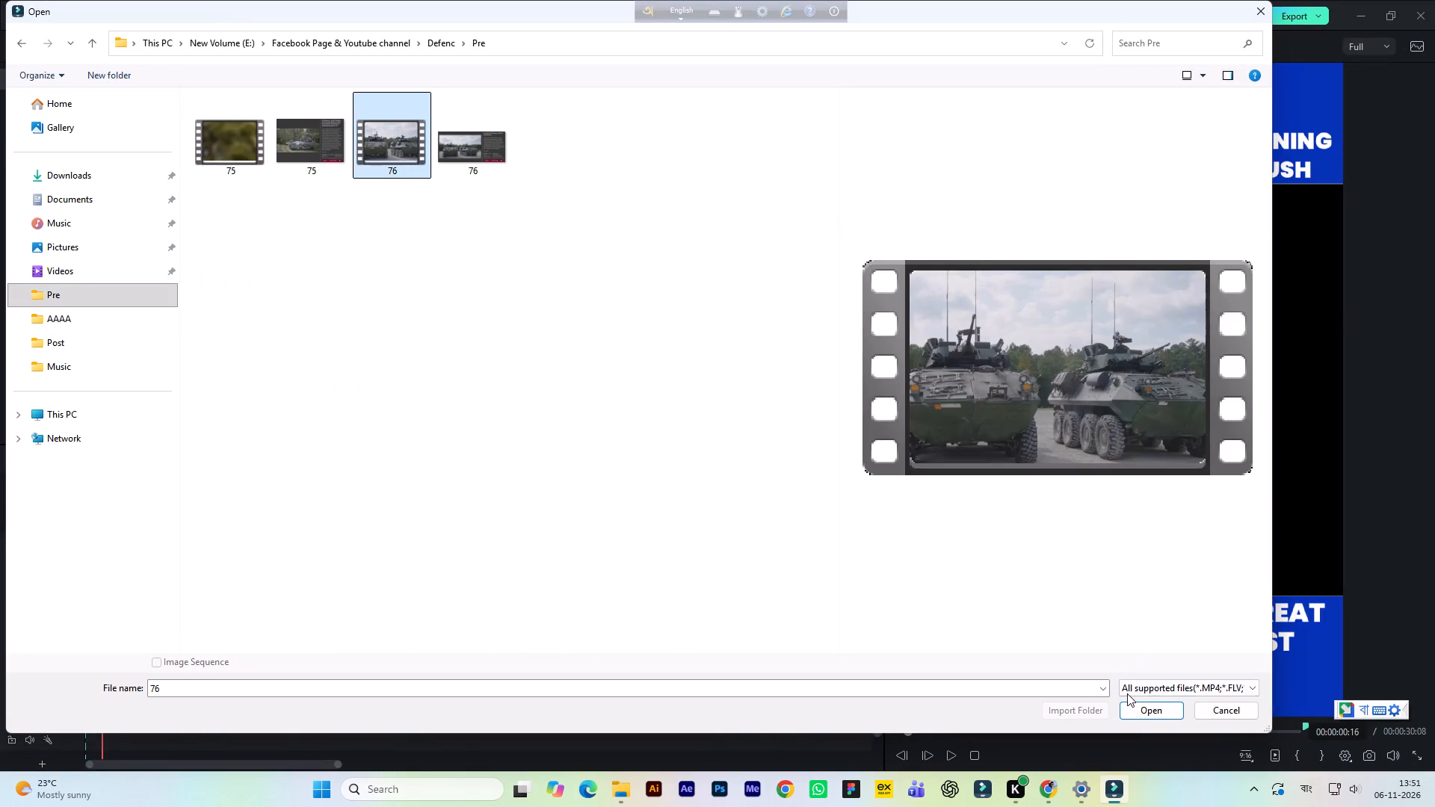
pyautogui.click(1134, 707)
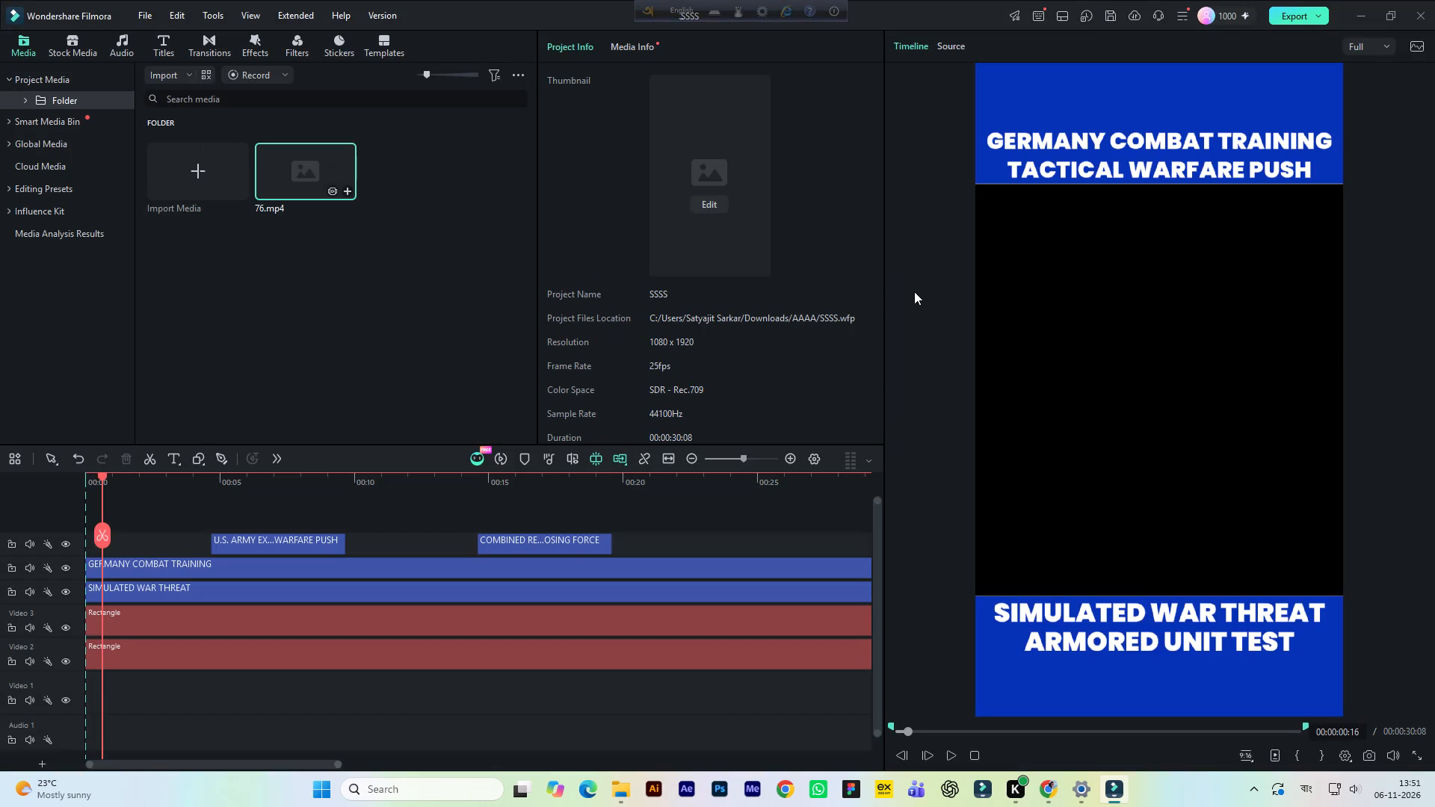
pyautogui.hotkey('ctrl', 's')
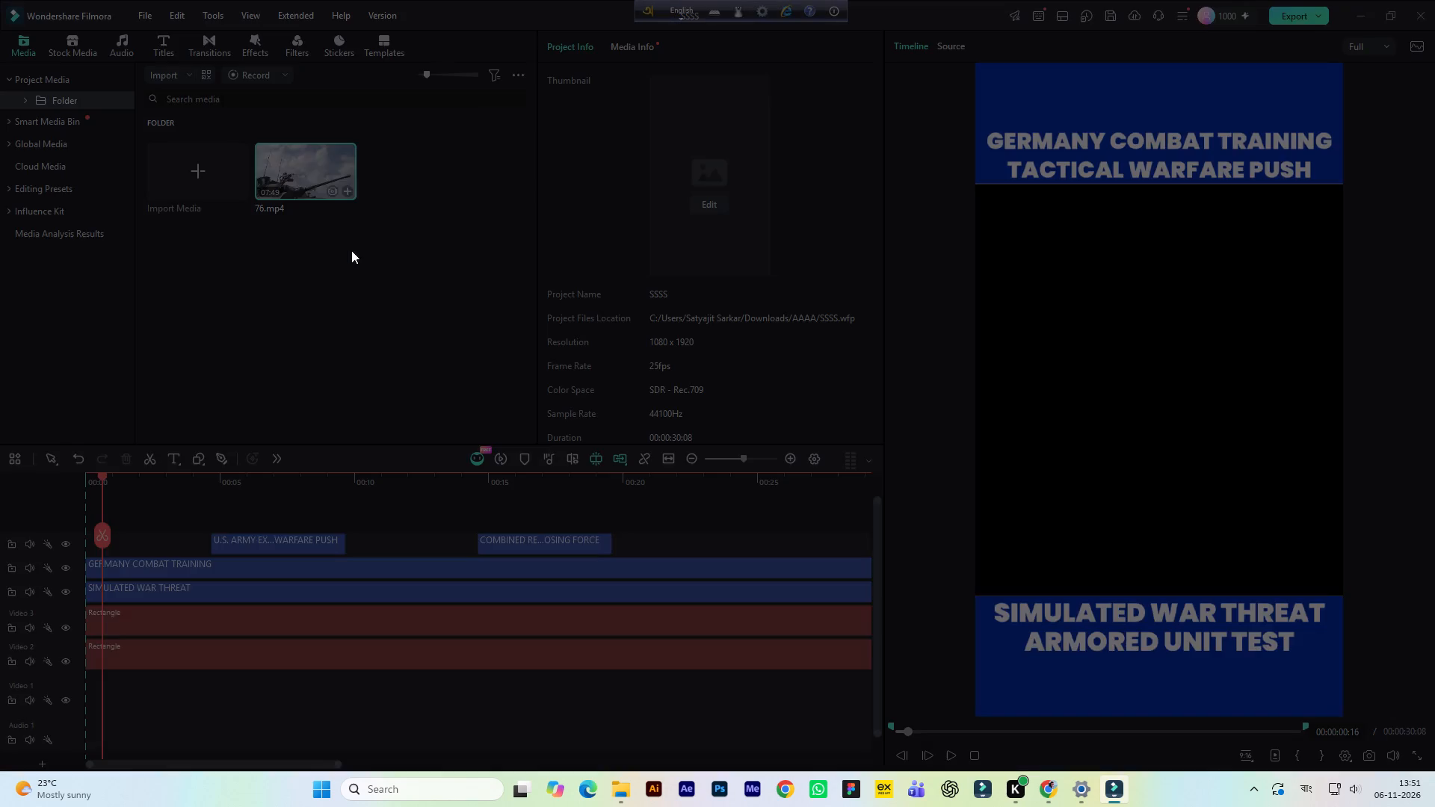
# Preview the 76.mp4 source clip from its beginning, and skip ahead to about 22 s.
pyautogui.click(312, 185)
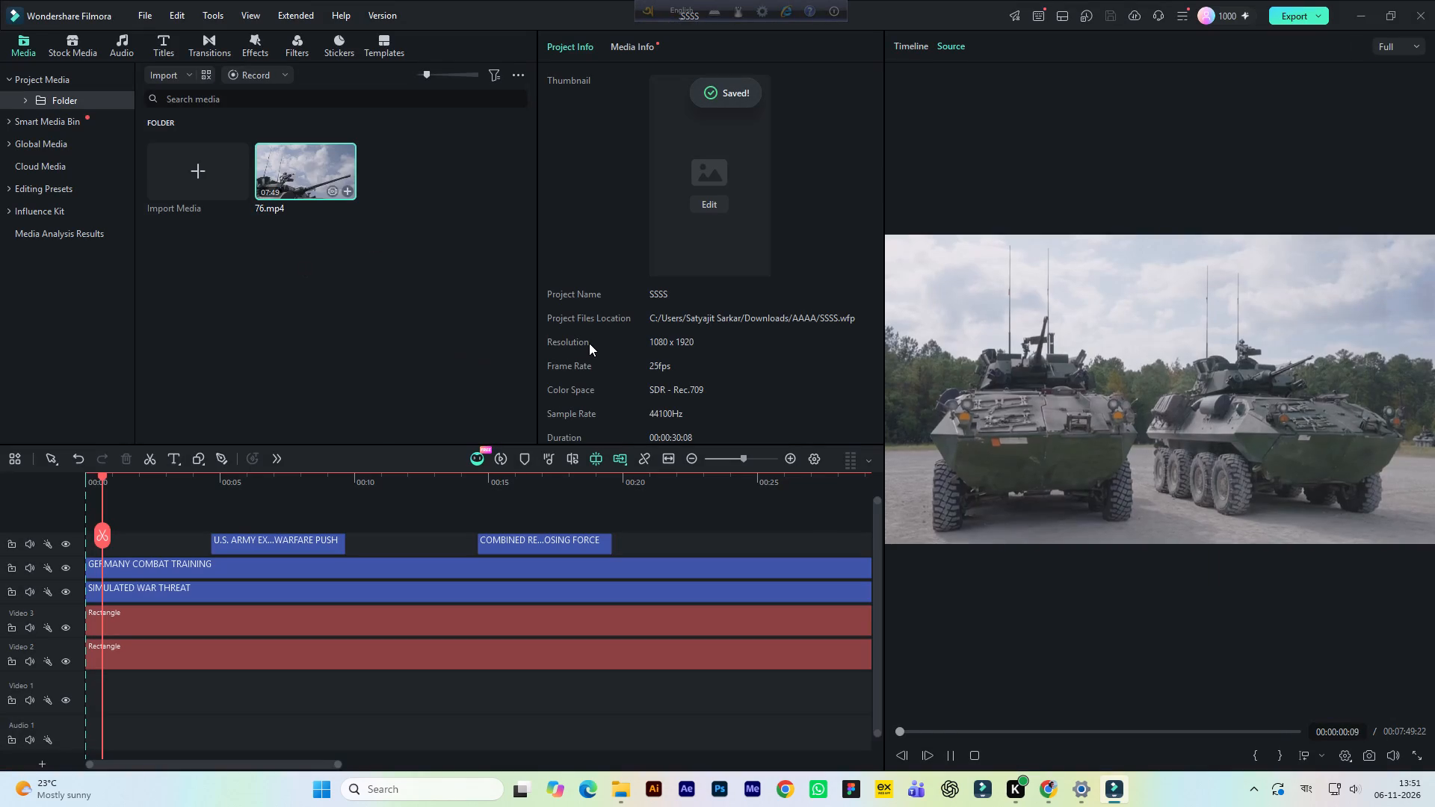
pyautogui.press('space')
pyautogui.press('space')
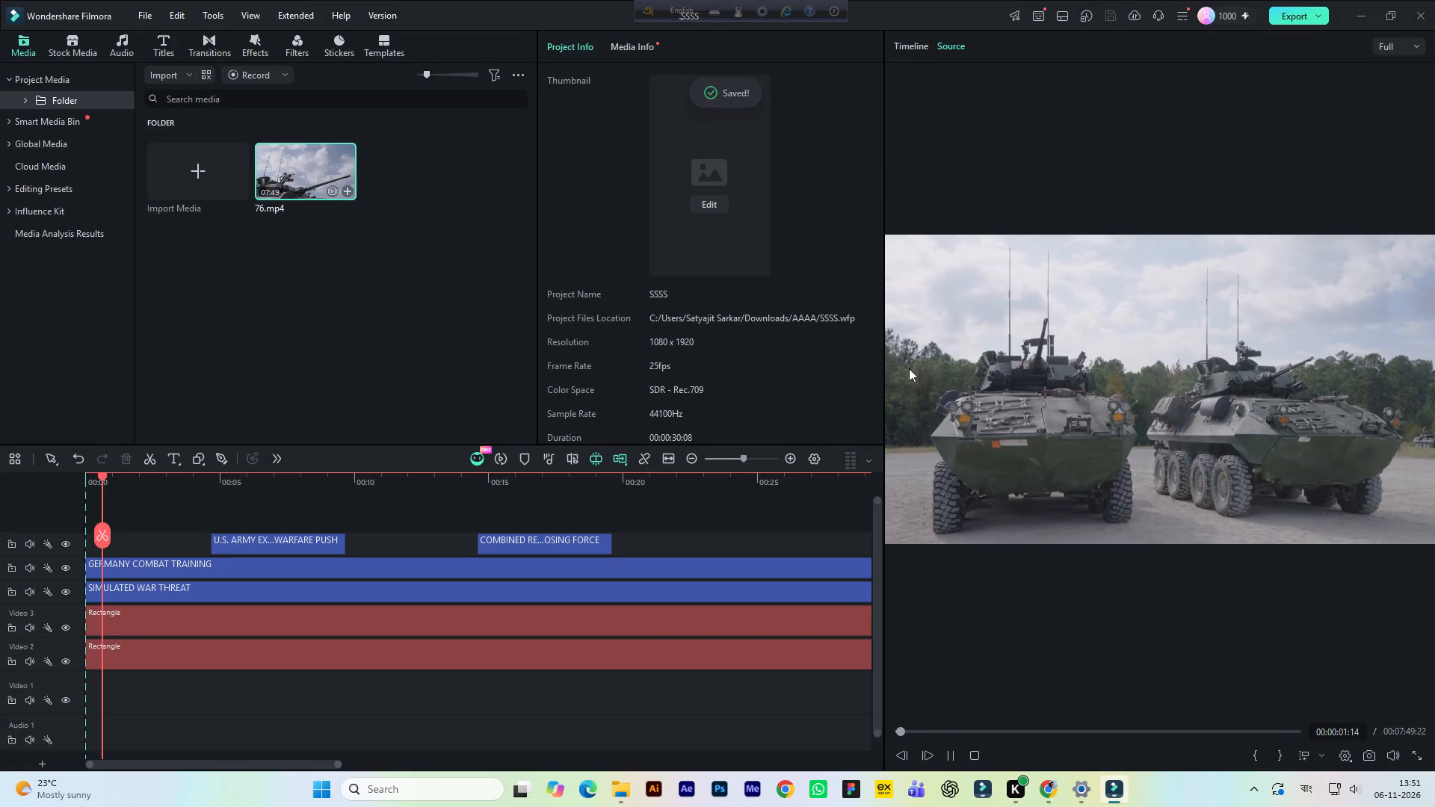
pyautogui.click(919, 727)
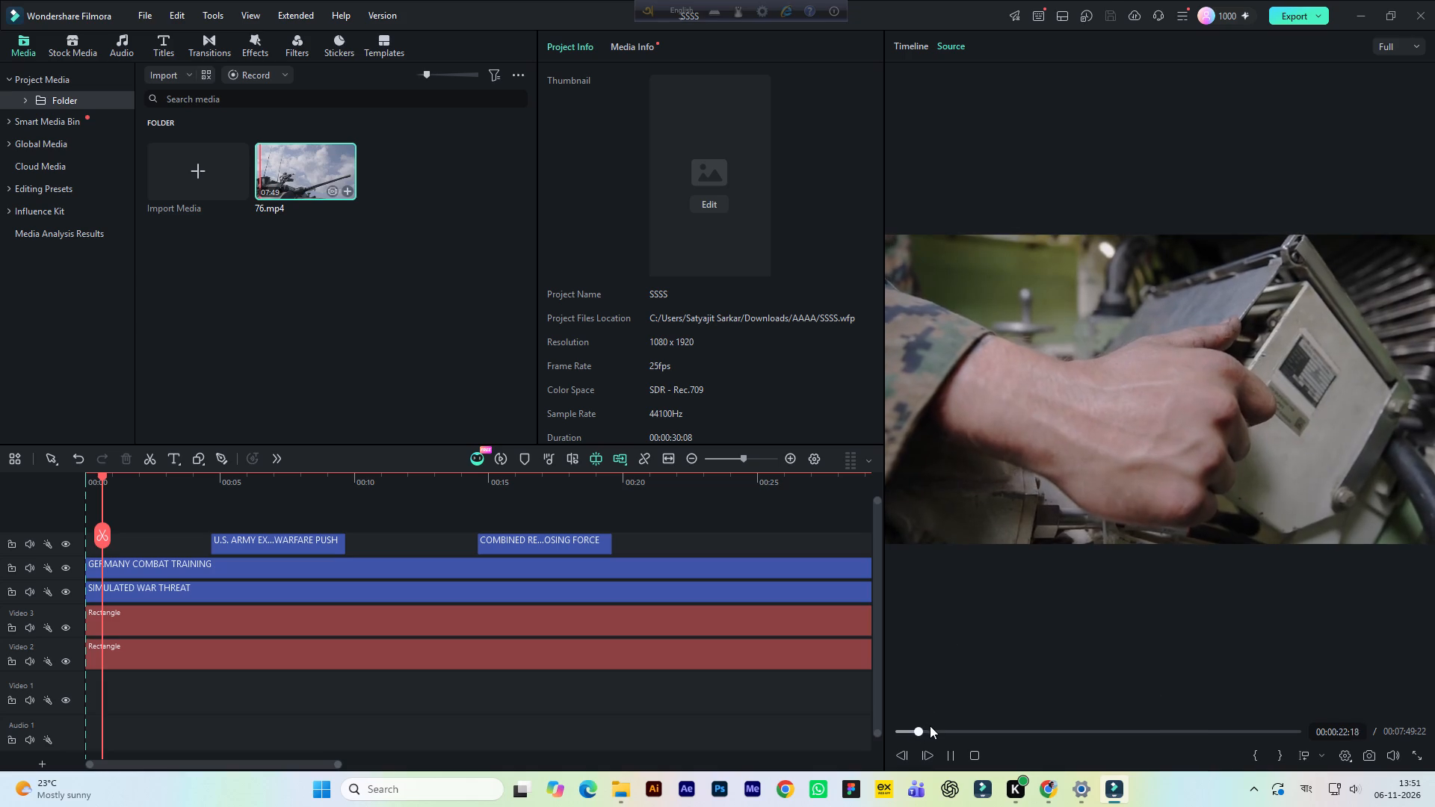
# Lower the system sound volume to about 40 percent while the source clip plays.
pyautogui.click(1356, 790)
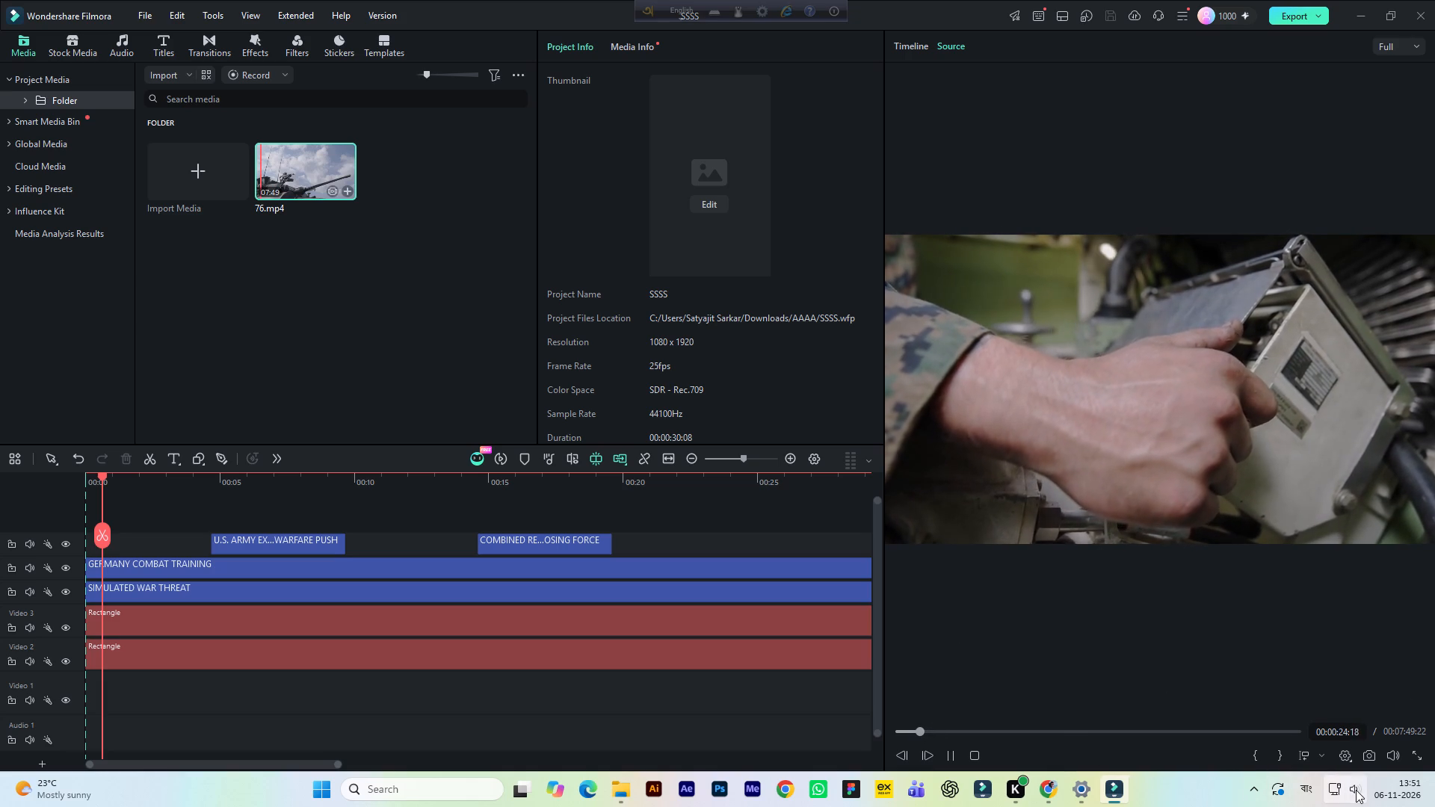
pyautogui.click(1316, 704)
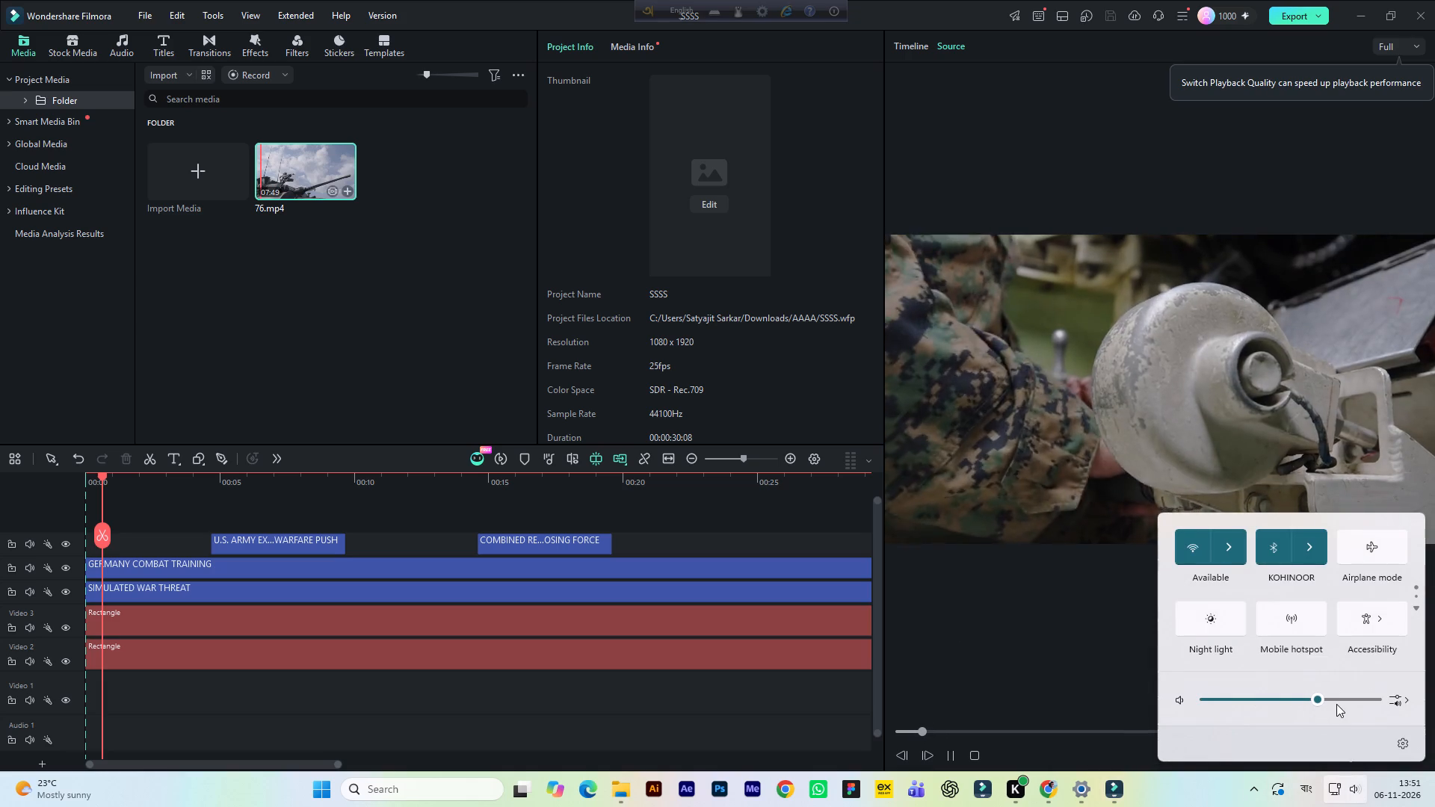
pyautogui.click(1345, 704)
pyautogui.click(1317, 702)
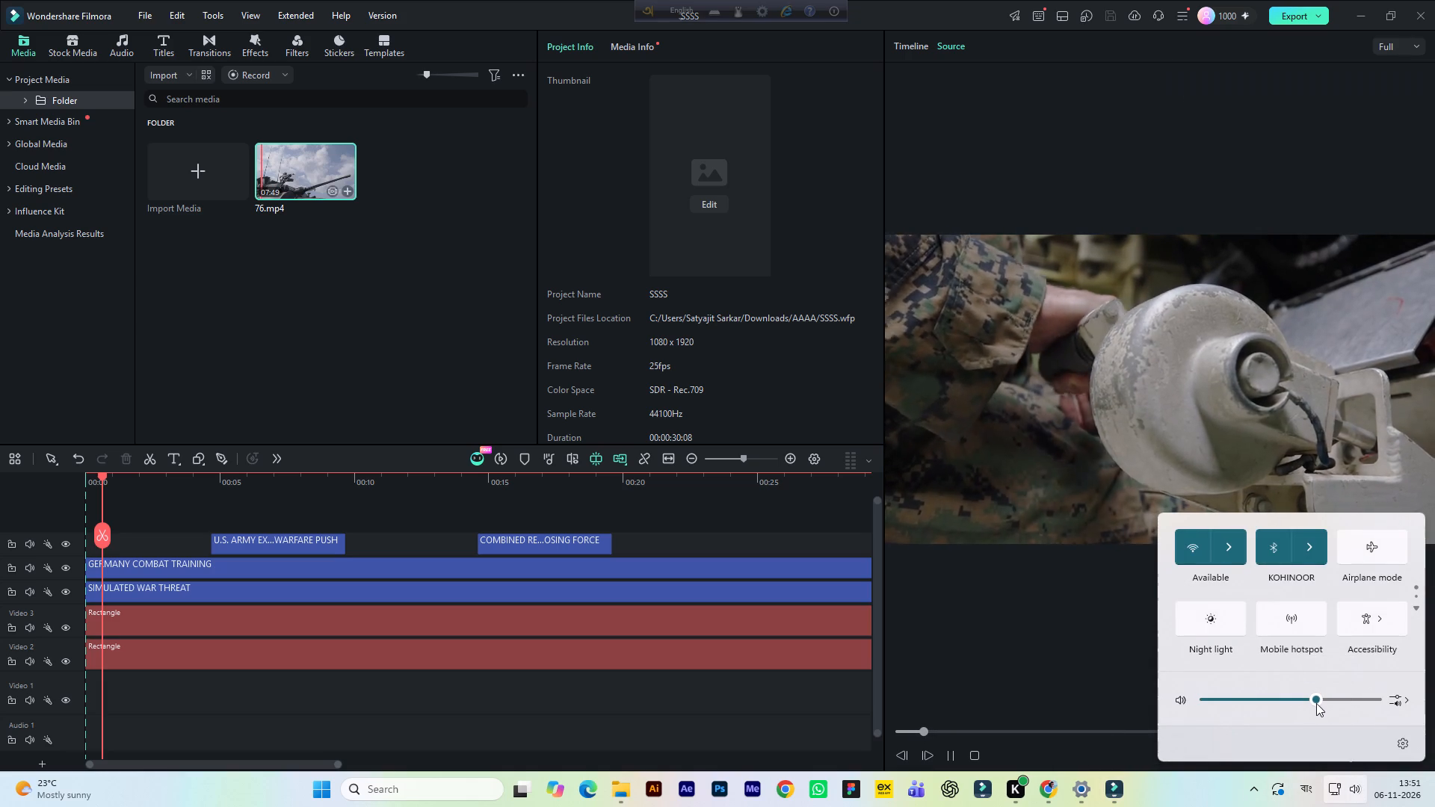
pyautogui.click(1349, 791)
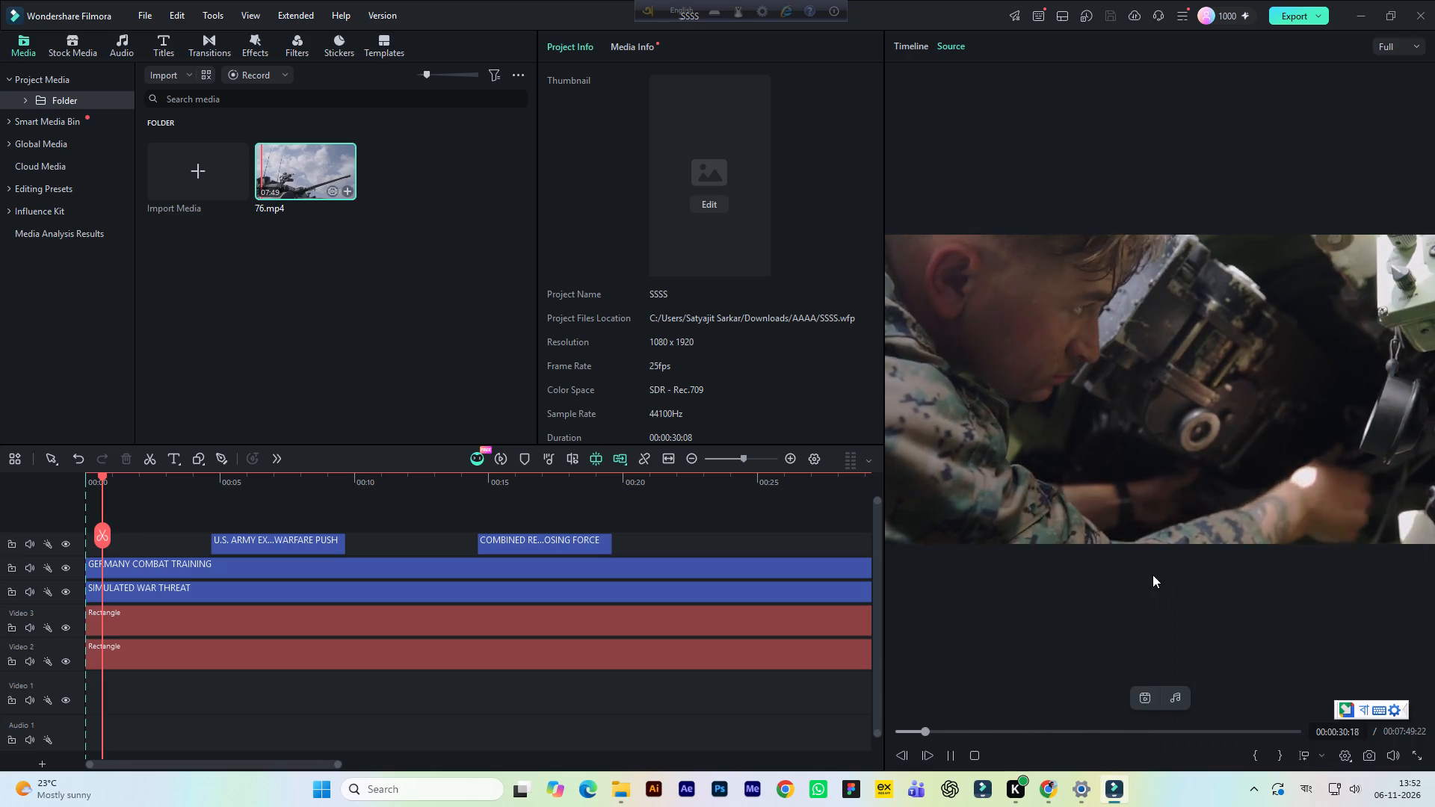
pyautogui.click(1312, 787)
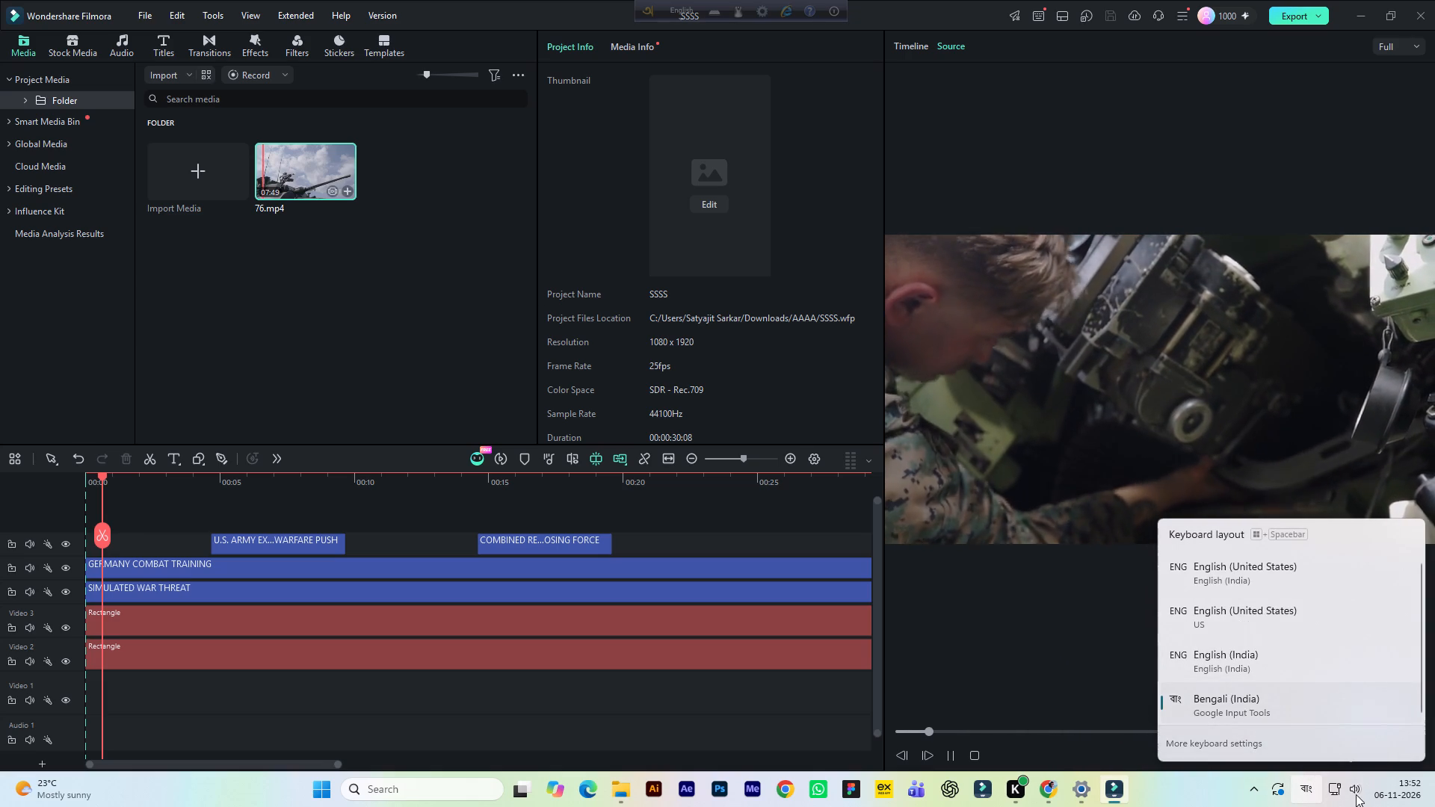
pyautogui.click(1357, 794)
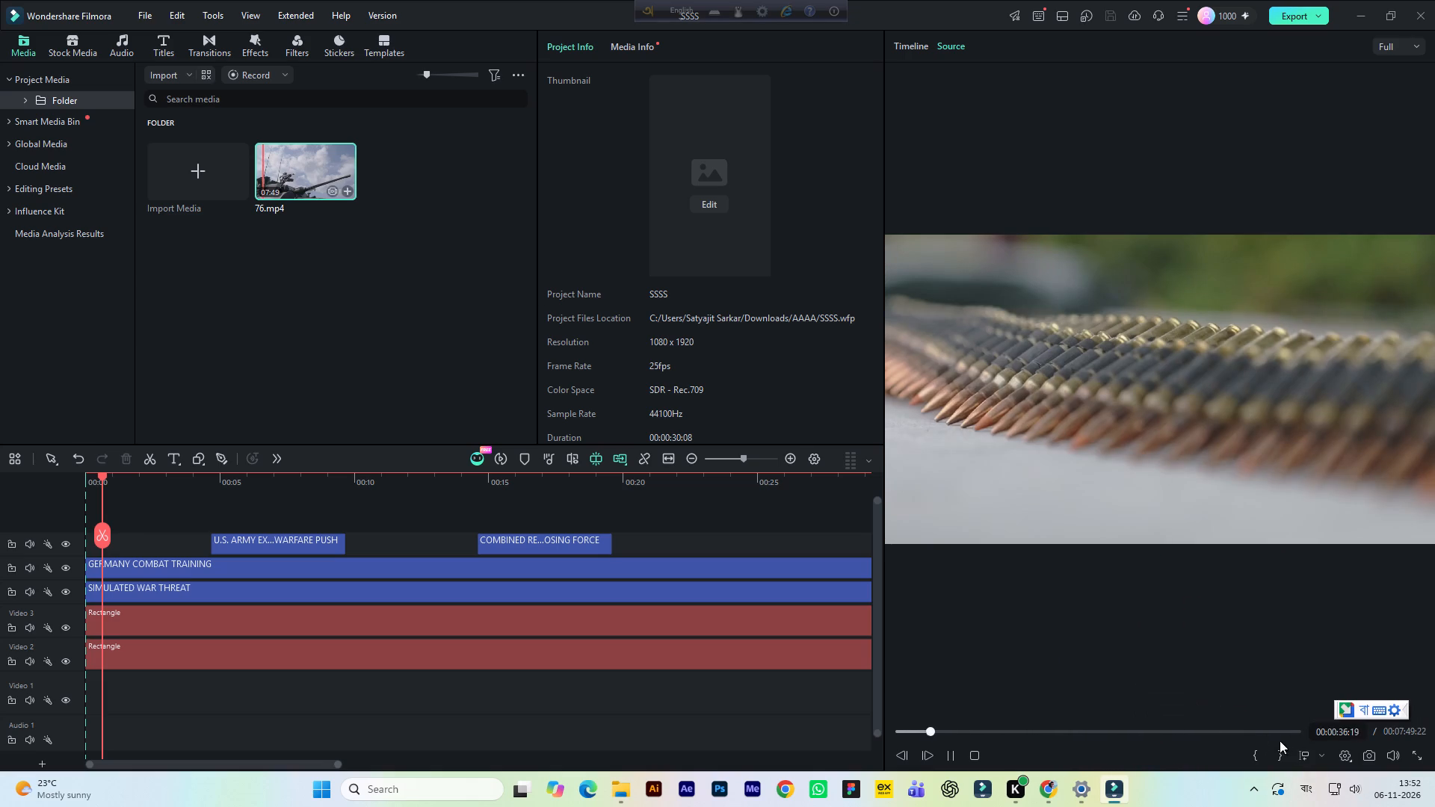
pyautogui.click(1360, 791)
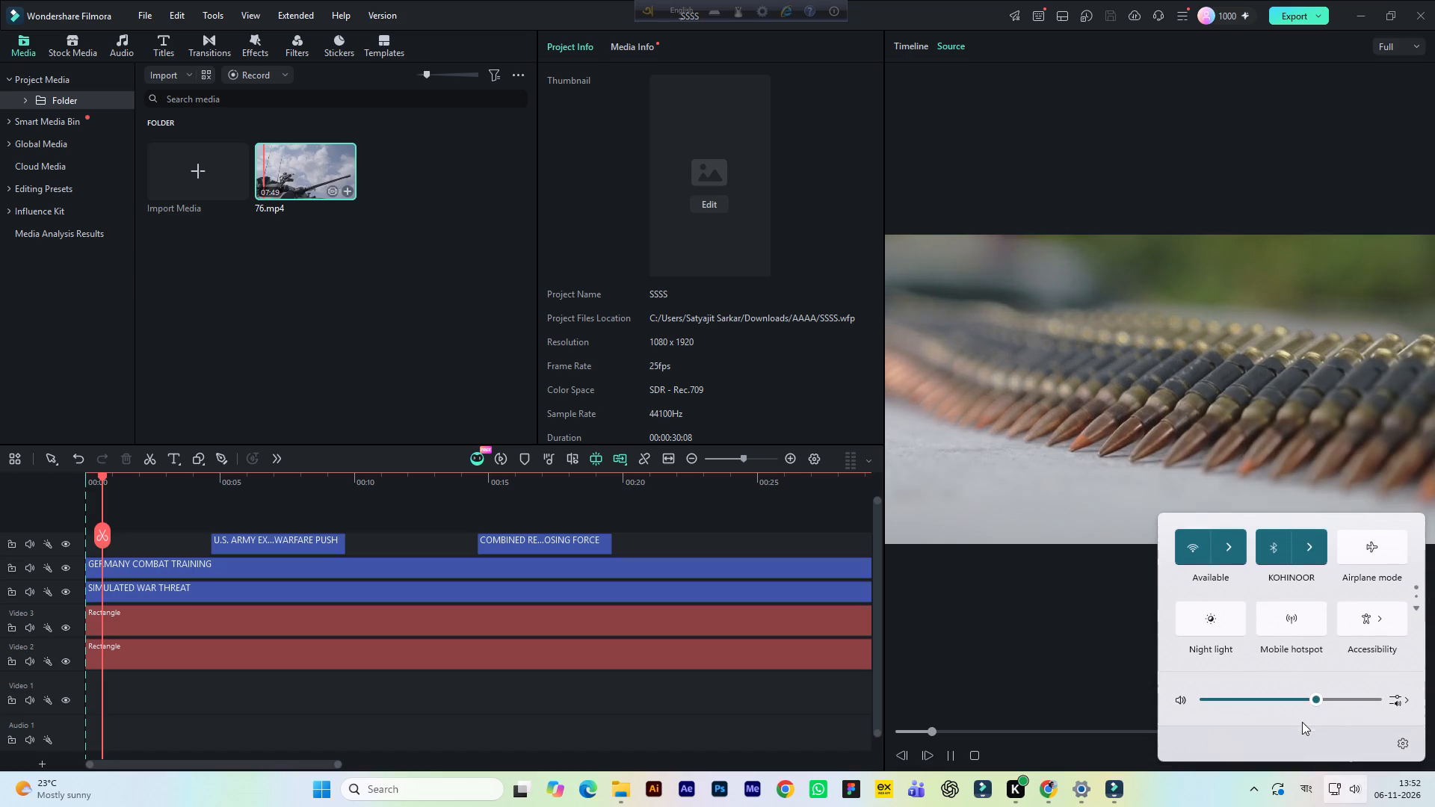
pyautogui.click(1274, 699)
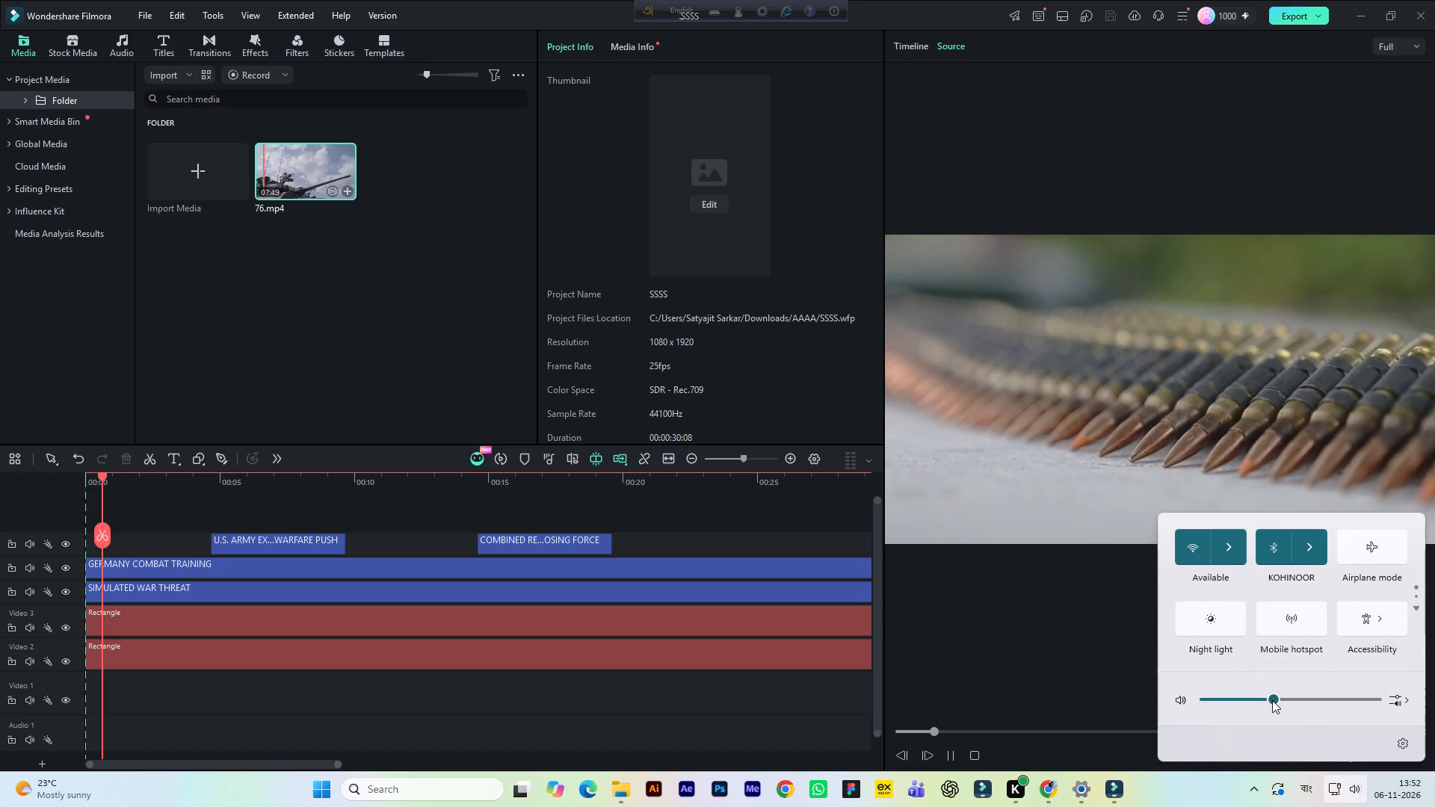
pyautogui.click(1268, 702)
pyautogui.click(1268, 702)
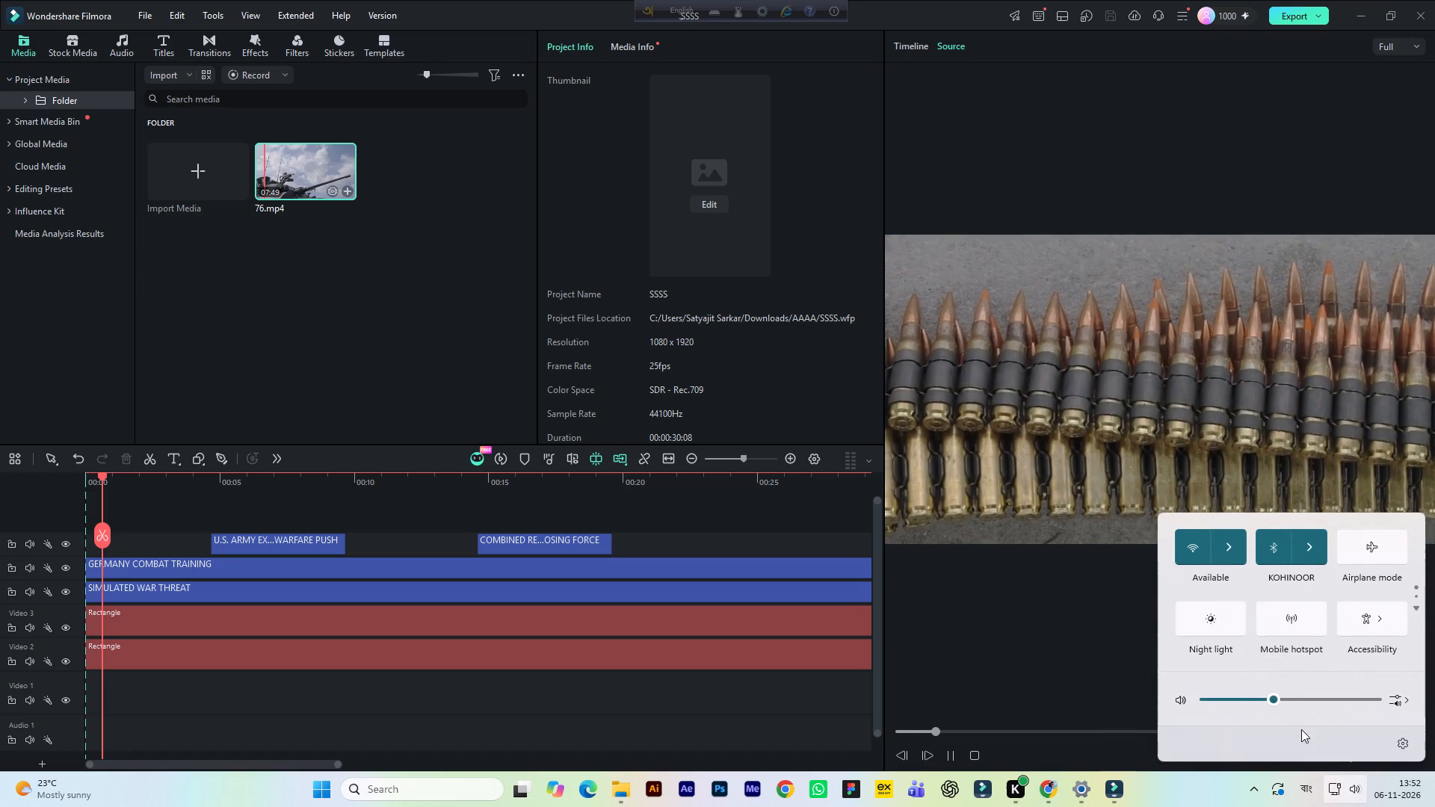
pyautogui.click(1356, 786)
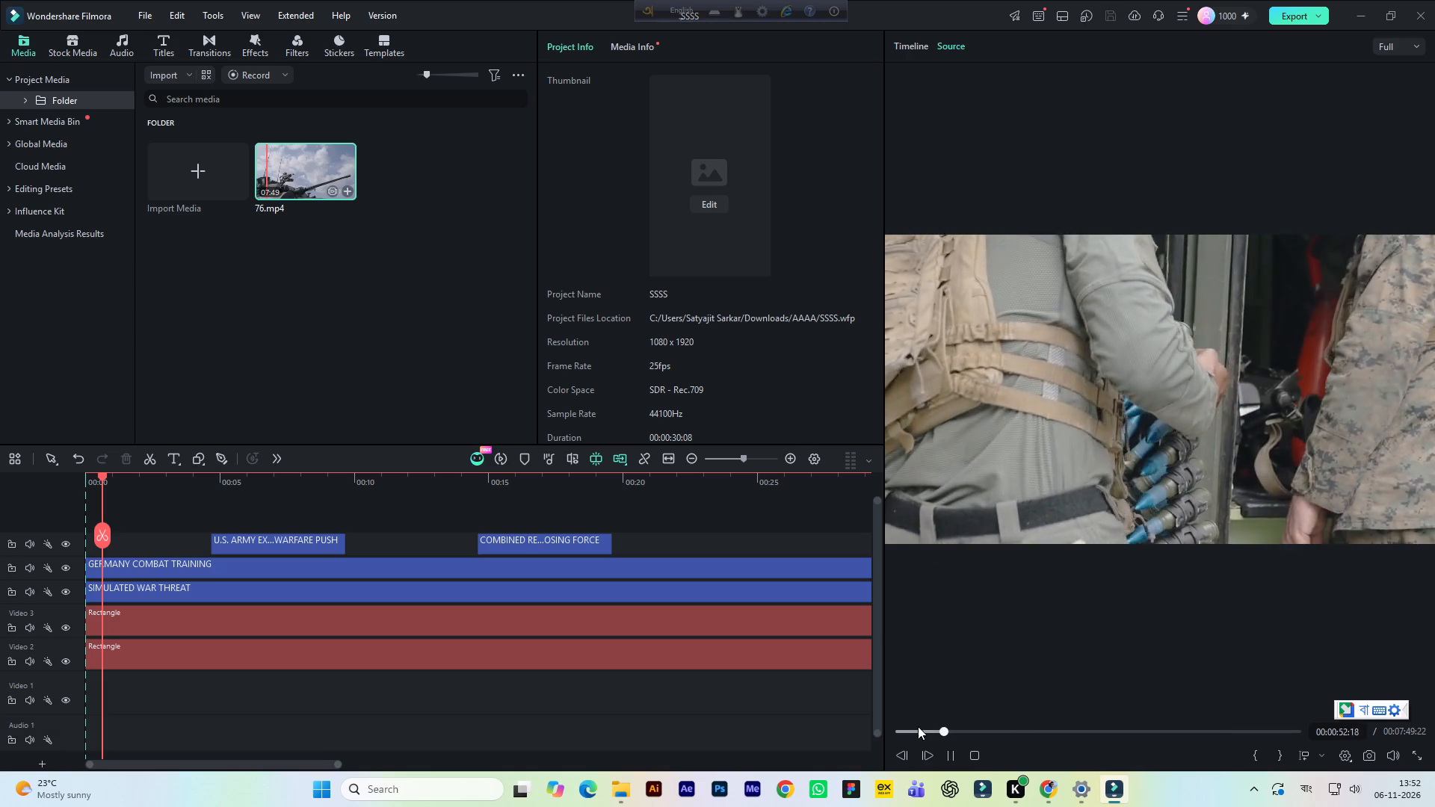
# Return the 76.mp4 source preview to its beginning and replay it.
pyautogui.moveTo(915, 733); pyautogui.dragTo(886, 736)
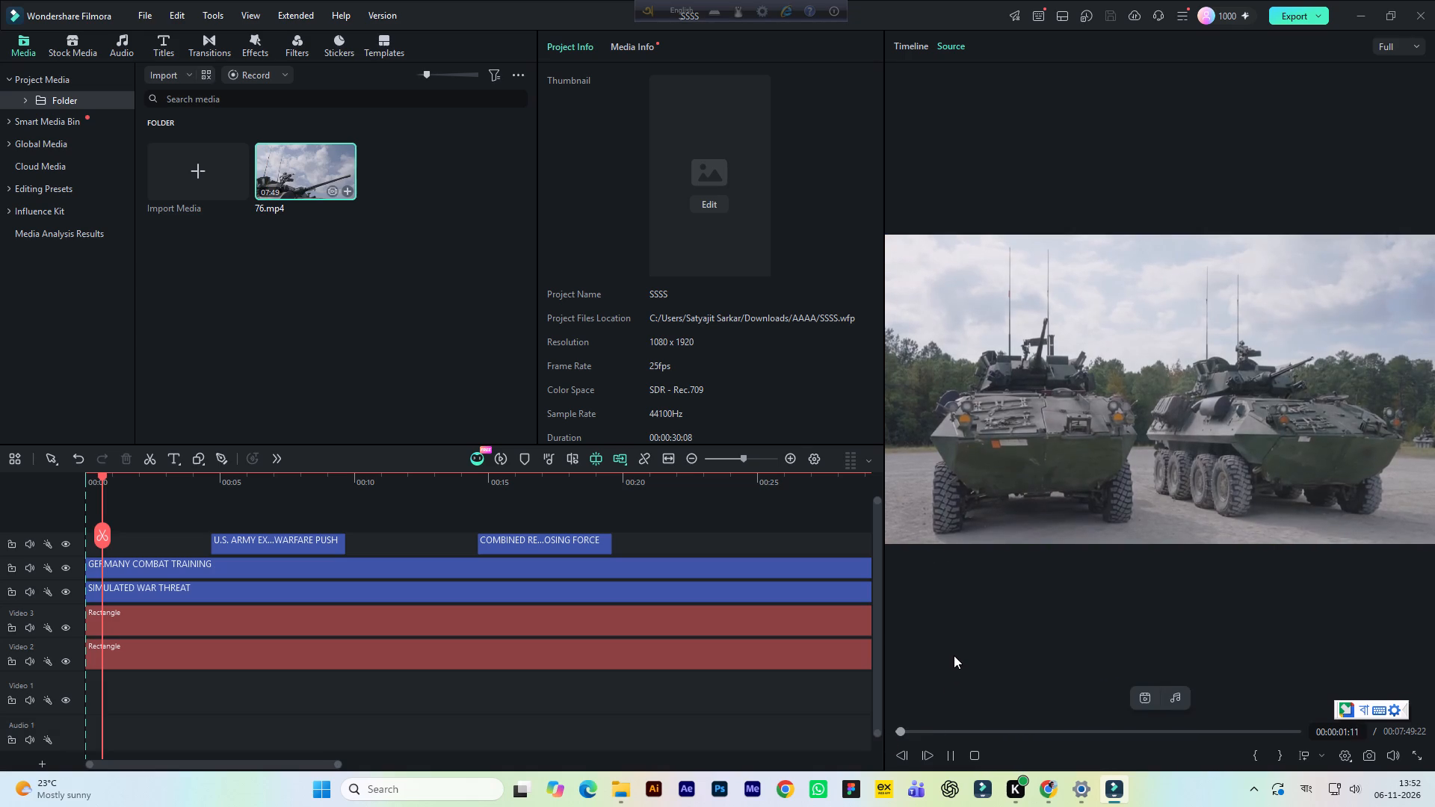
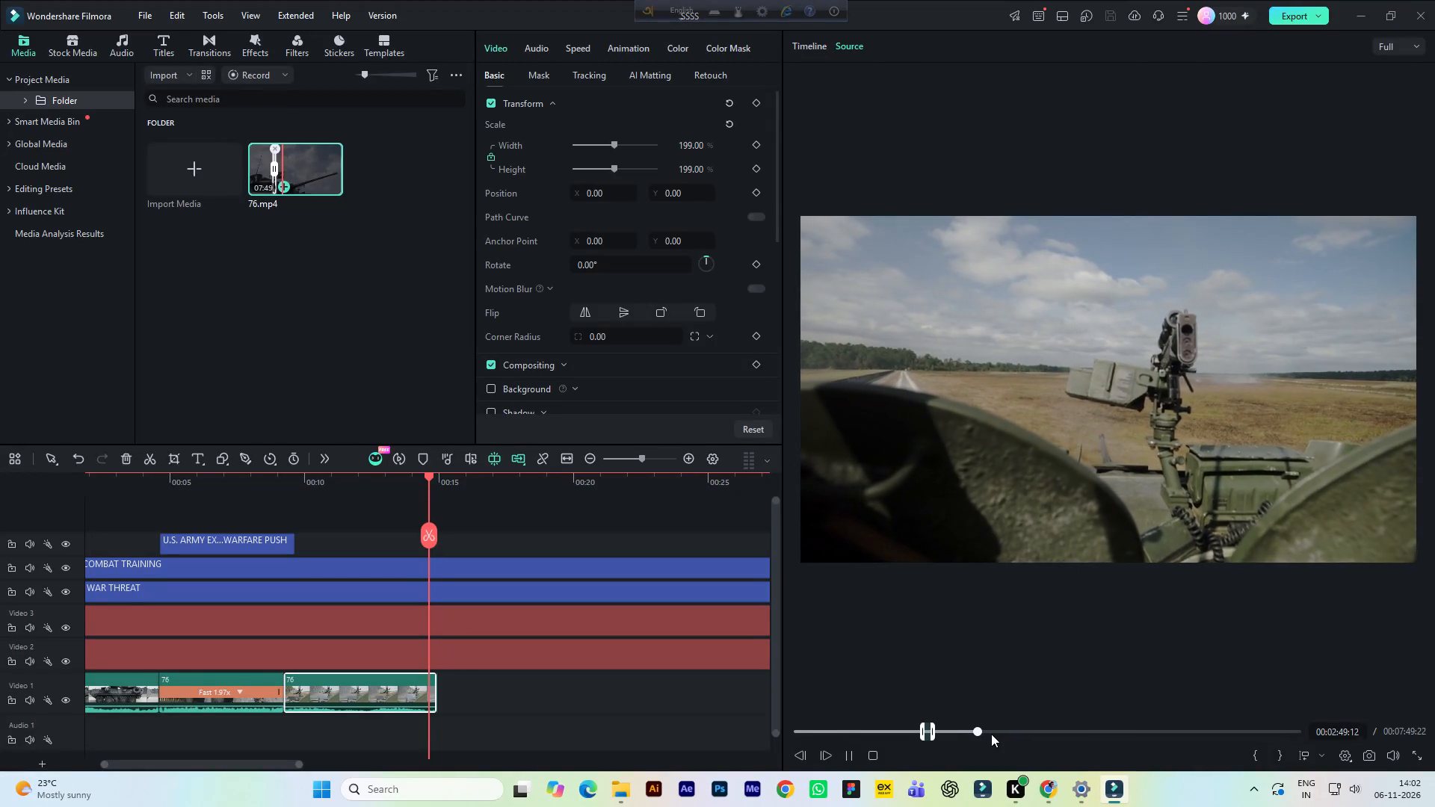
# Mark a range in the 76.mp4 source footage with the in point at about 2:47 and the out point at about 2:55.
pyautogui.press('space')
pyautogui.click(973, 730)
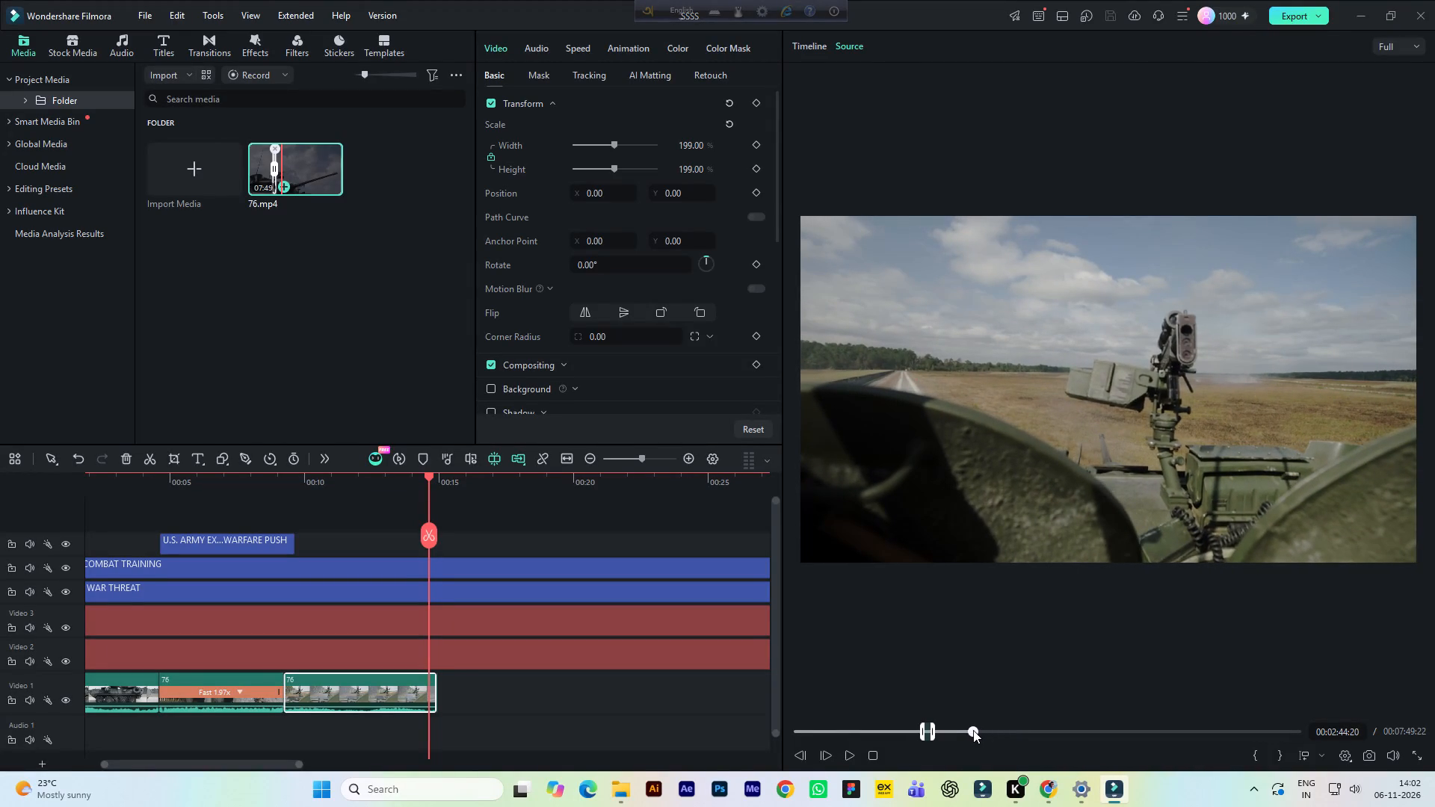
pyautogui.press('space')
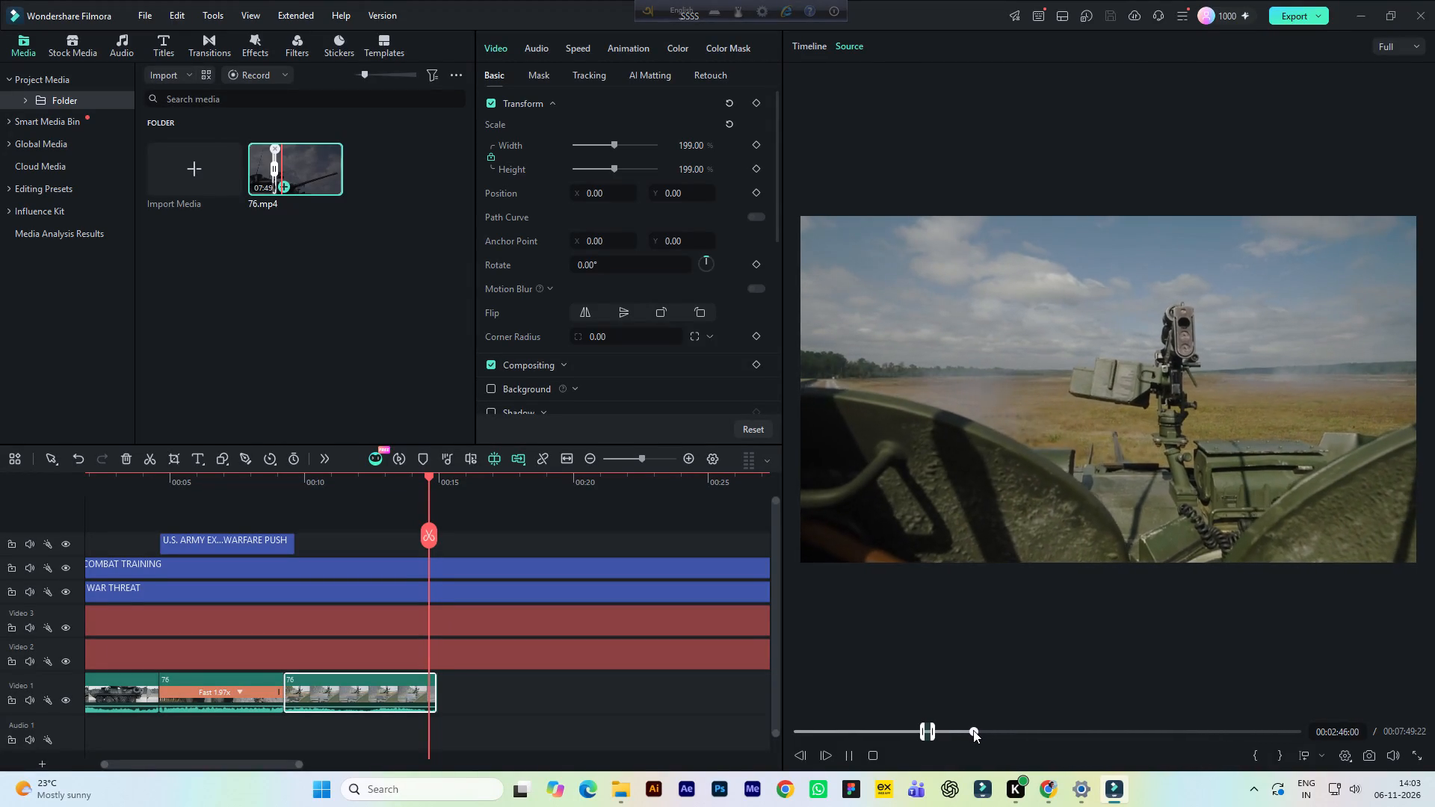
pyautogui.press('space')
pyautogui.click(1253, 757)
pyautogui.press('space')
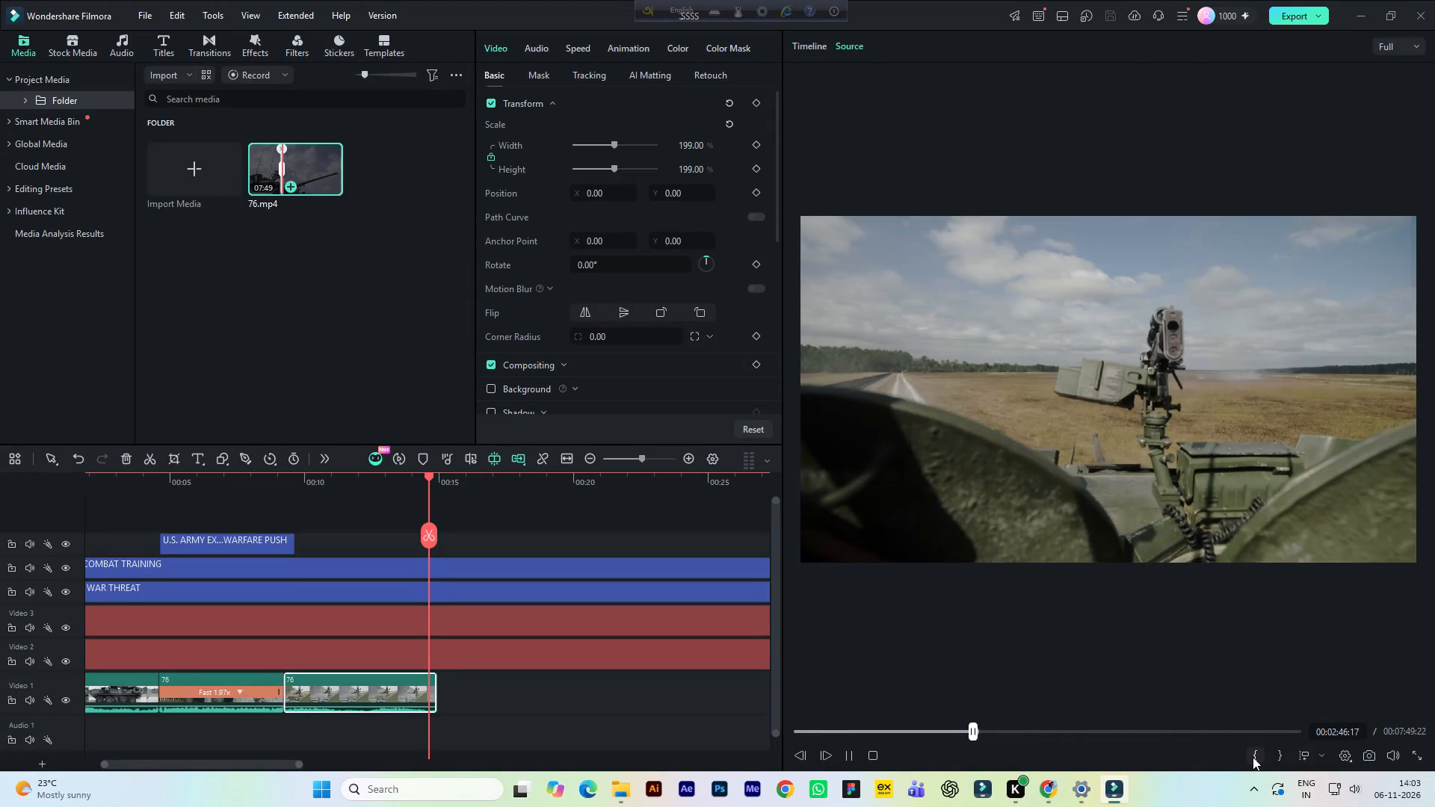
pyautogui.press('space')
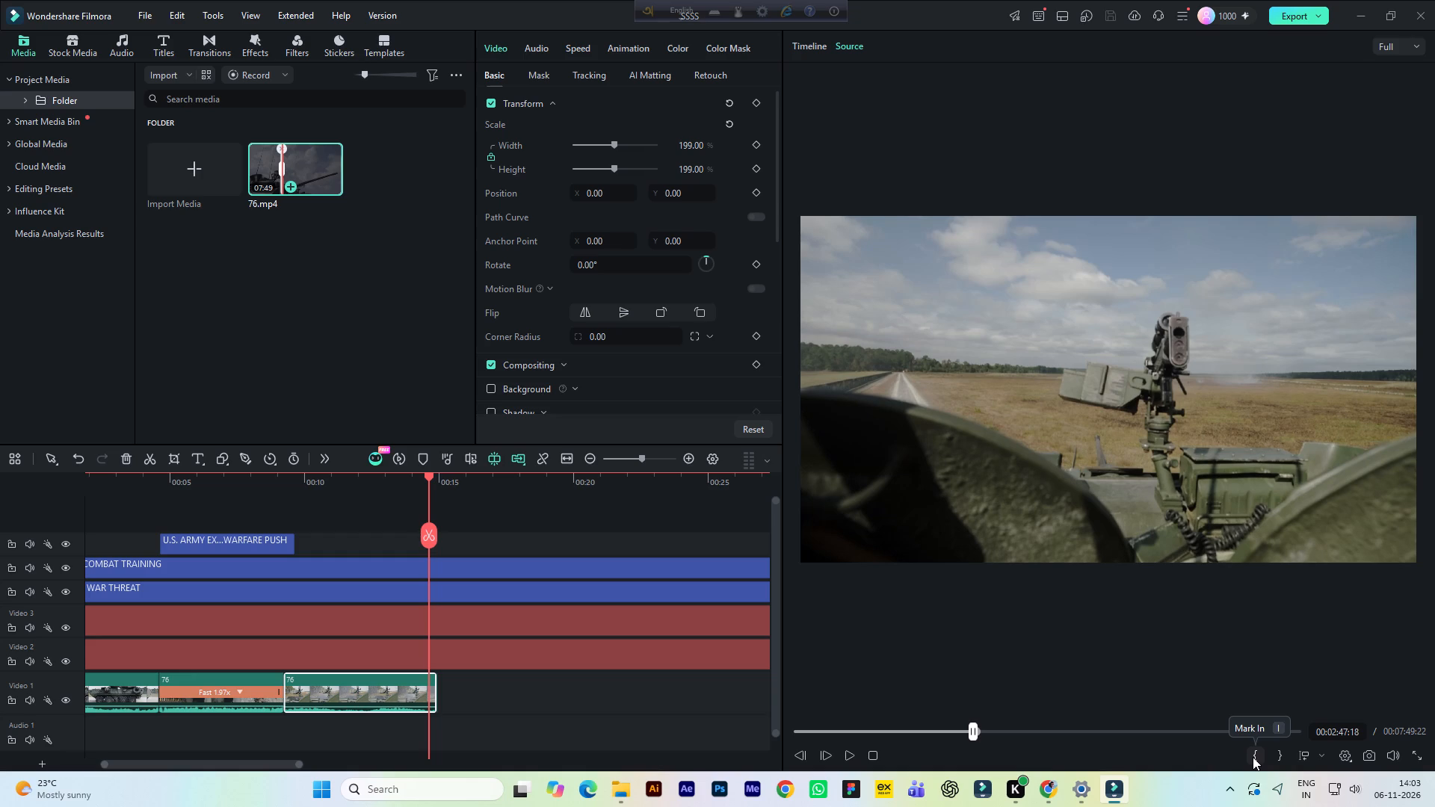
pyautogui.click(1253, 757)
pyautogui.press('space')
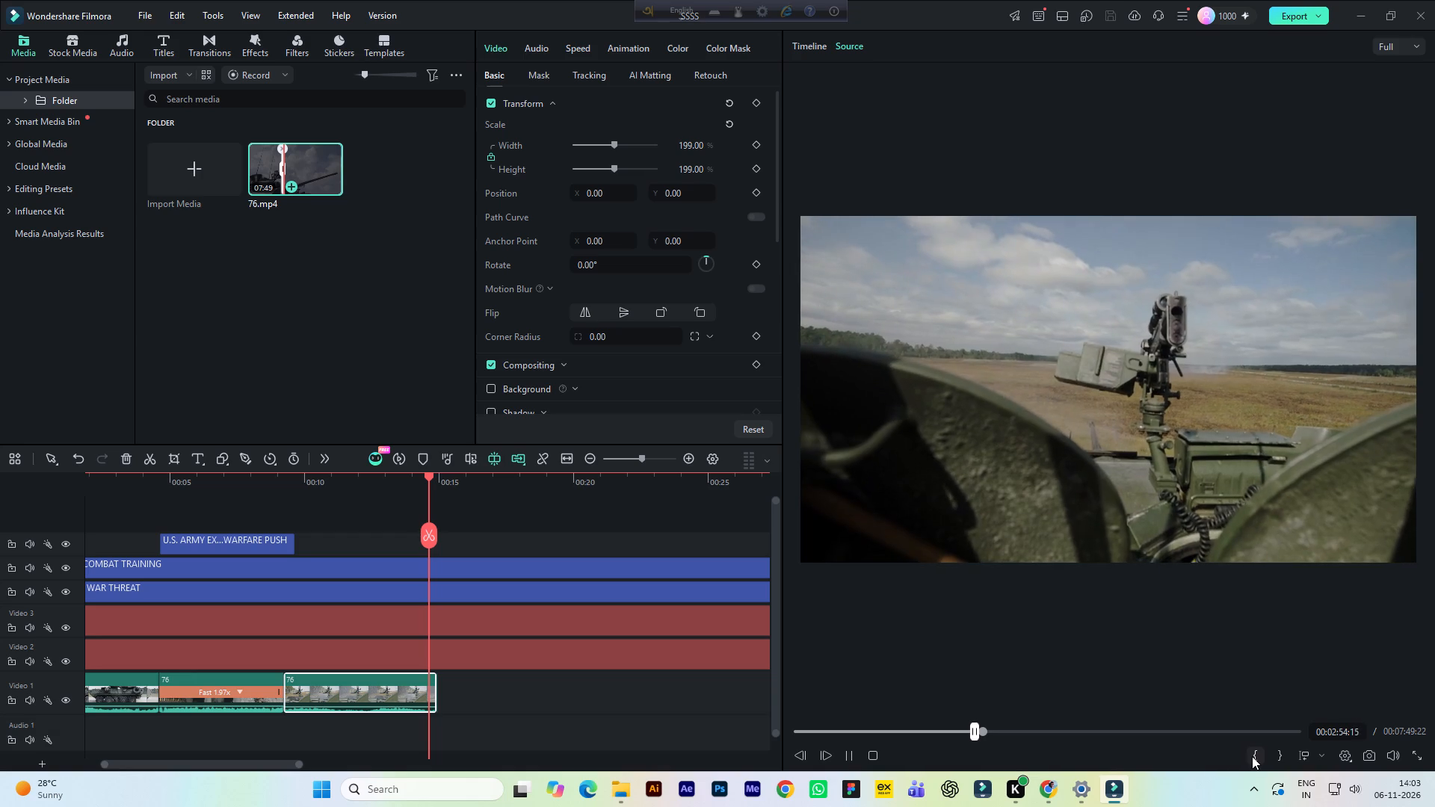
pyautogui.press('space')
pyautogui.press('space')
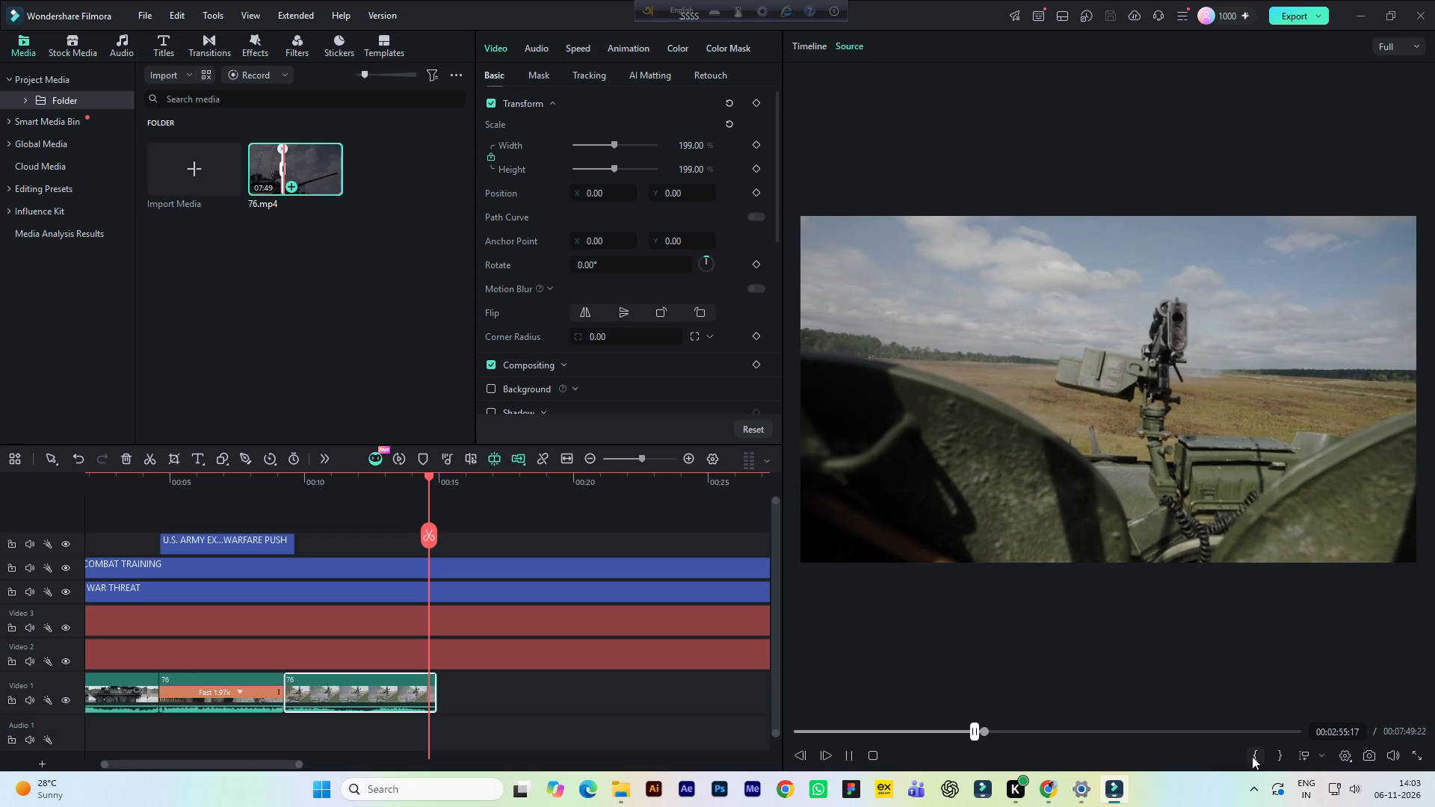
pyautogui.press('space')
pyautogui.click(1271, 756)
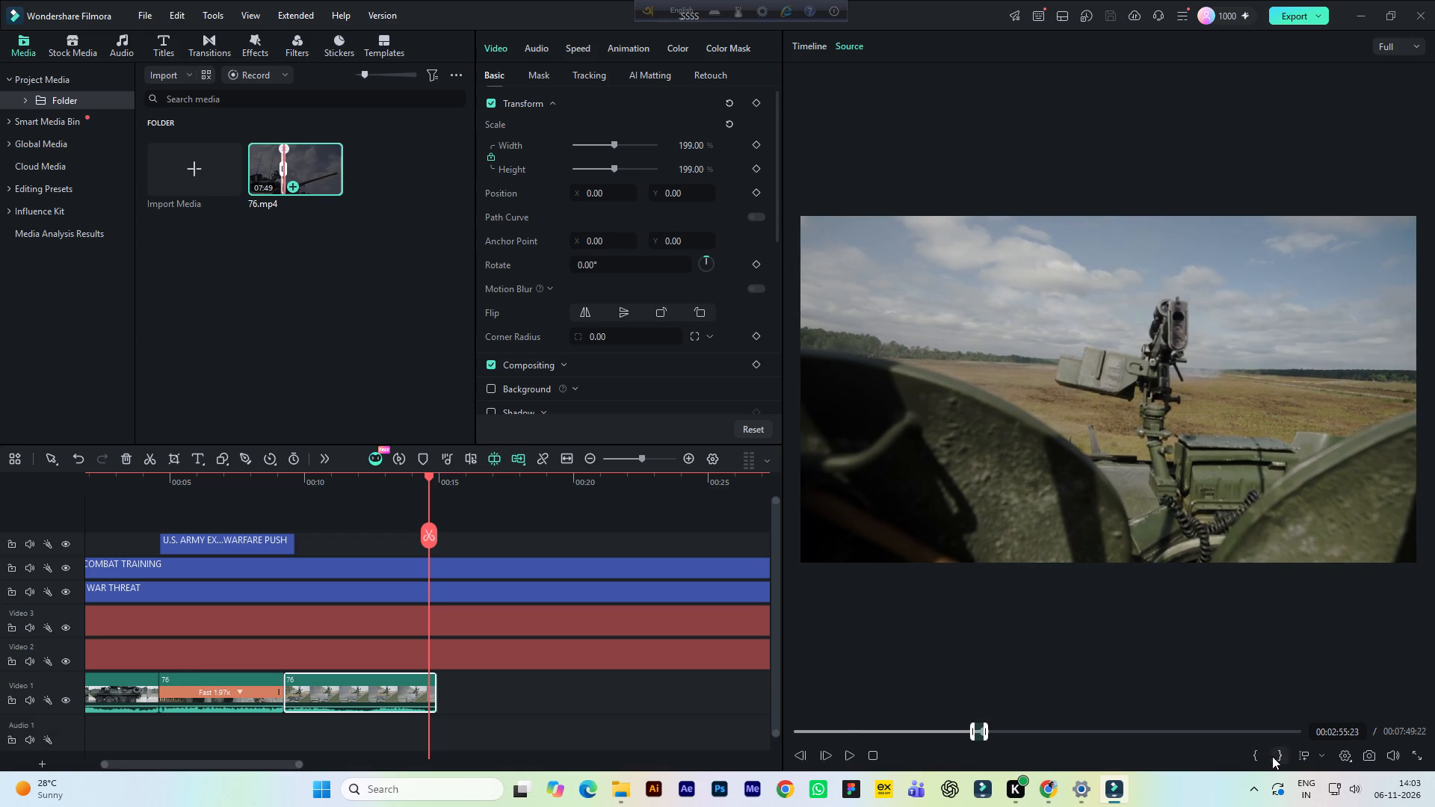
# Place the marked source range on Video 1 directly after the last clip, keeping the project's 1080x1920 25fps settings.
pyautogui.moveTo(1158, 522); pyautogui.dragTo(531, 696)
pyautogui.click(786, 425)
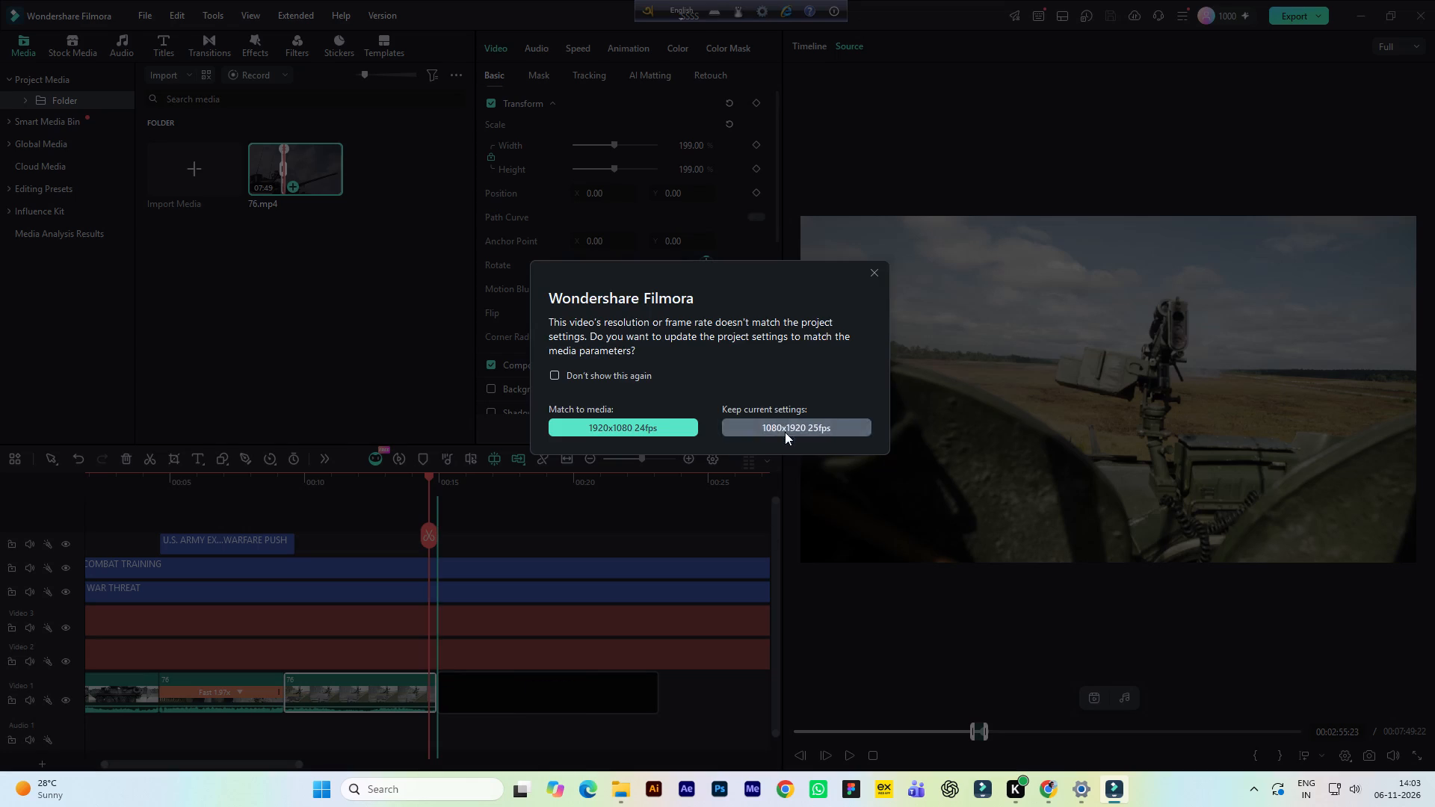
# Set the uniform speed of the newly added clip on Video 1 to 1.50.
pyautogui.click(508, 487)
pyautogui.click(570, 689)
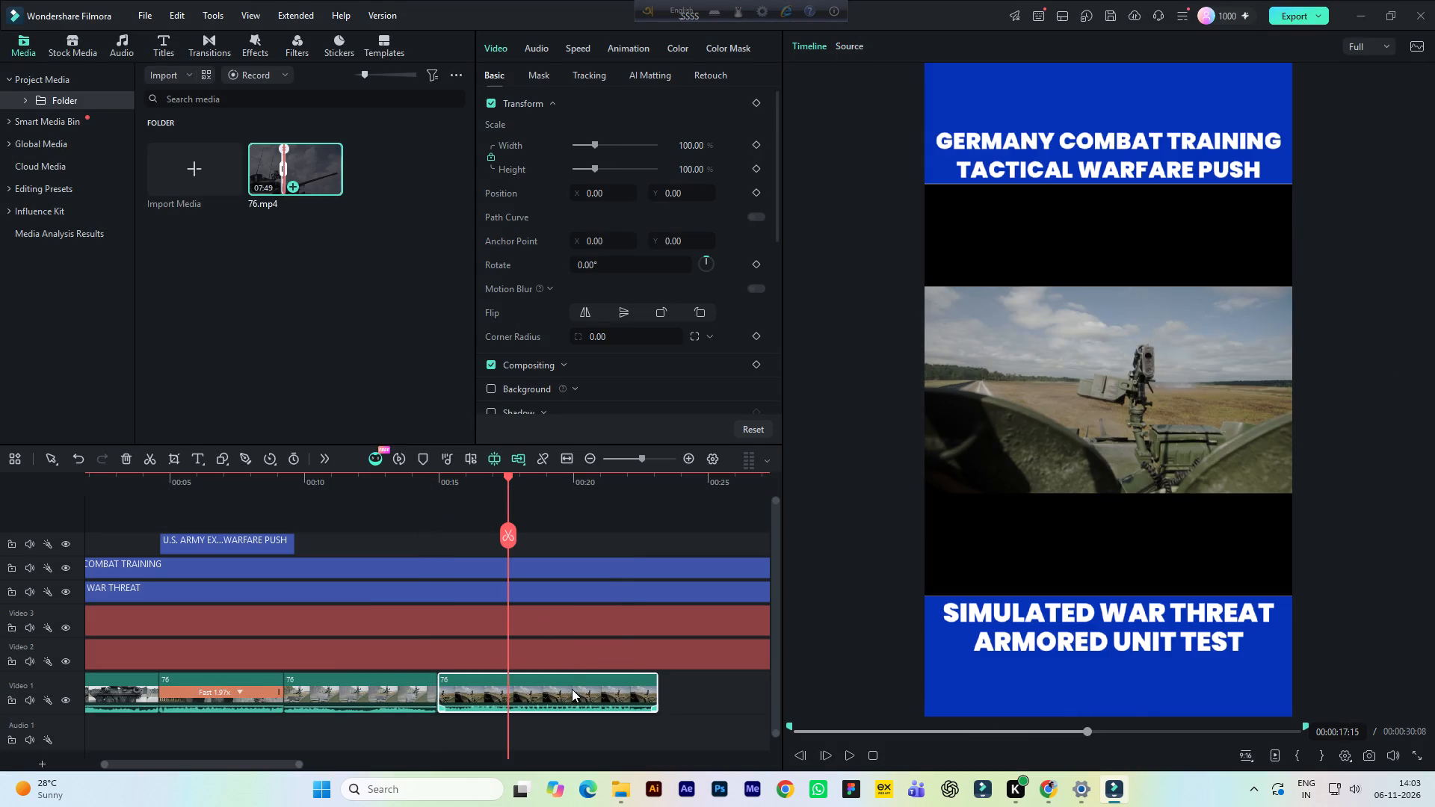
pyautogui.click(584, 52)
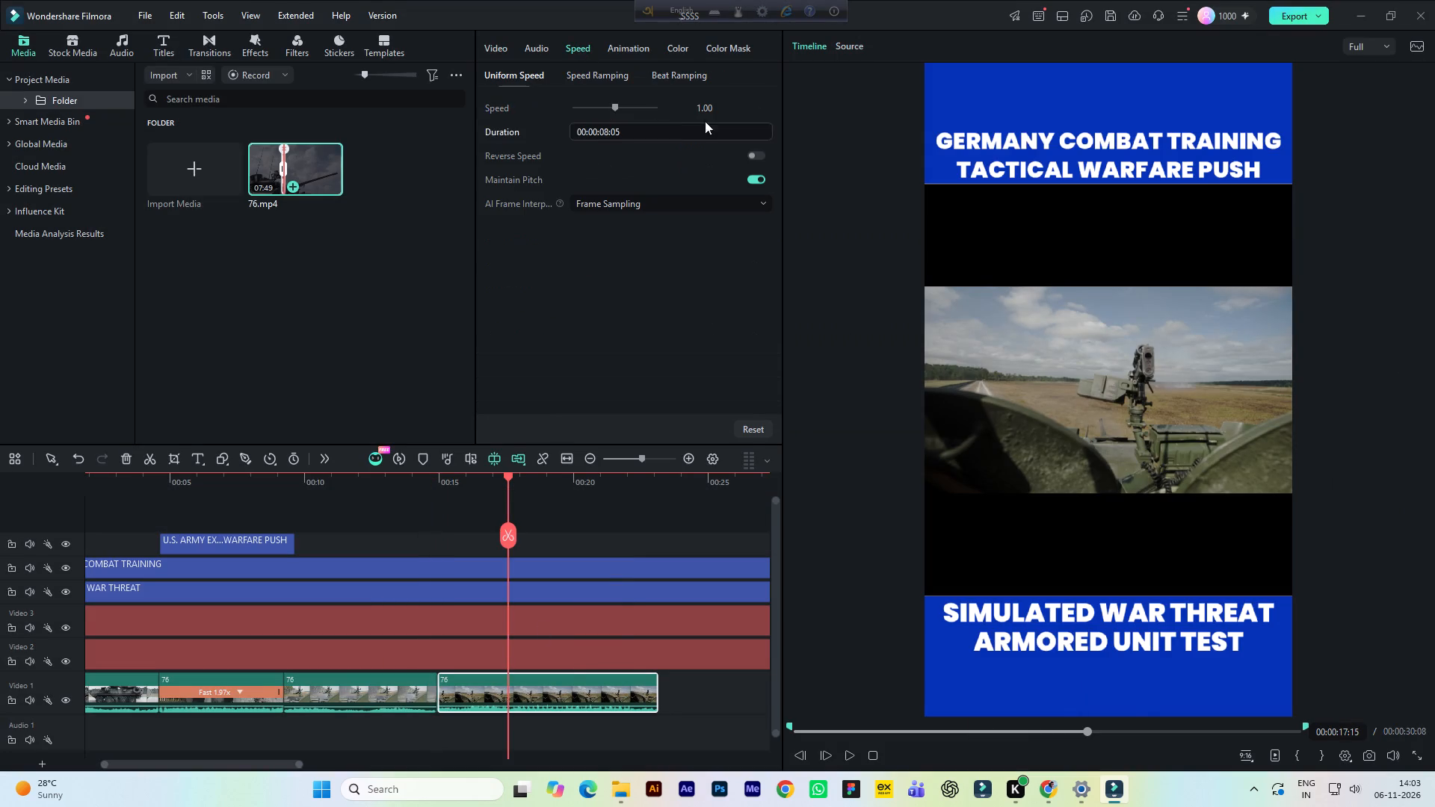
pyautogui.click(702, 108)
pyautogui.click(488, 489)
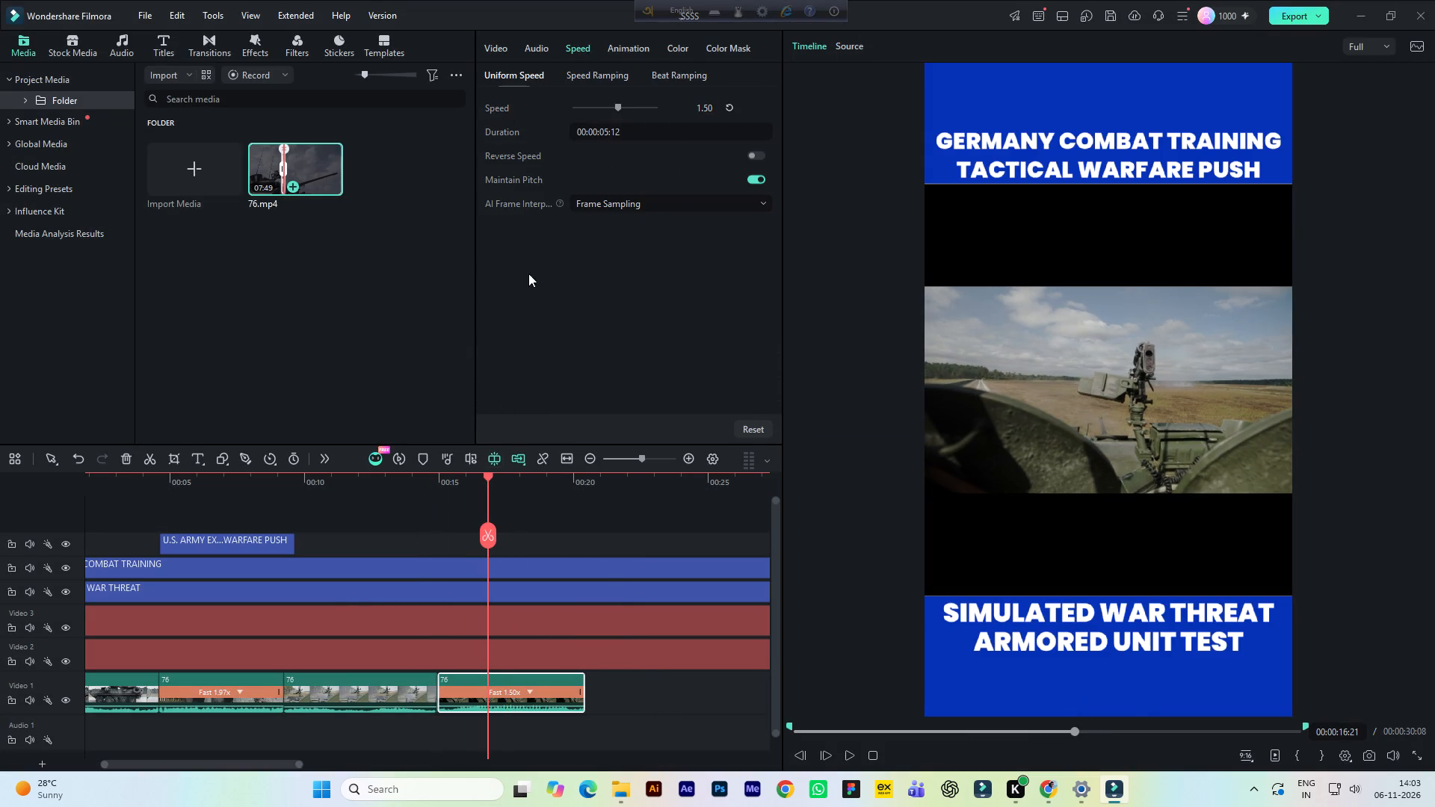
# Scale the newly added clip to 199% in width and height, and save the project.
pyautogui.click(496, 52)
pyautogui.click(697, 149)
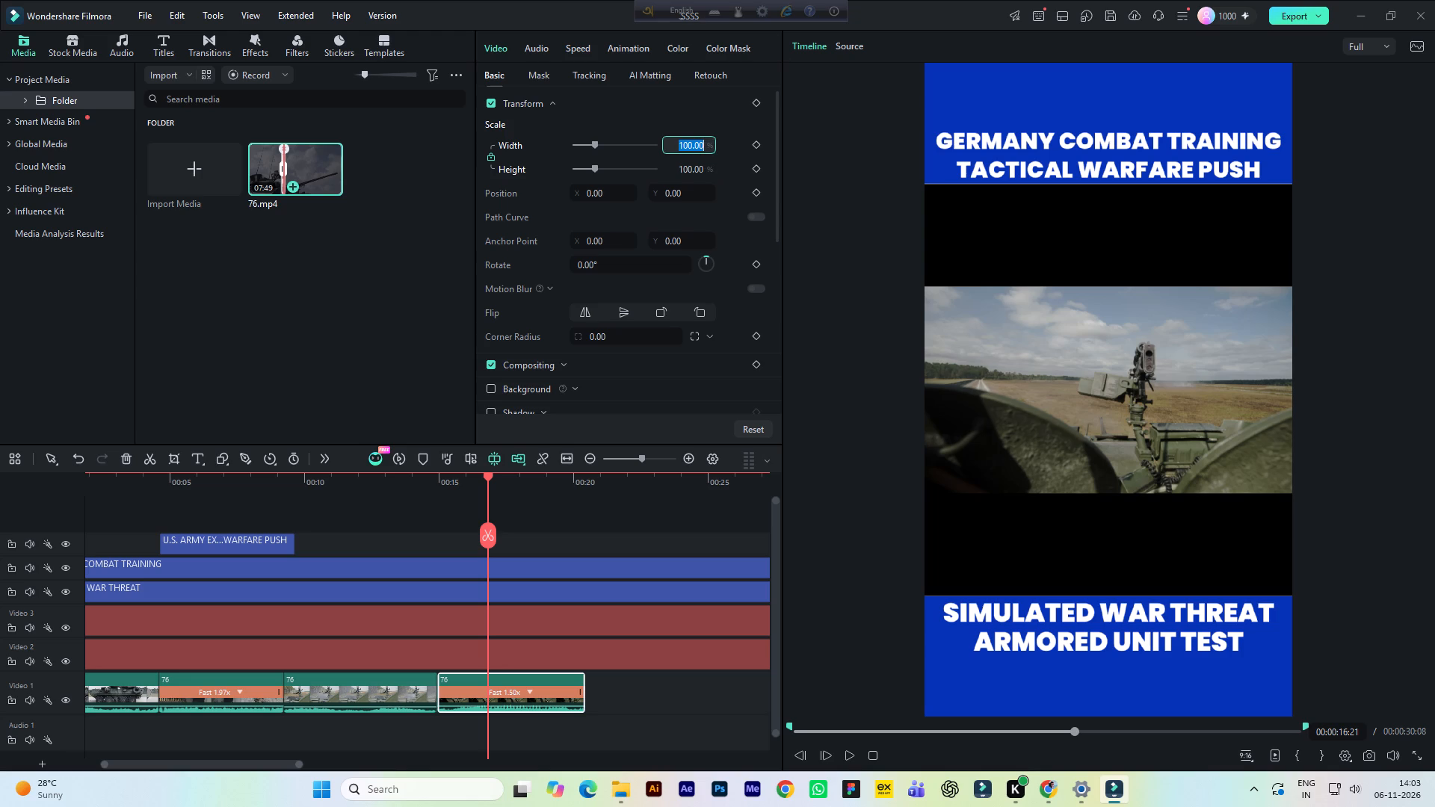
pyautogui.write('199')
pyautogui.press('Return')
pyautogui.hotkey('ctrl', 's')
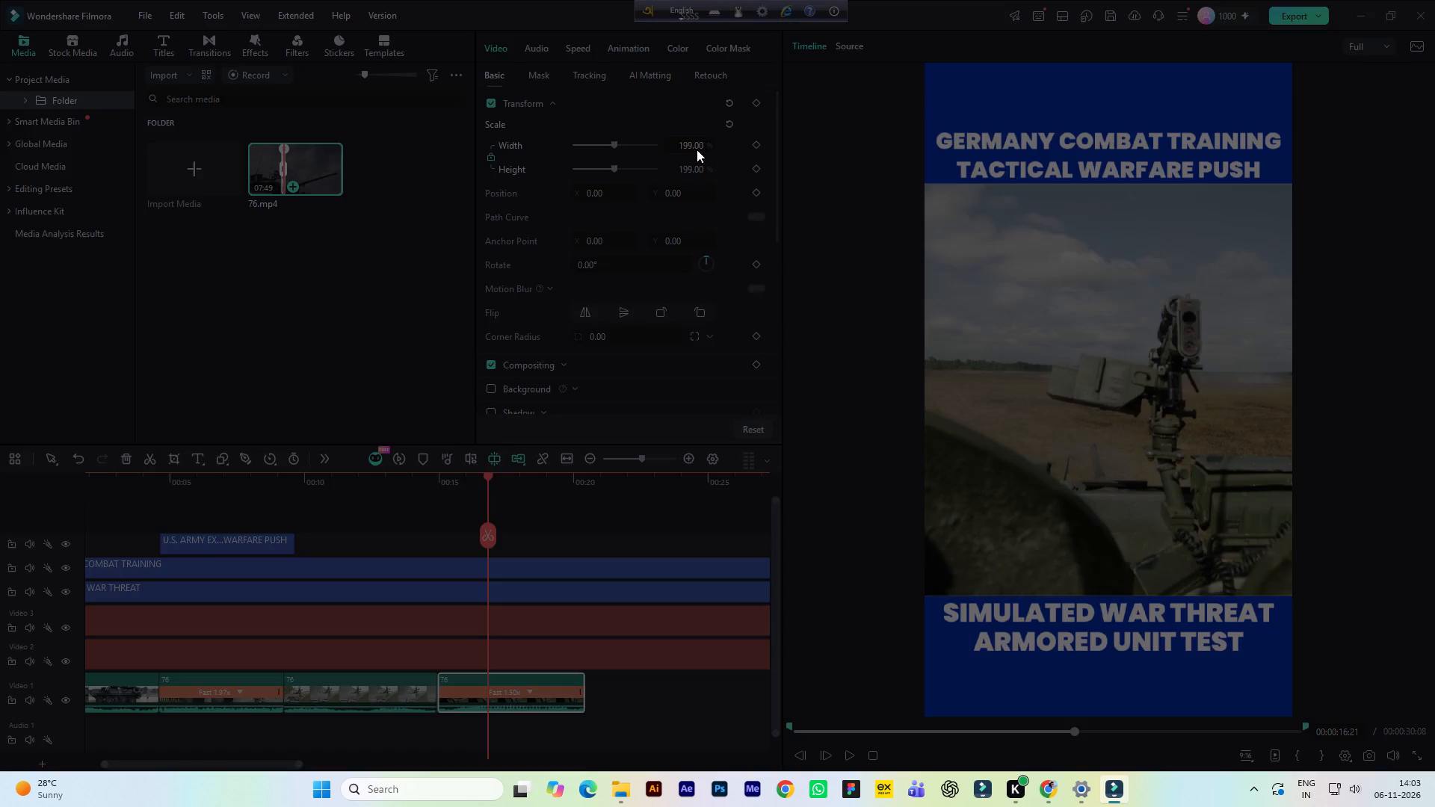
# Play the timeline from just before the new clip to past its end, and save the project.
pyautogui.click(433, 484)
pyautogui.press('space')
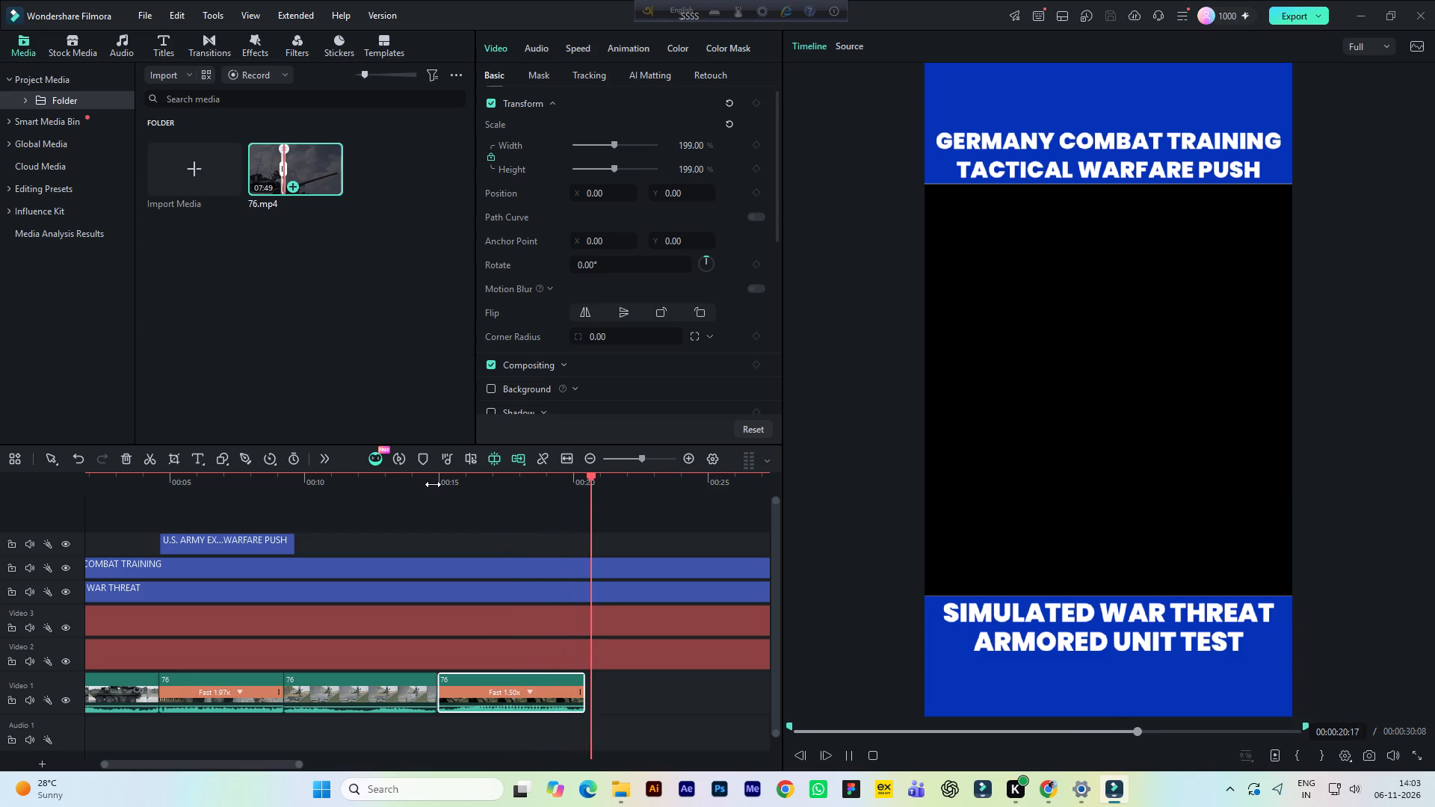
pyautogui.press('space')
pyautogui.hotkey('ctrl', 's')
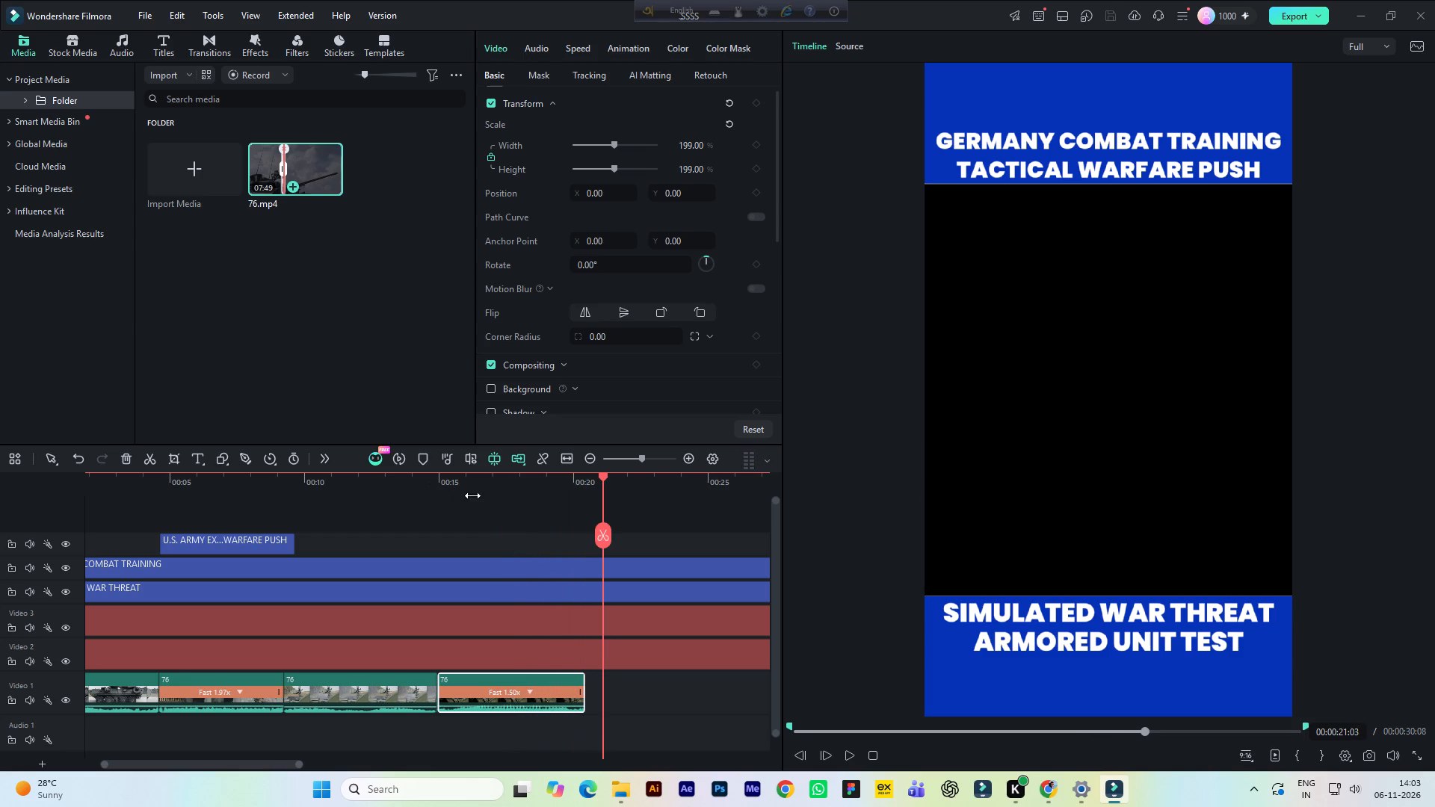
# Review the 76.mp4 source footage beyond the marked out point, skimming ahead to about 3:33.
pyautogui.click(517, 475)
pyautogui.moveTo(848, 46); pyautogui.dragTo(859, 40)
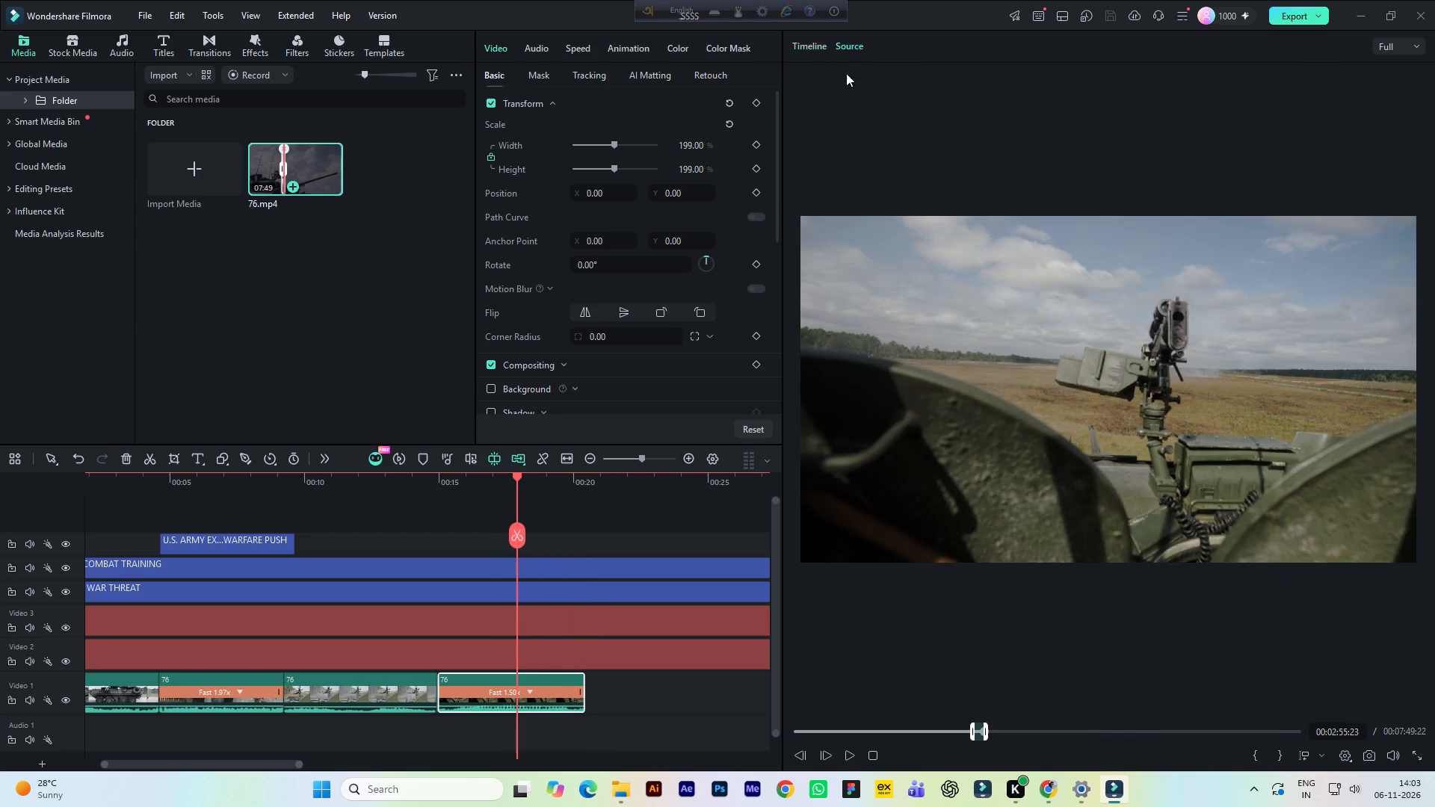
pyautogui.press('space')
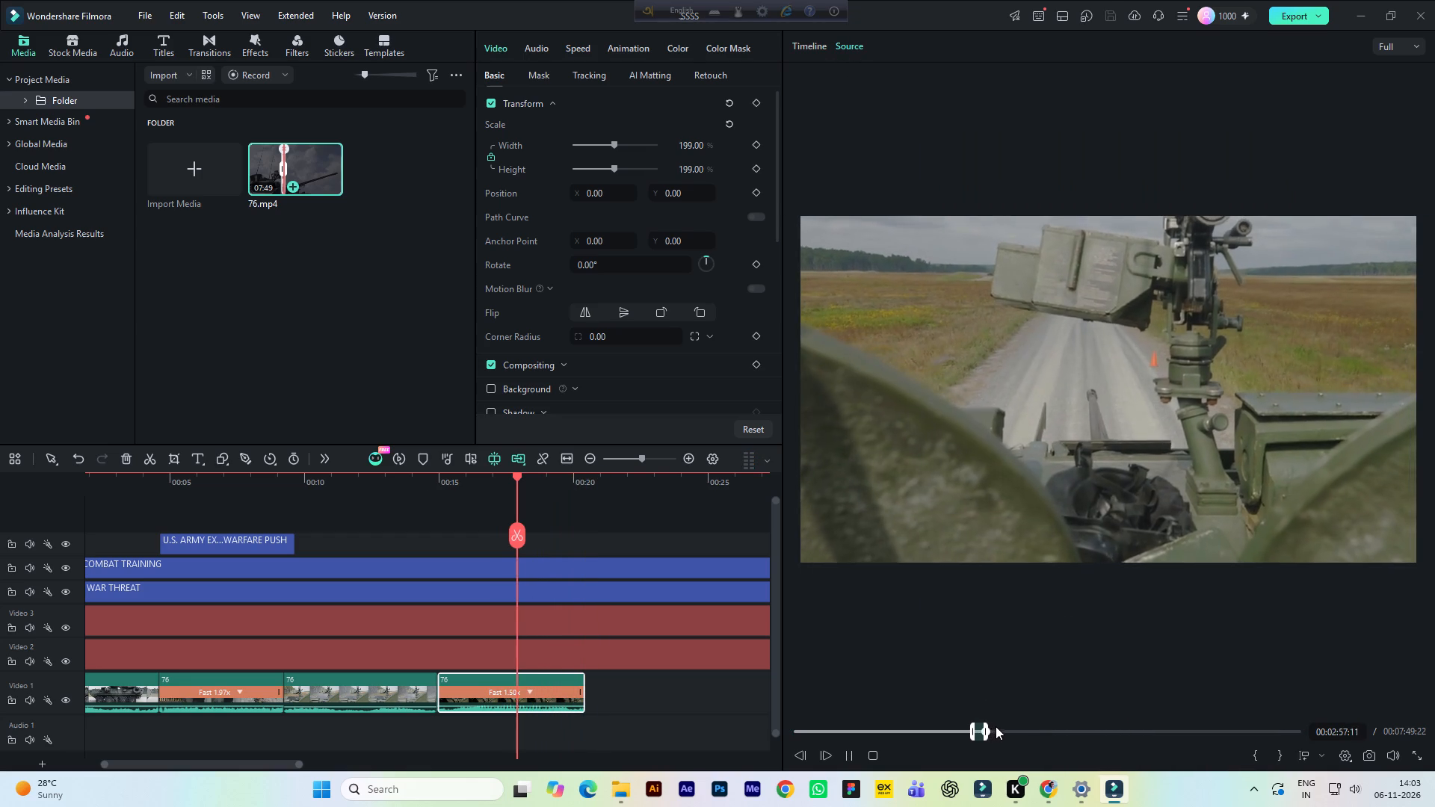
pyautogui.click(993, 729)
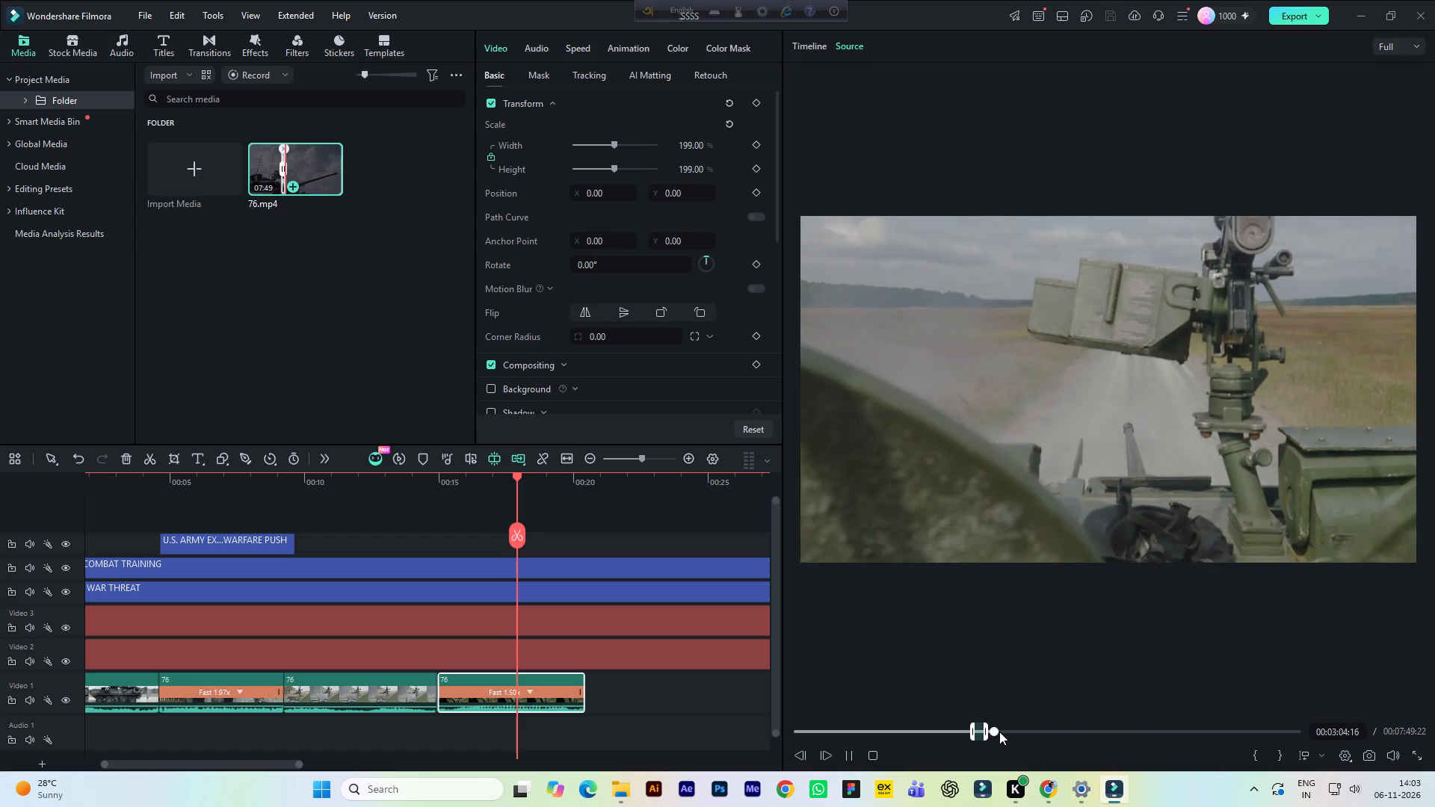
pyautogui.click(1000, 732)
pyautogui.press('space')
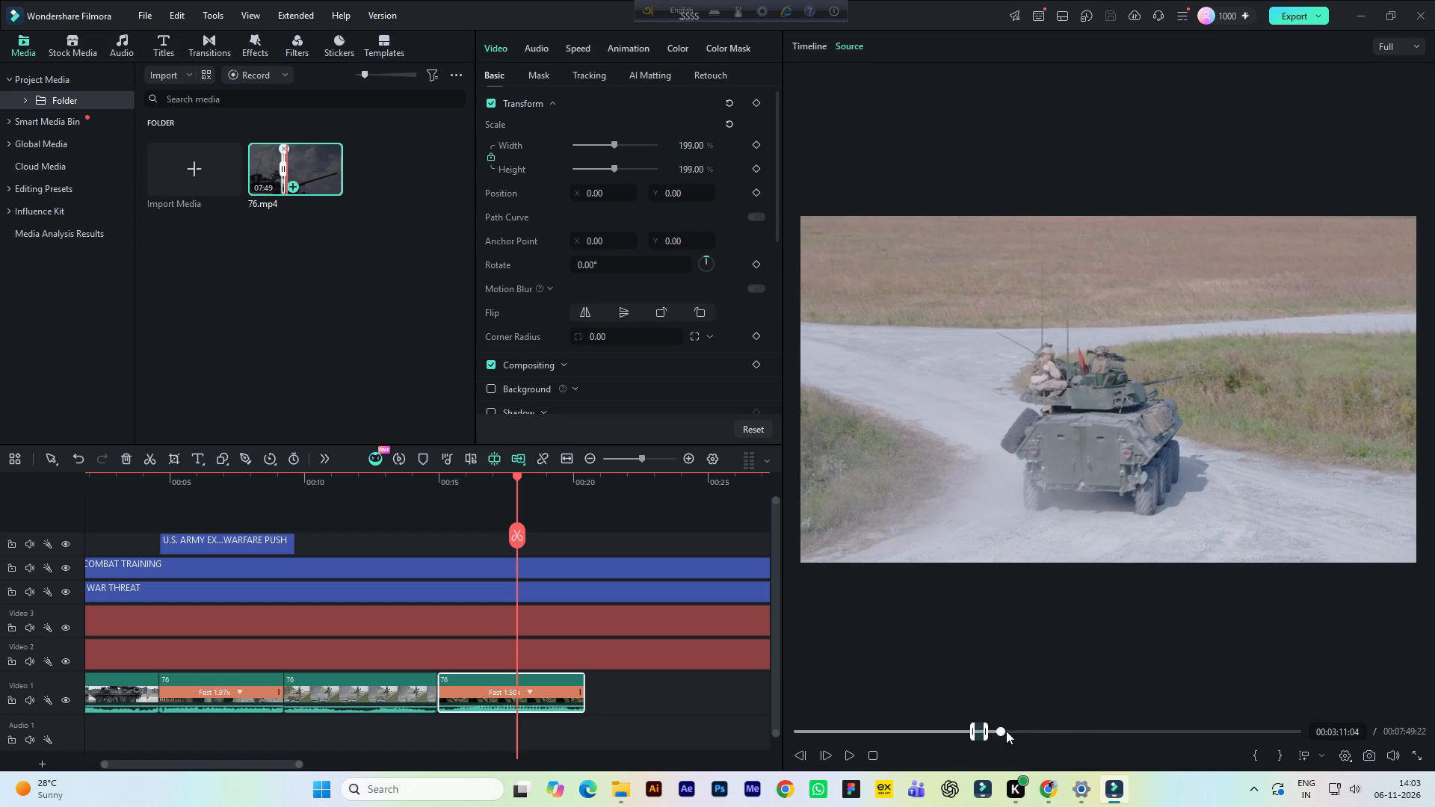
pyautogui.moveTo(255, 767); pyautogui.dragTo(288, 767)
pyautogui.click(854, 48)
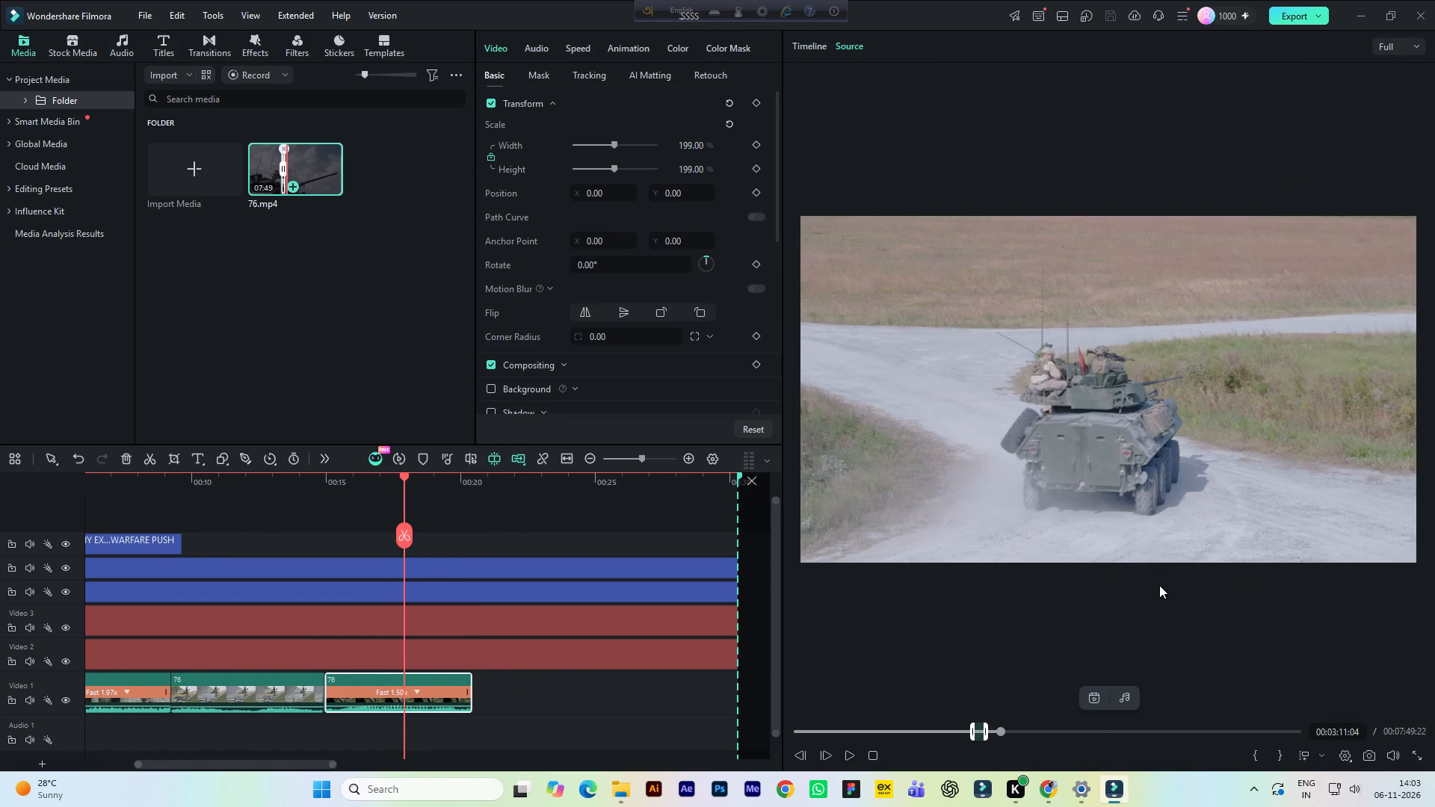
pyautogui.press('space')
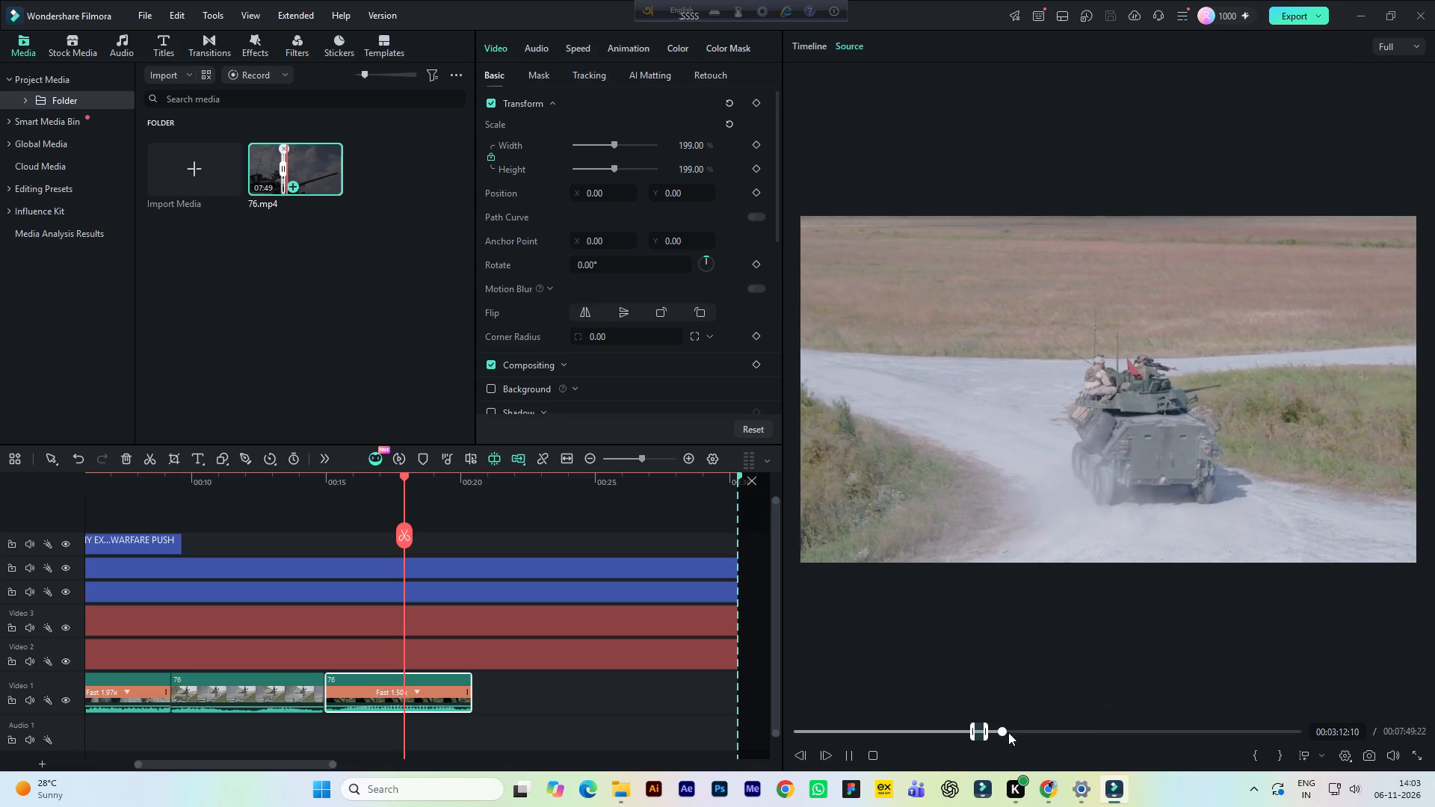
pyautogui.click(1008, 732)
pyautogui.click(1019, 729)
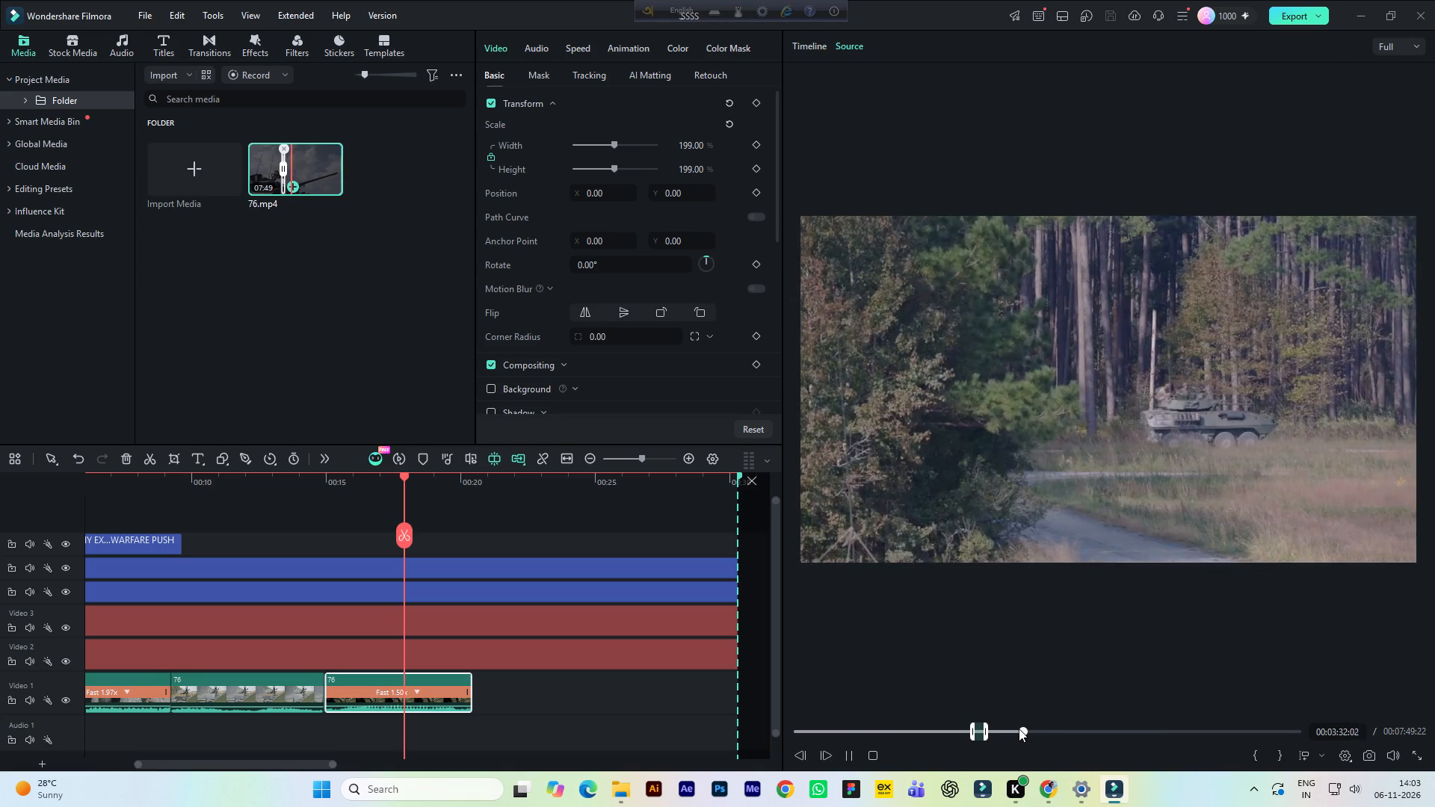
pyautogui.press('space')
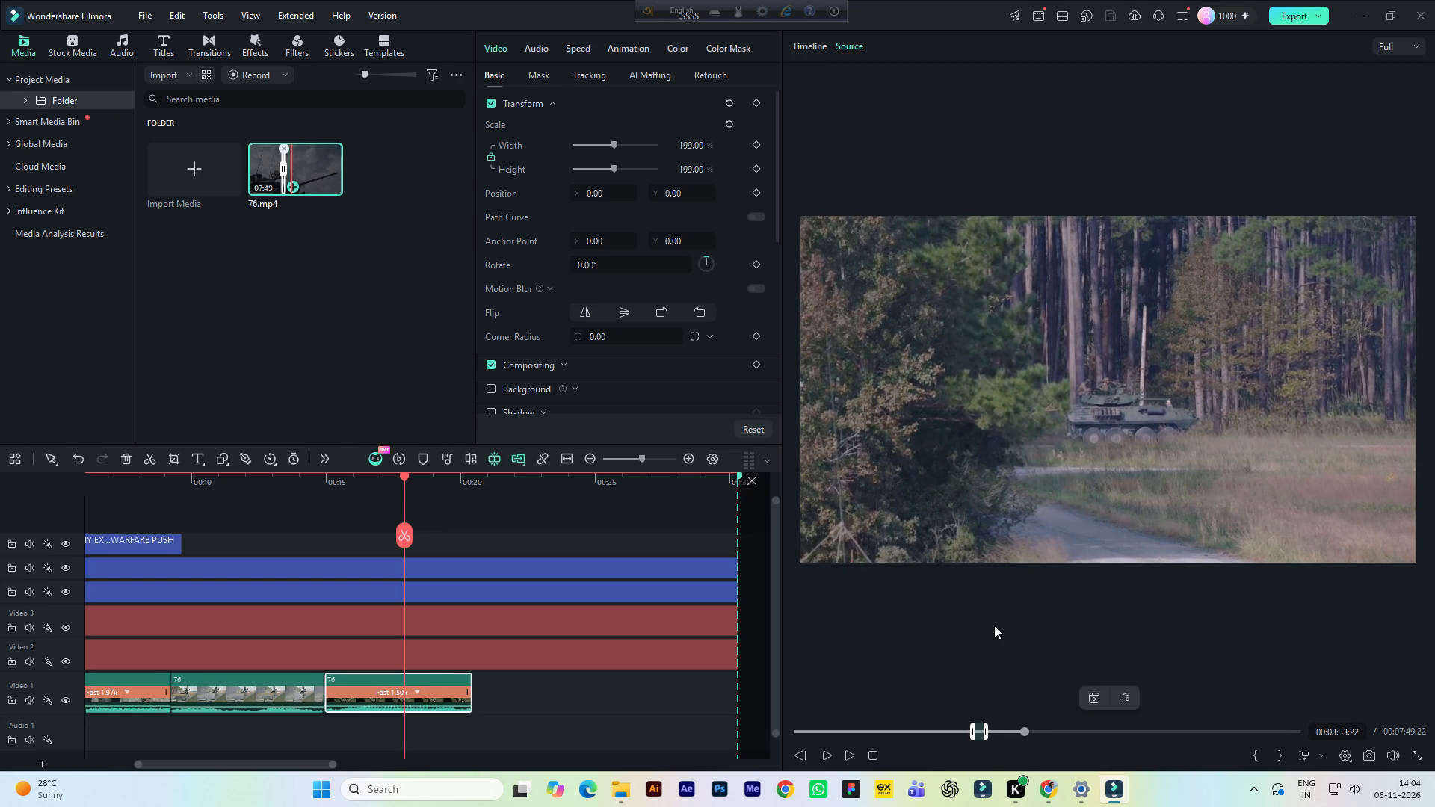
# Step back in the source footage to replay the woodland vehicle shots, and skim ahead to about 4:27.
pyautogui.click(1005, 732)
pyautogui.press('space')
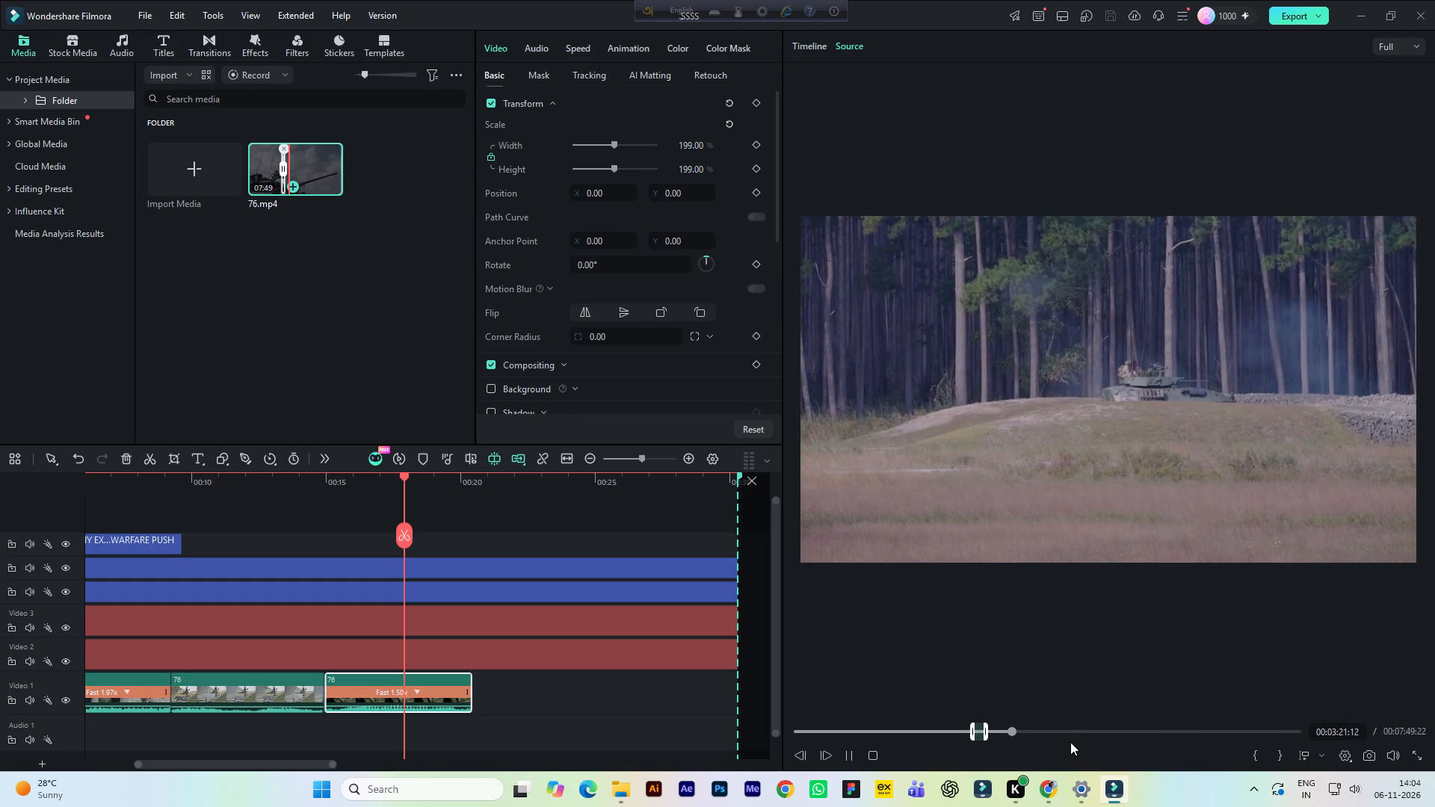
pyautogui.click(1020, 732)
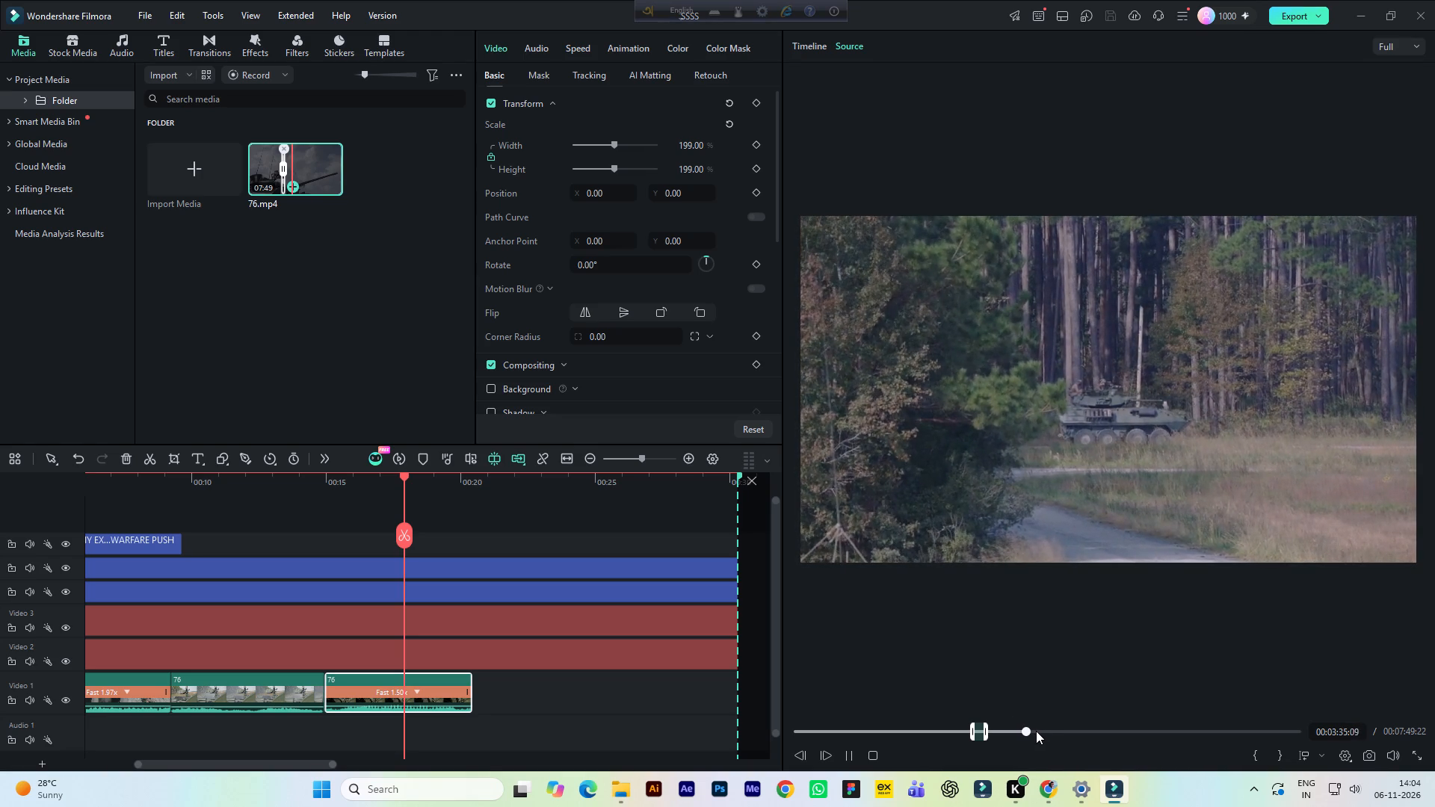
pyautogui.click(1034, 731)
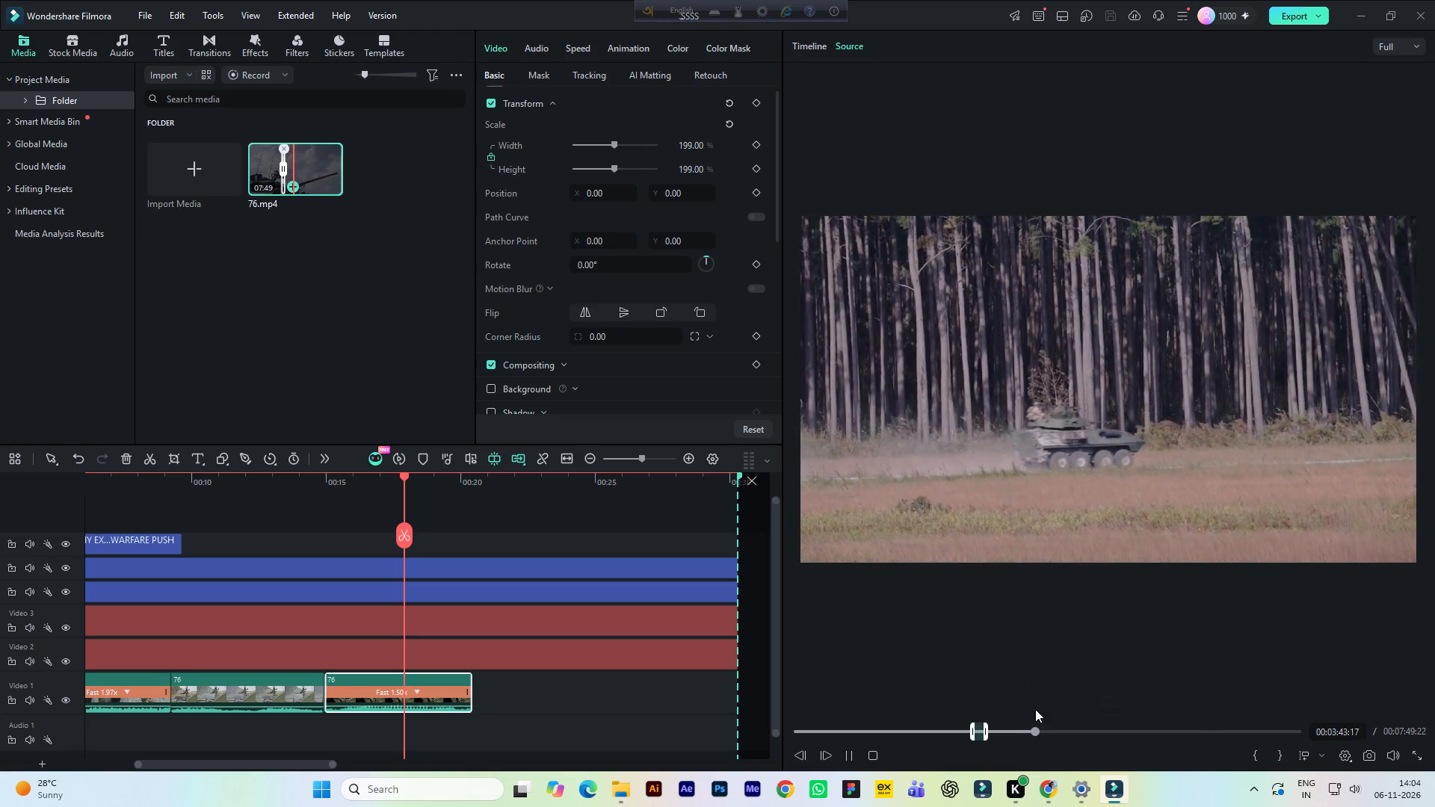
pyautogui.click(1045, 732)
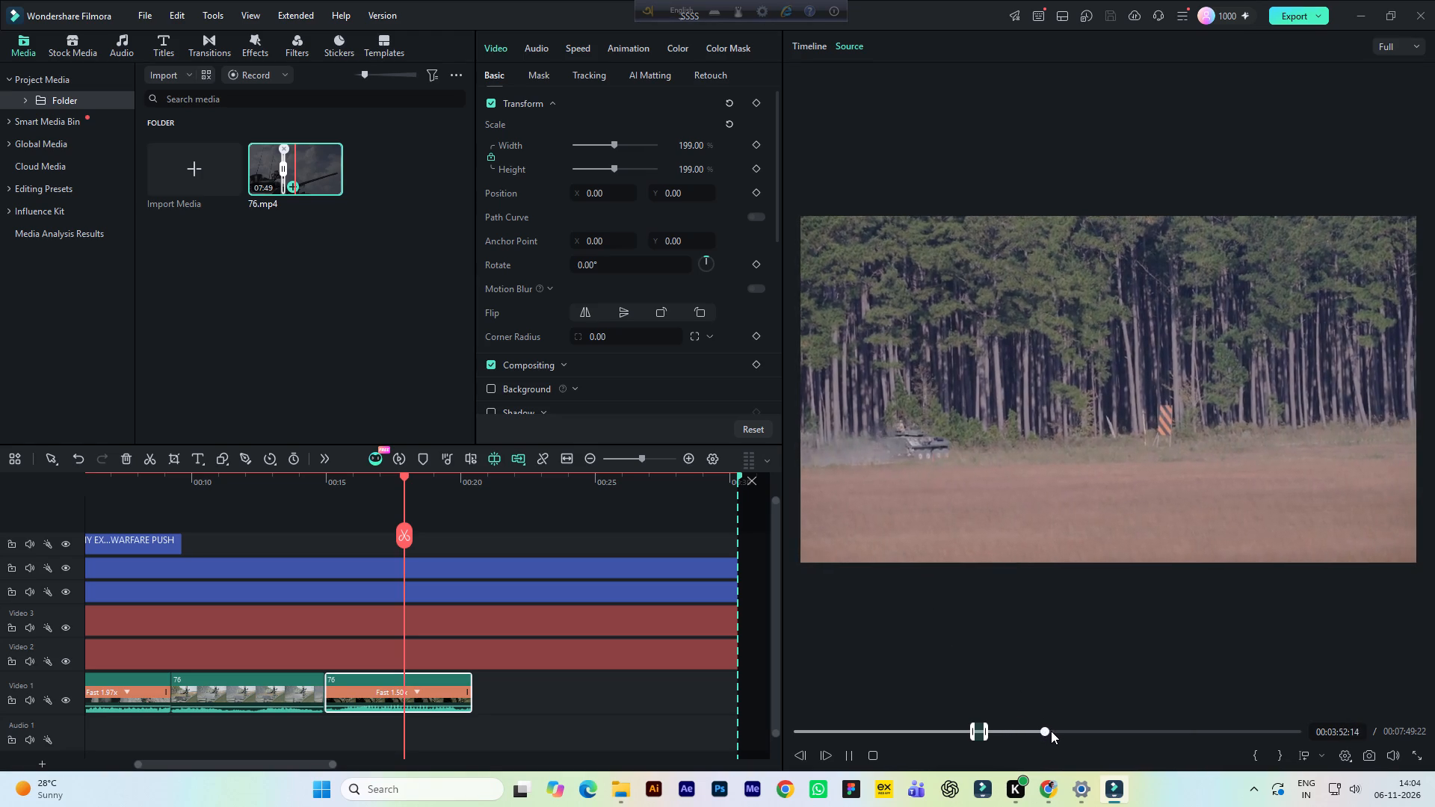
pyautogui.click(1053, 731)
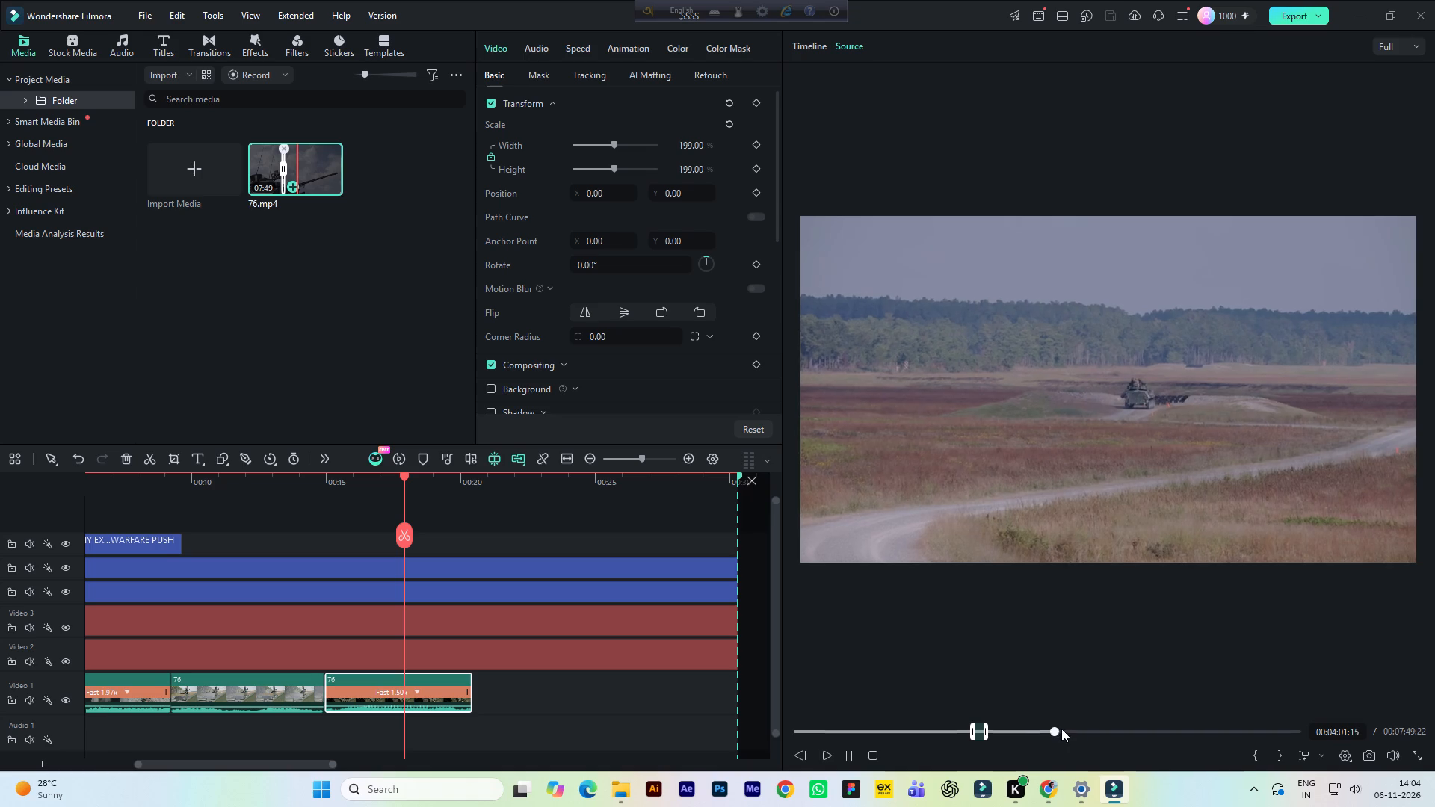
pyautogui.click(1064, 729)
pyautogui.click(1076, 732)
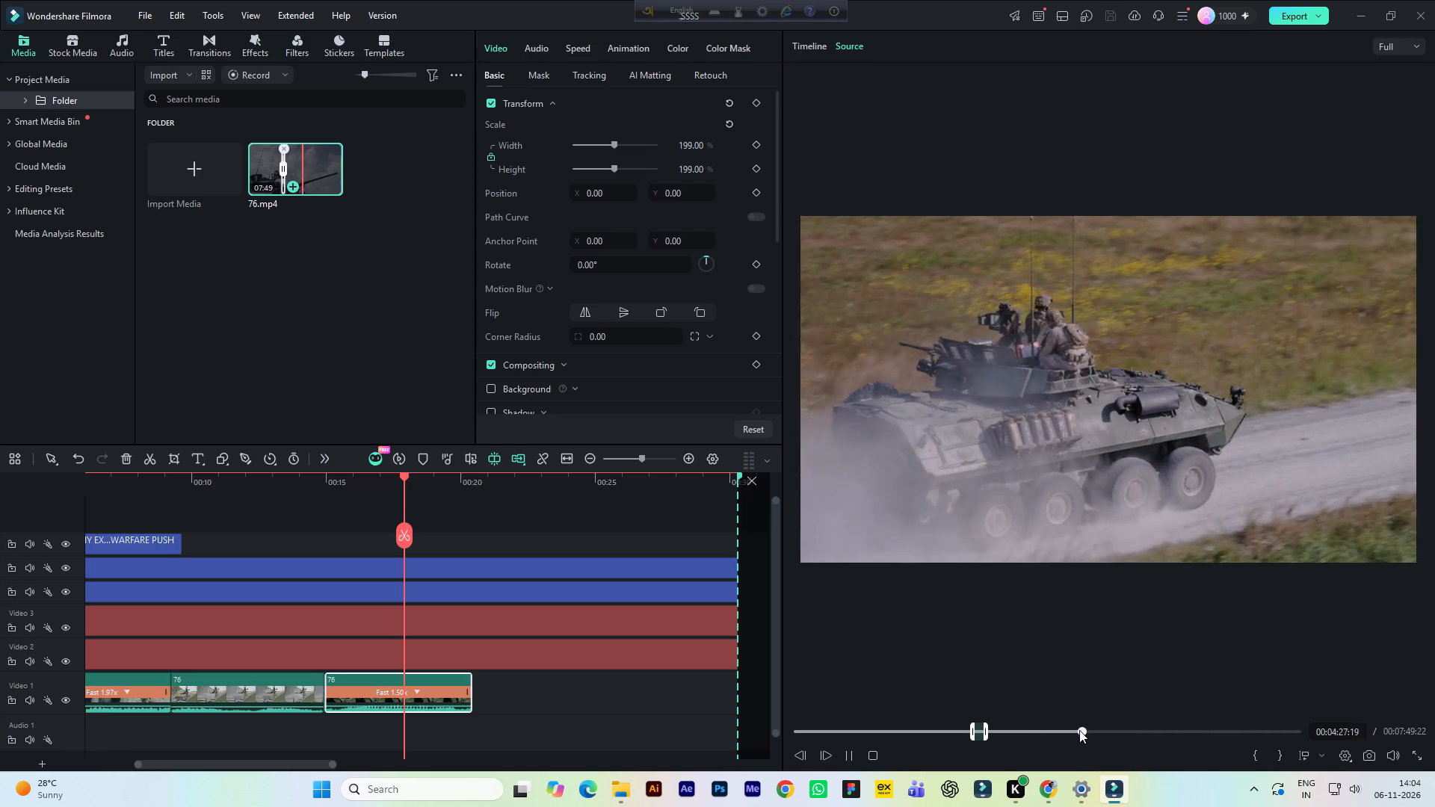
# Skim and play the 76.mp4 source footage around the open-field armored vehicle shots, and mark the in point at 00:04:21:03.
pyautogui.moveTo(1081, 729); pyautogui.dragTo(1124, 733)
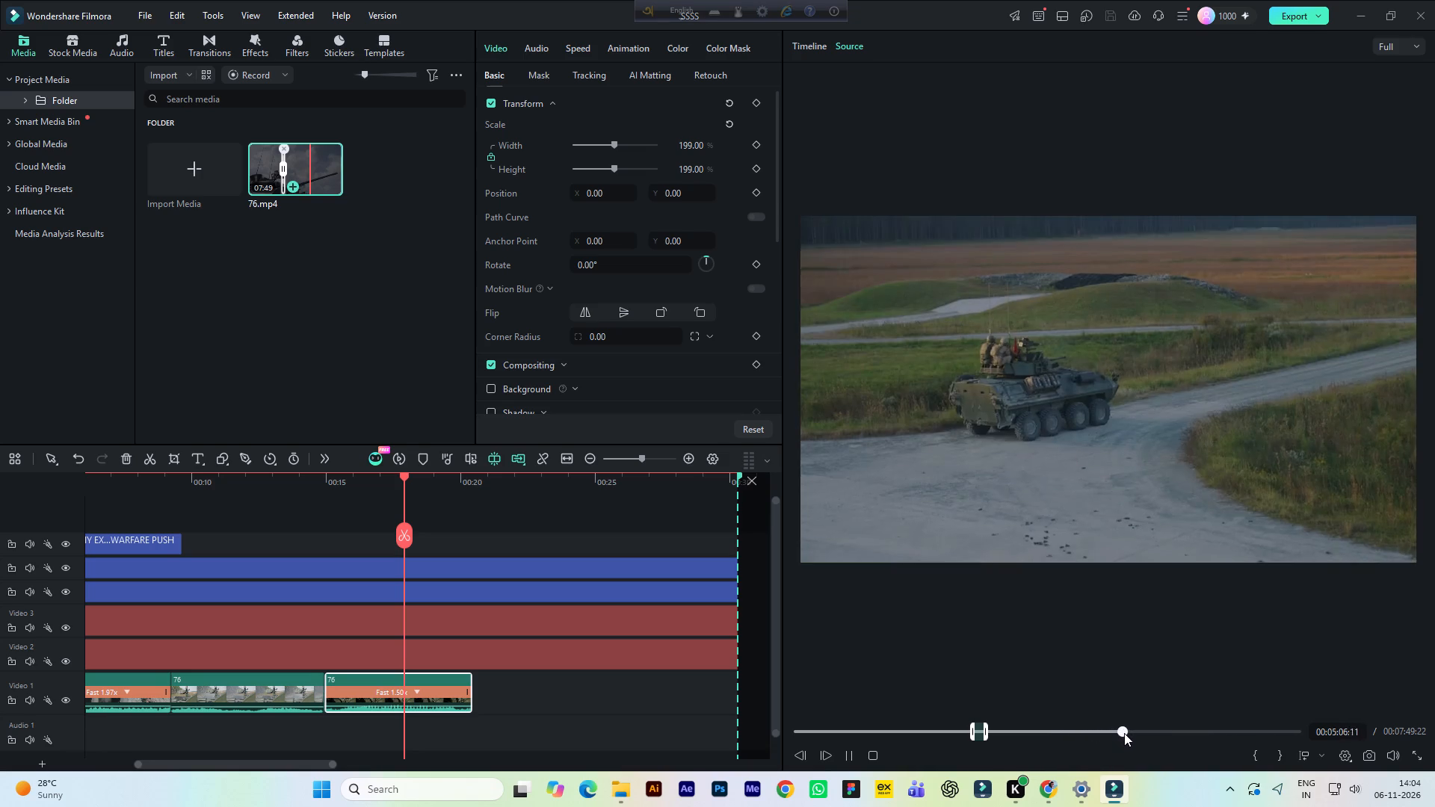
pyautogui.moveTo(1124, 733); pyautogui.dragTo(1100, 738)
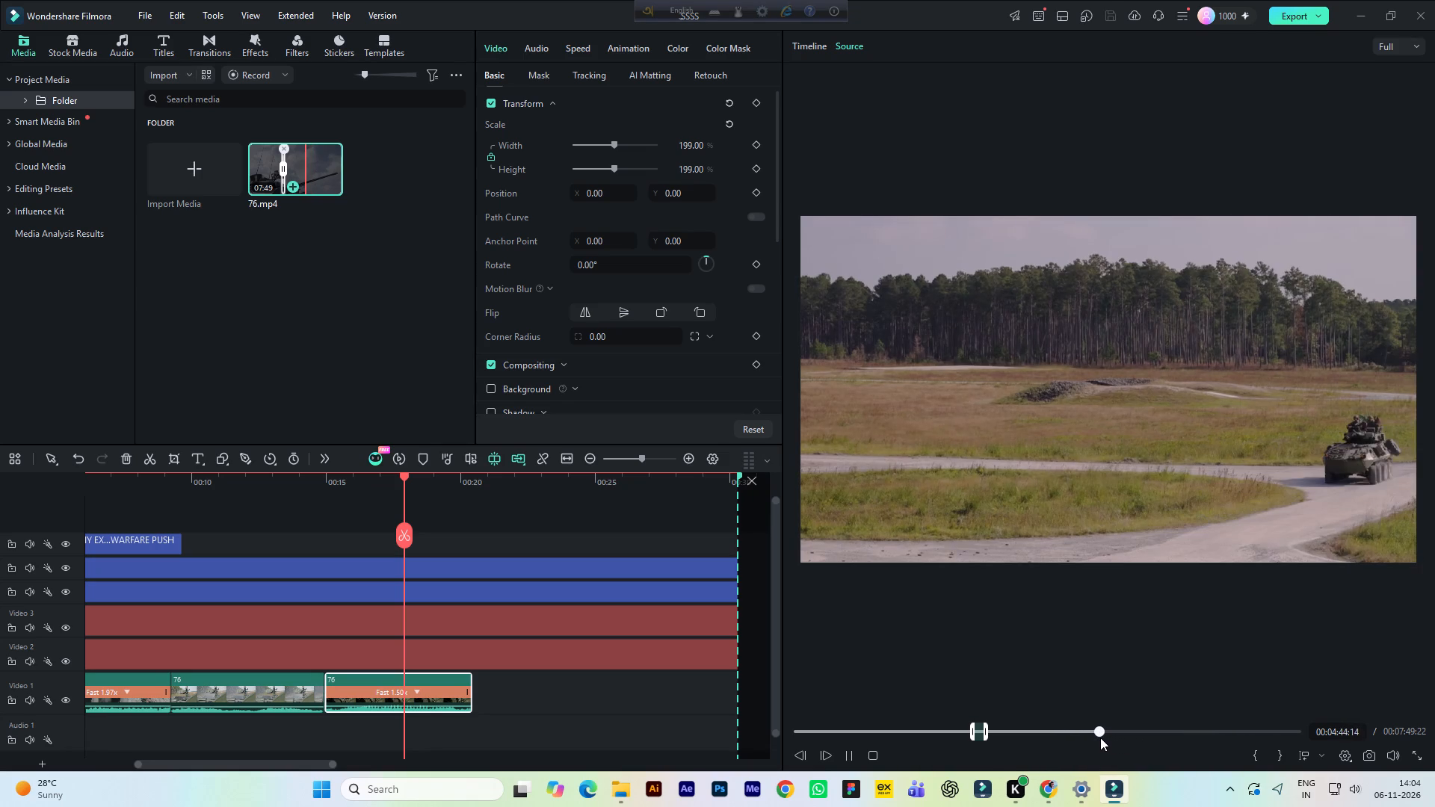
pyautogui.moveTo(1100, 738); pyautogui.dragTo(1073, 735)
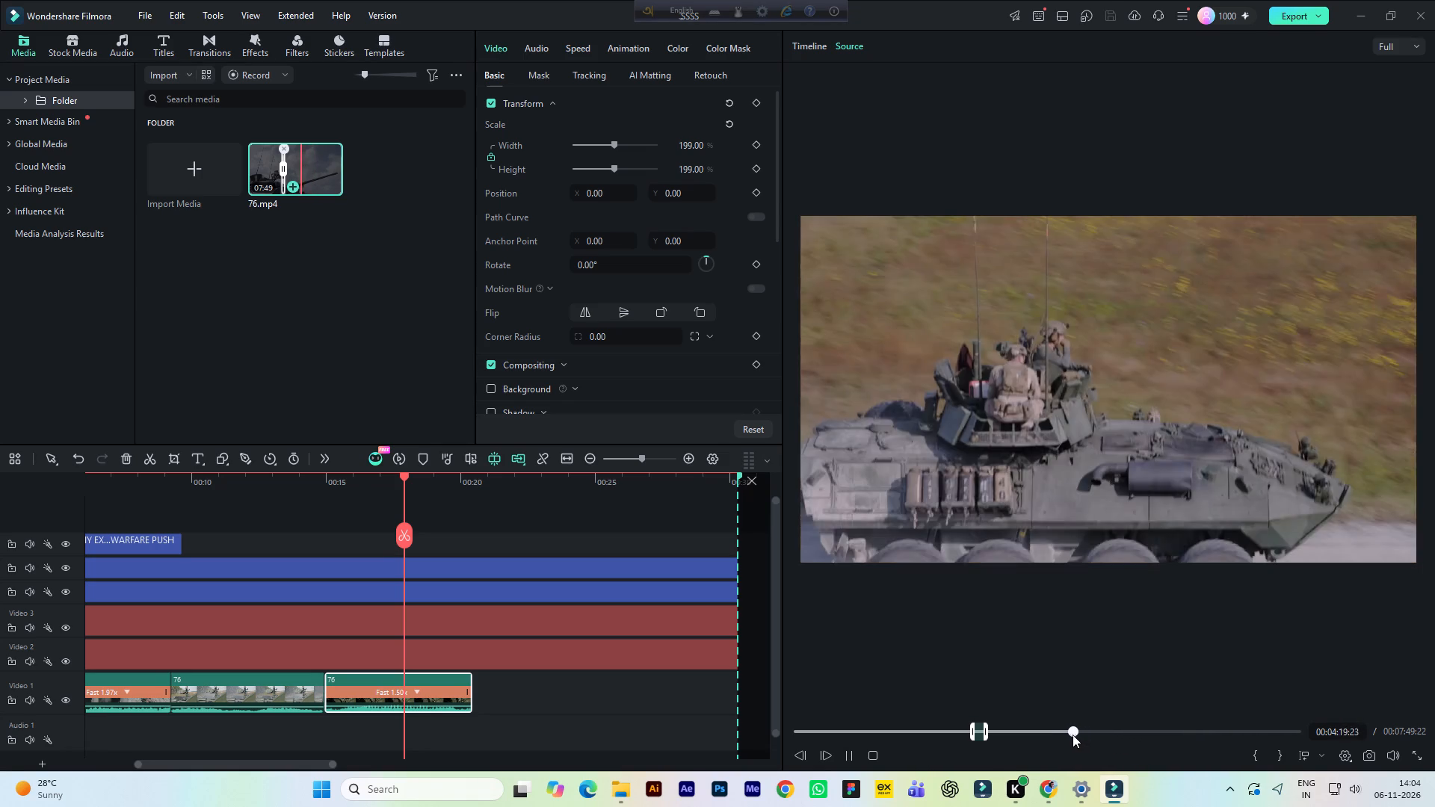
pyautogui.moveTo(1073, 735); pyautogui.dragTo(1064, 733)
pyautogui.press('space')
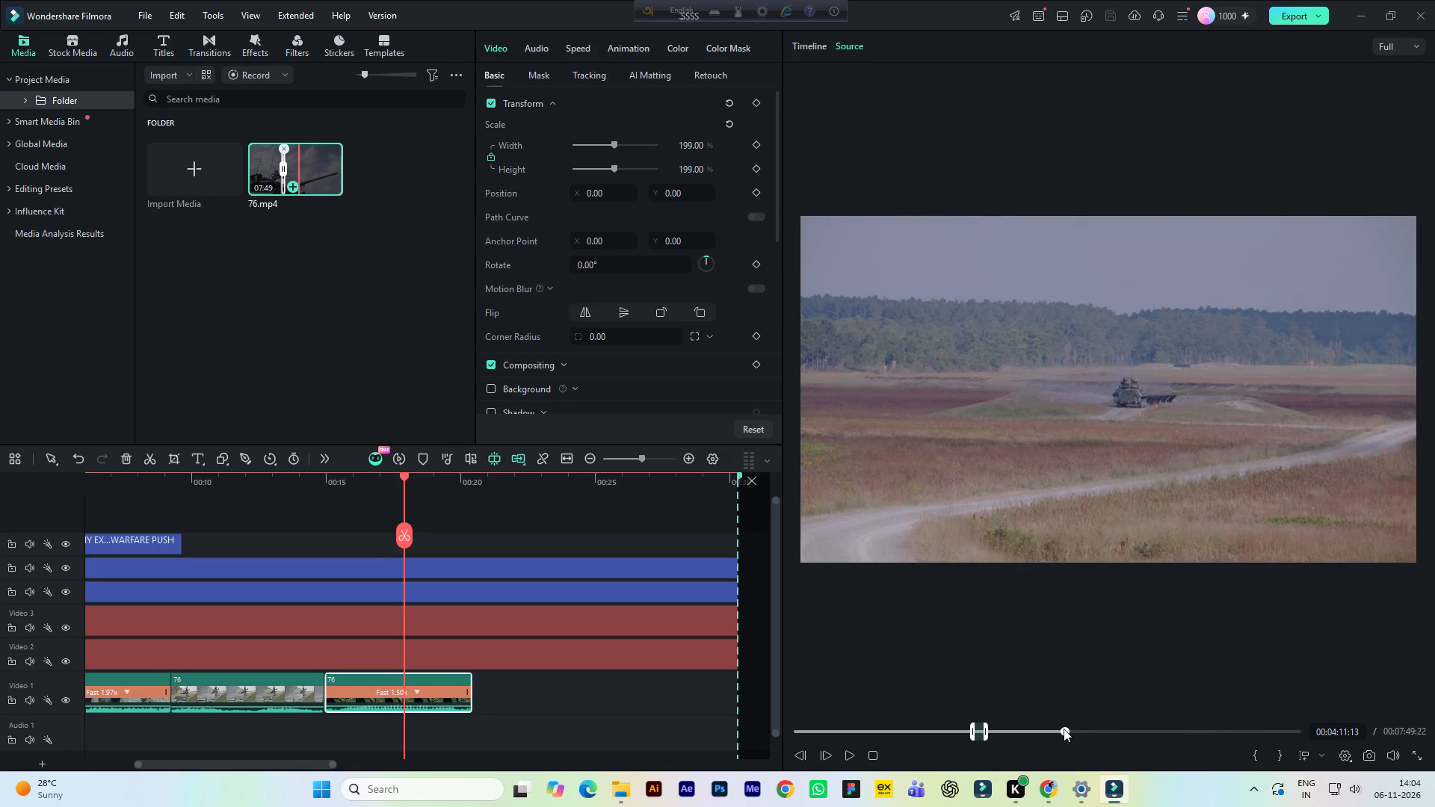
pyautogui.press('space')
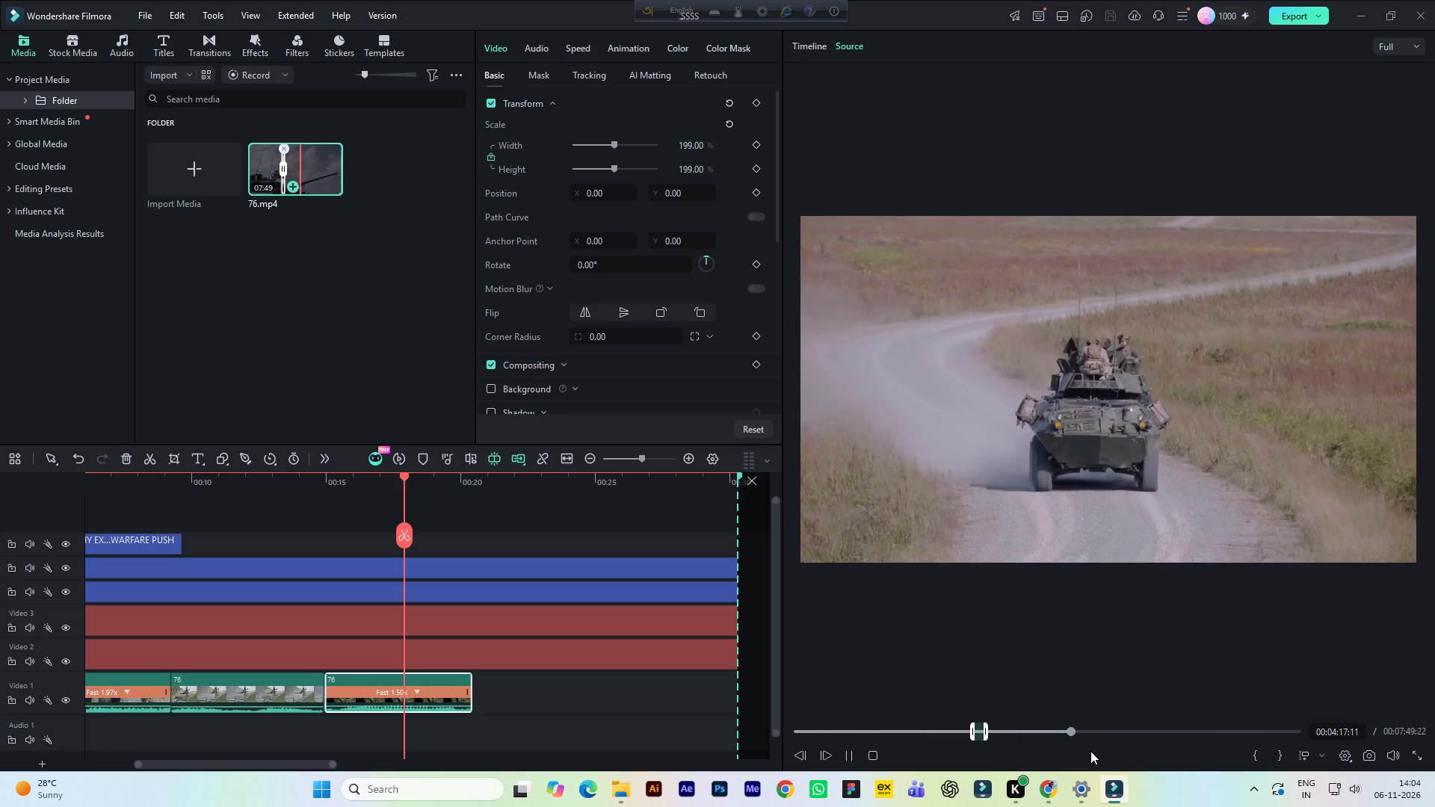
pyautogui.press('space')
pyautogui.press('space')
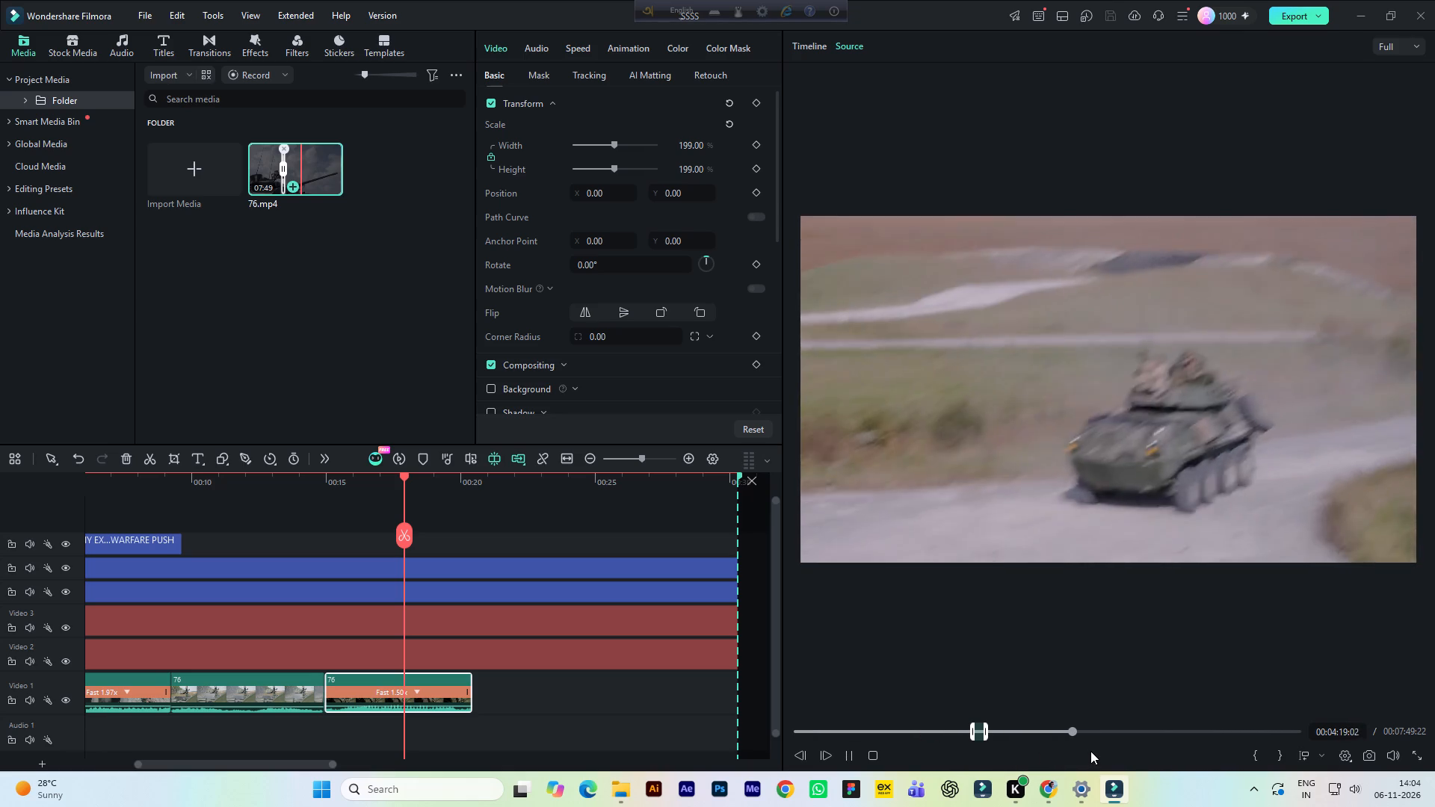
pyautogui.press('space')
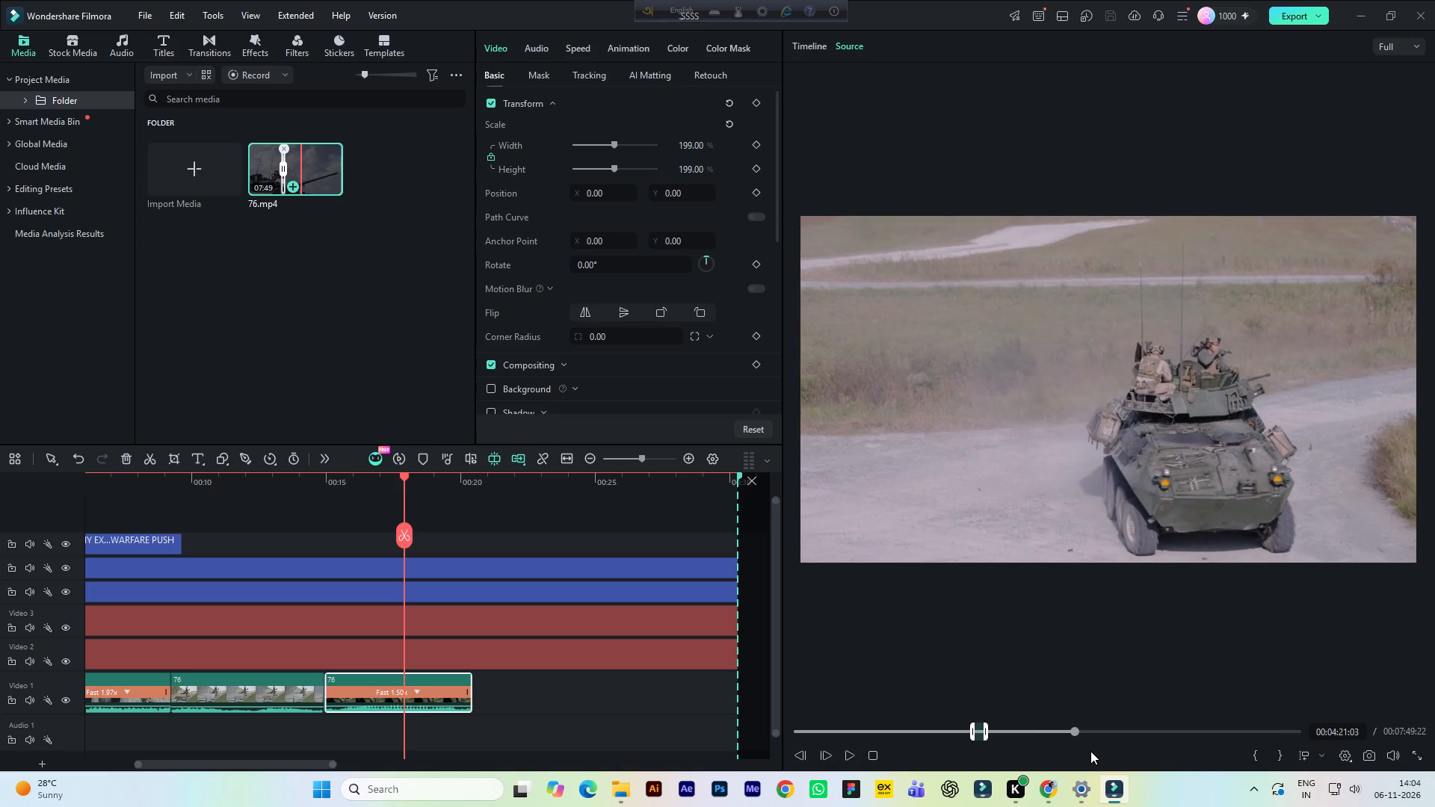
pyautogui.click(1254, 758)
# Play on through the vehicle shot, step back frame by frame to before the cut, and mark the out point at 00:04:31:11.
pyautogui.press('space')
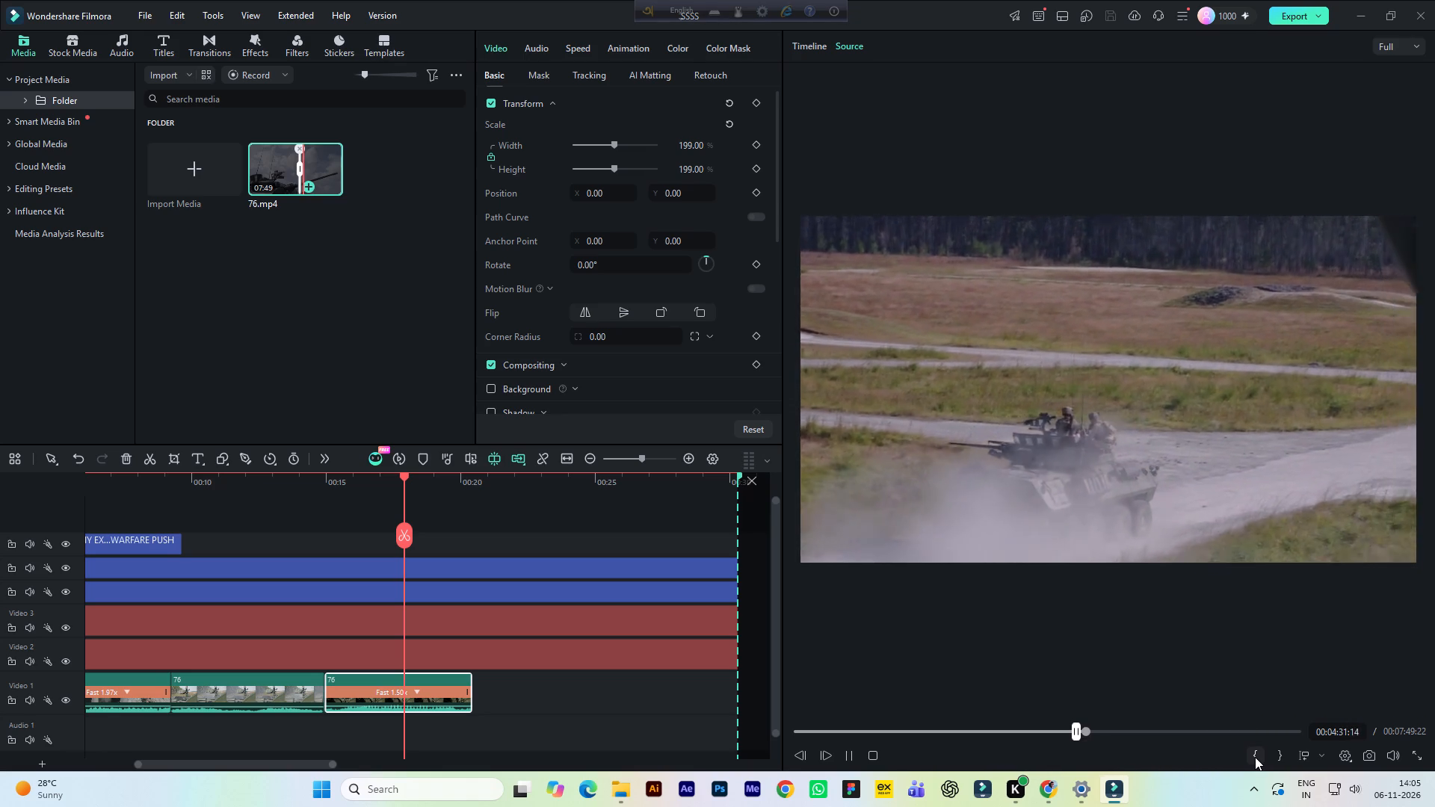
pyautogui.press('space')
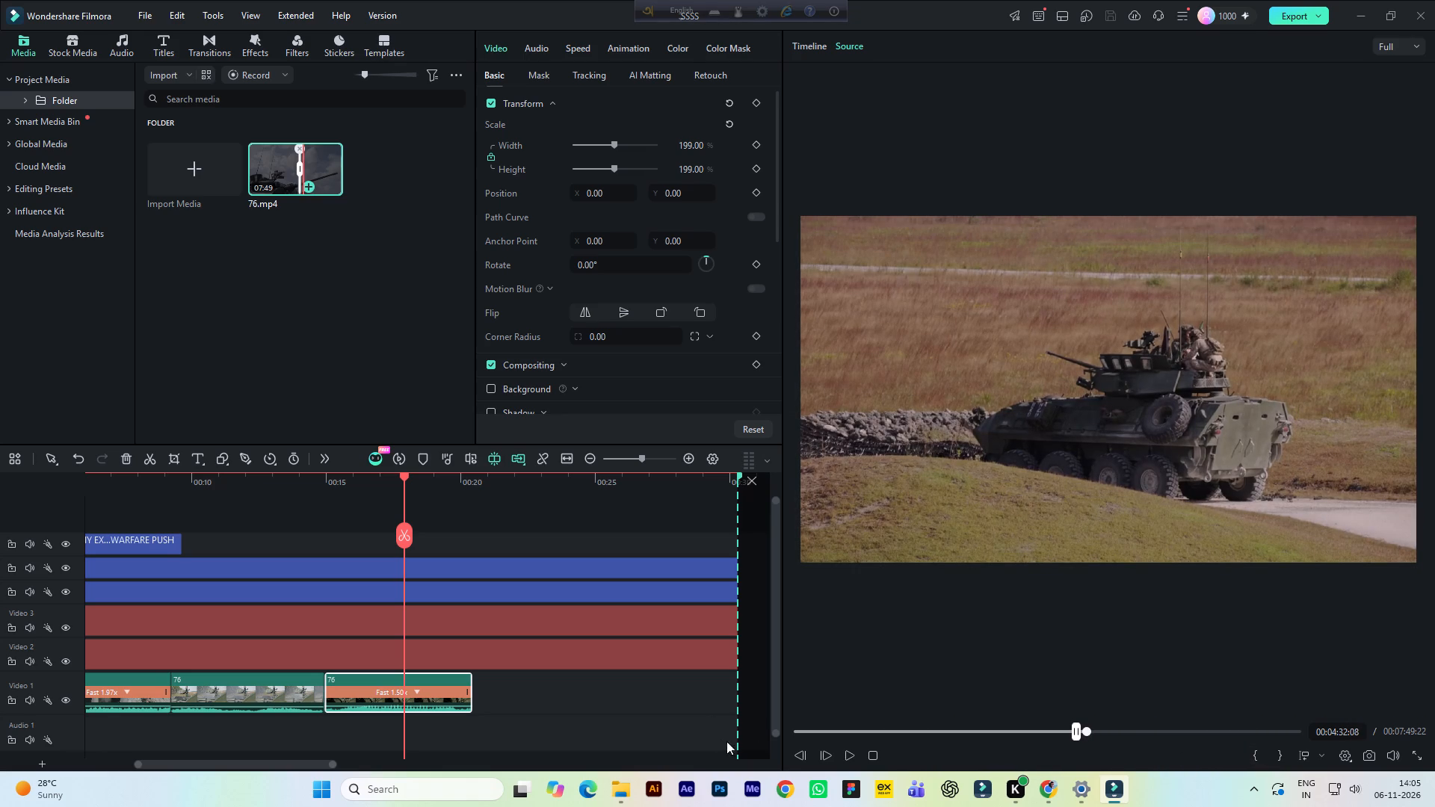
pyautogui.tripleClick(802, 755)
pyautogui.doubleClick(801, 753)
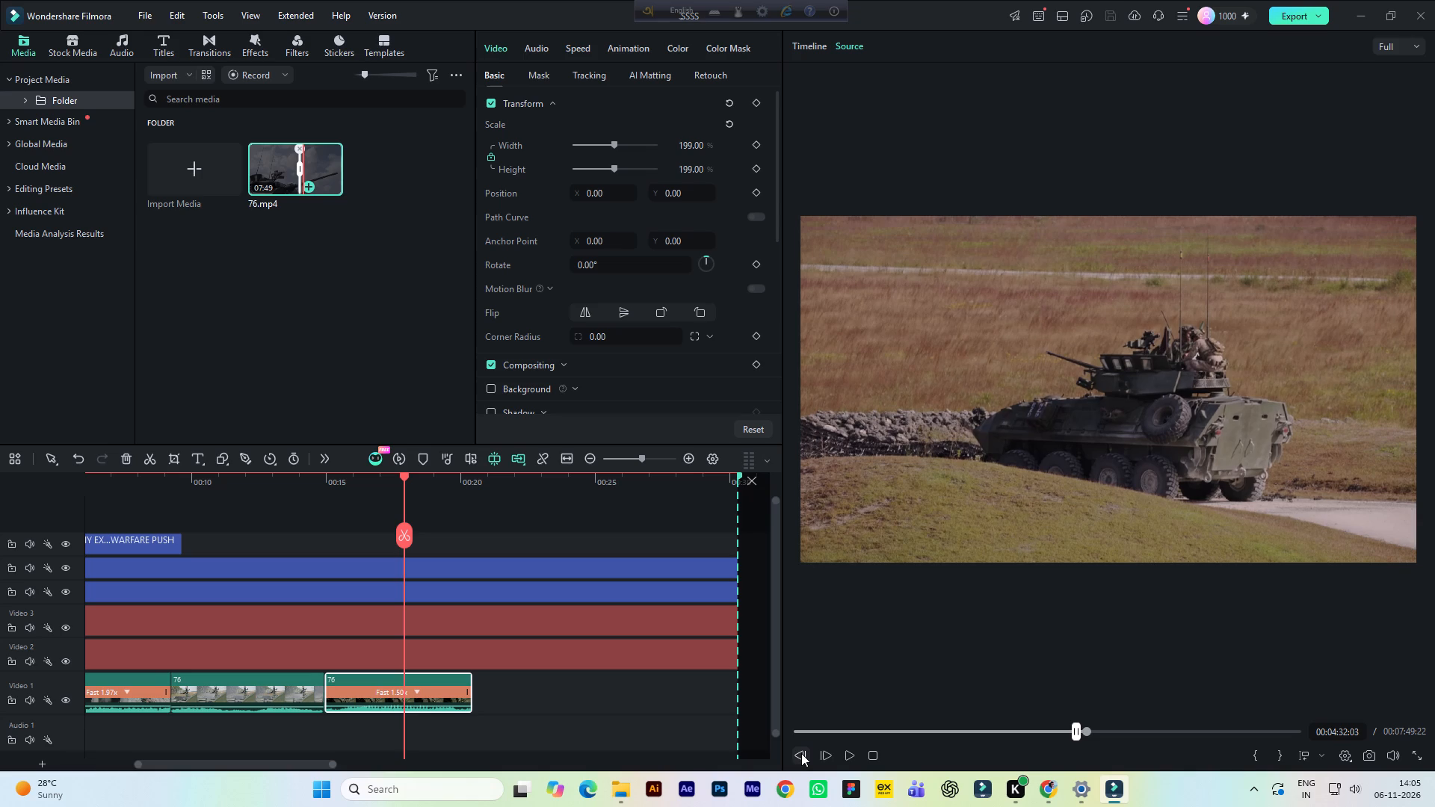
pyautogui.tripleClick(801, 753)
pyautogui.tripleClick(801, 753)
pyautogui.tripleClick(800, 752)
pyautogui.tripleClick(799, 749)
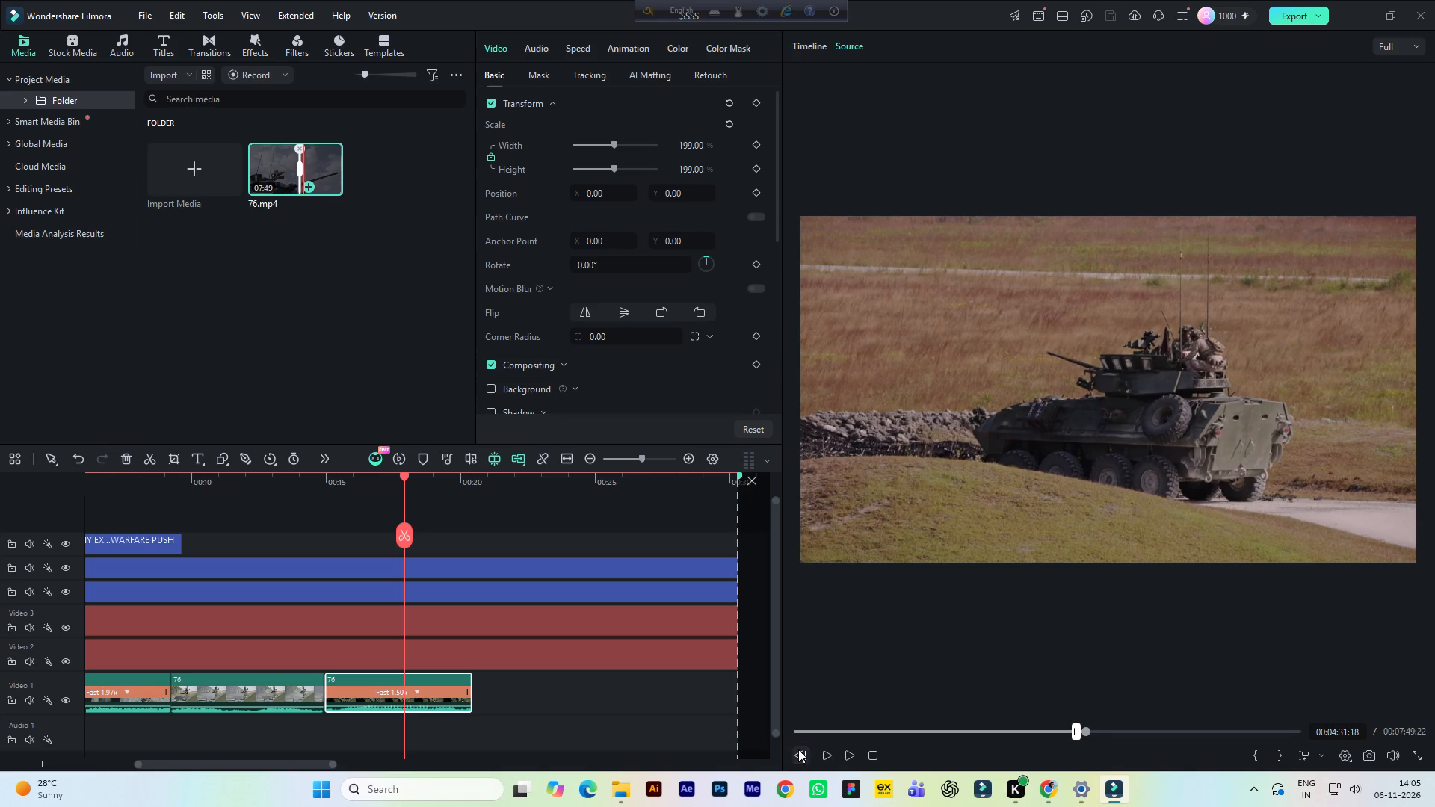
pyautogui.tripleClick(798, 749)
pyautogui.click(797, 749)
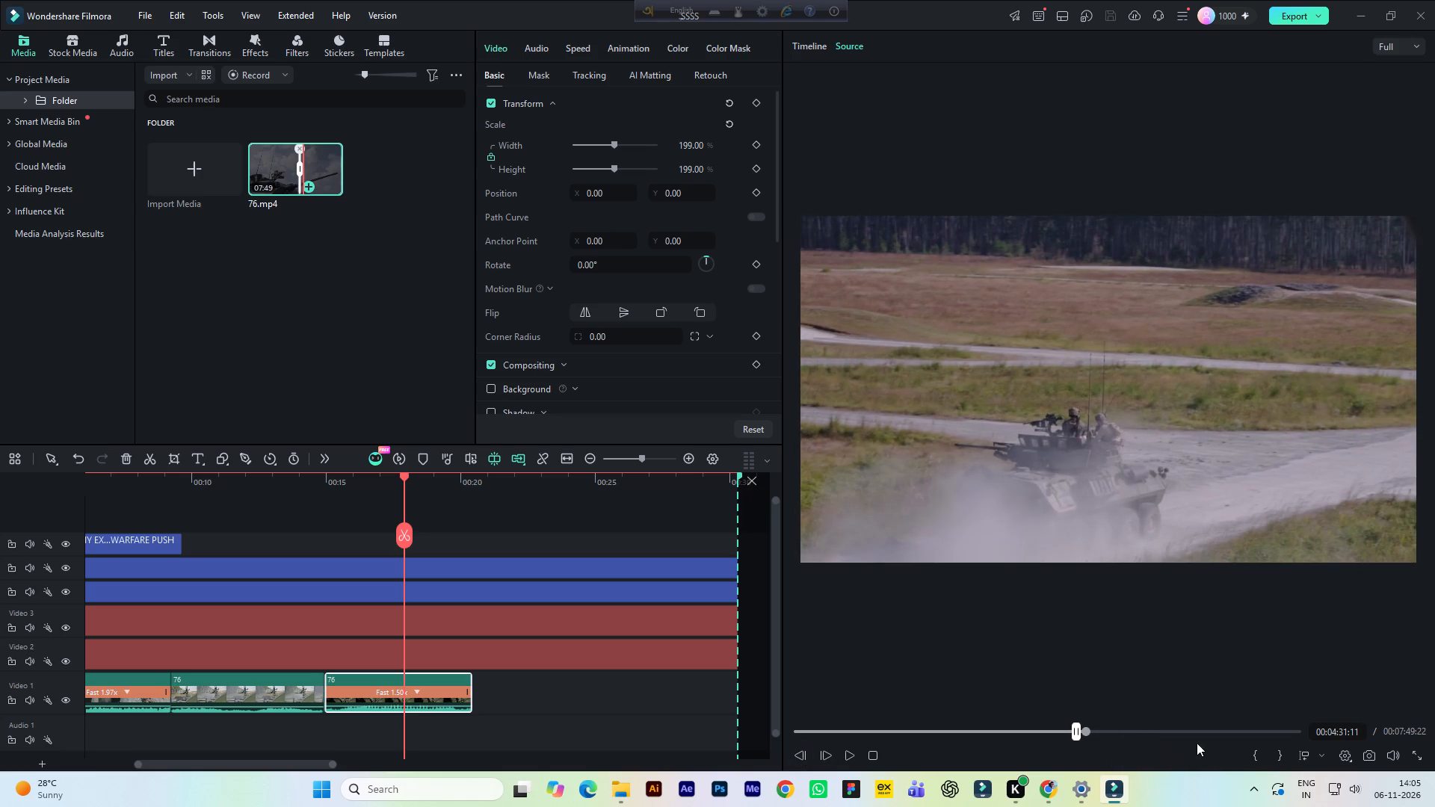
pyautogui.click(1280, 758)
# Add the marked 76.mp4 segment to the Video 1 track directly after the last clip.
pyautogui.moveTo(1080, 524); pyautogui.dragTo(607, 675)
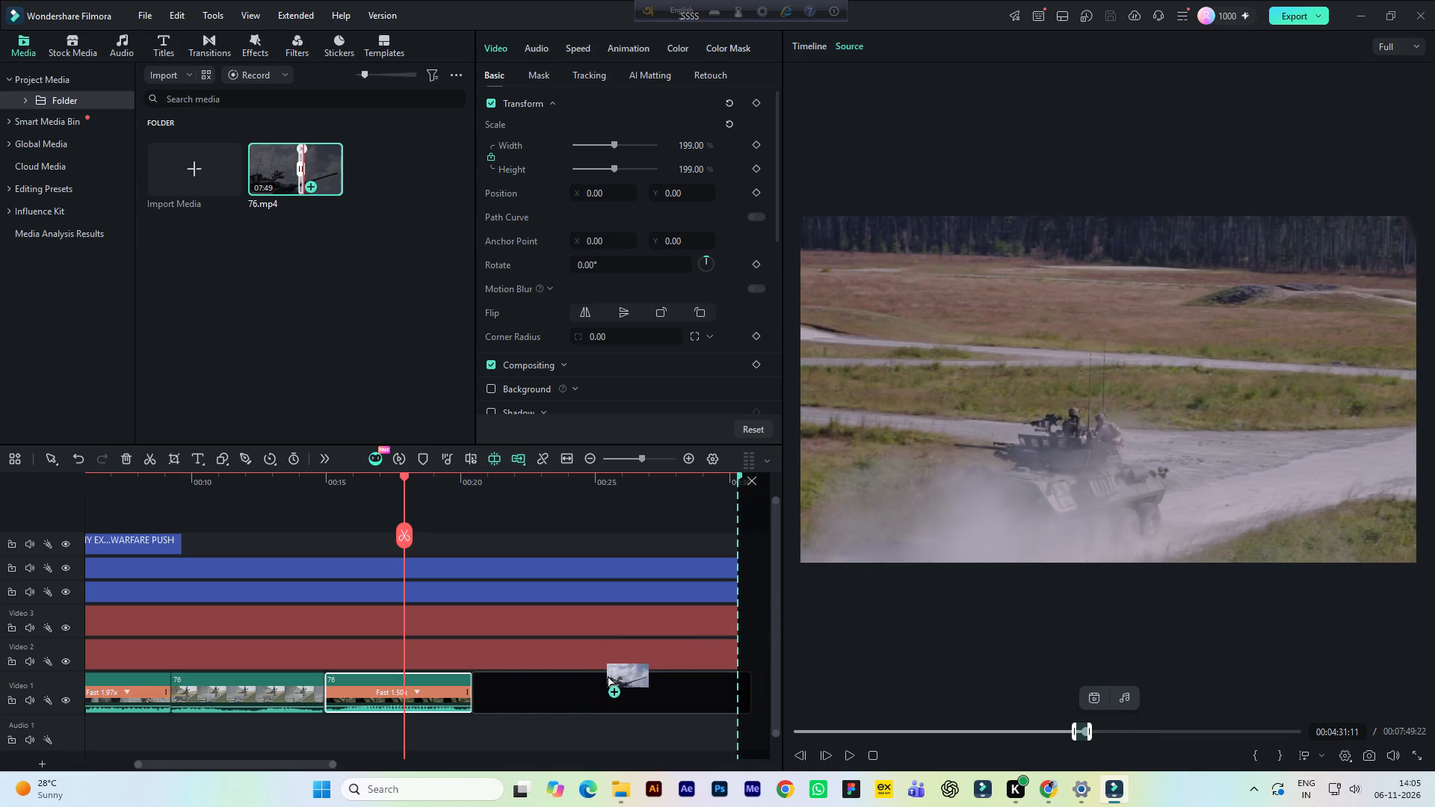
pyautogui.moveTo(607, 675); pyautogui.dragTo(605, 683)
pyautogui.click(866, 425)
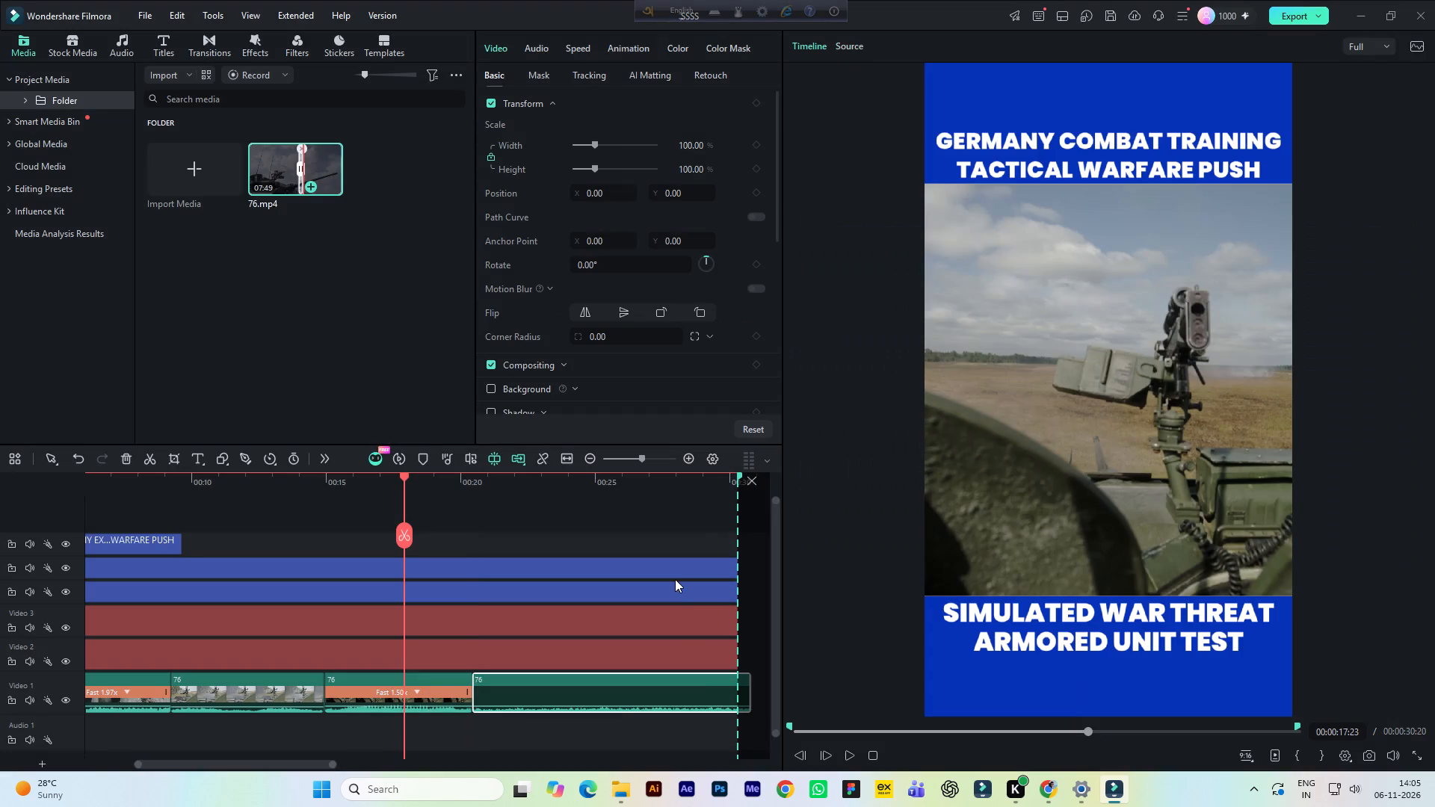
# Apply the Montage speed-ramping preset to the newly added clip.
pyautogui.click(644, 486)
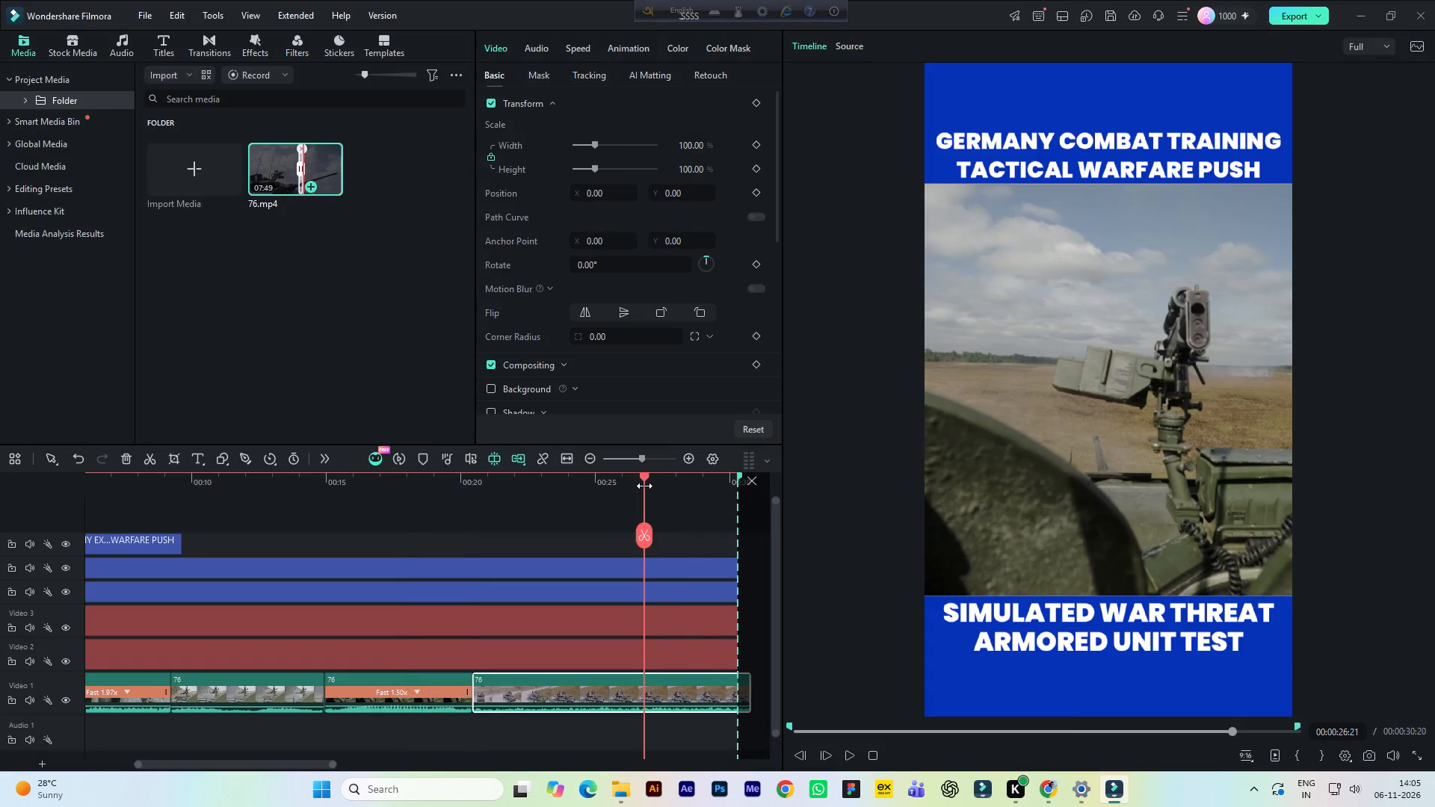
pyautogui.moveTo(310, 765); pyautogui.dragTo(327, 763)
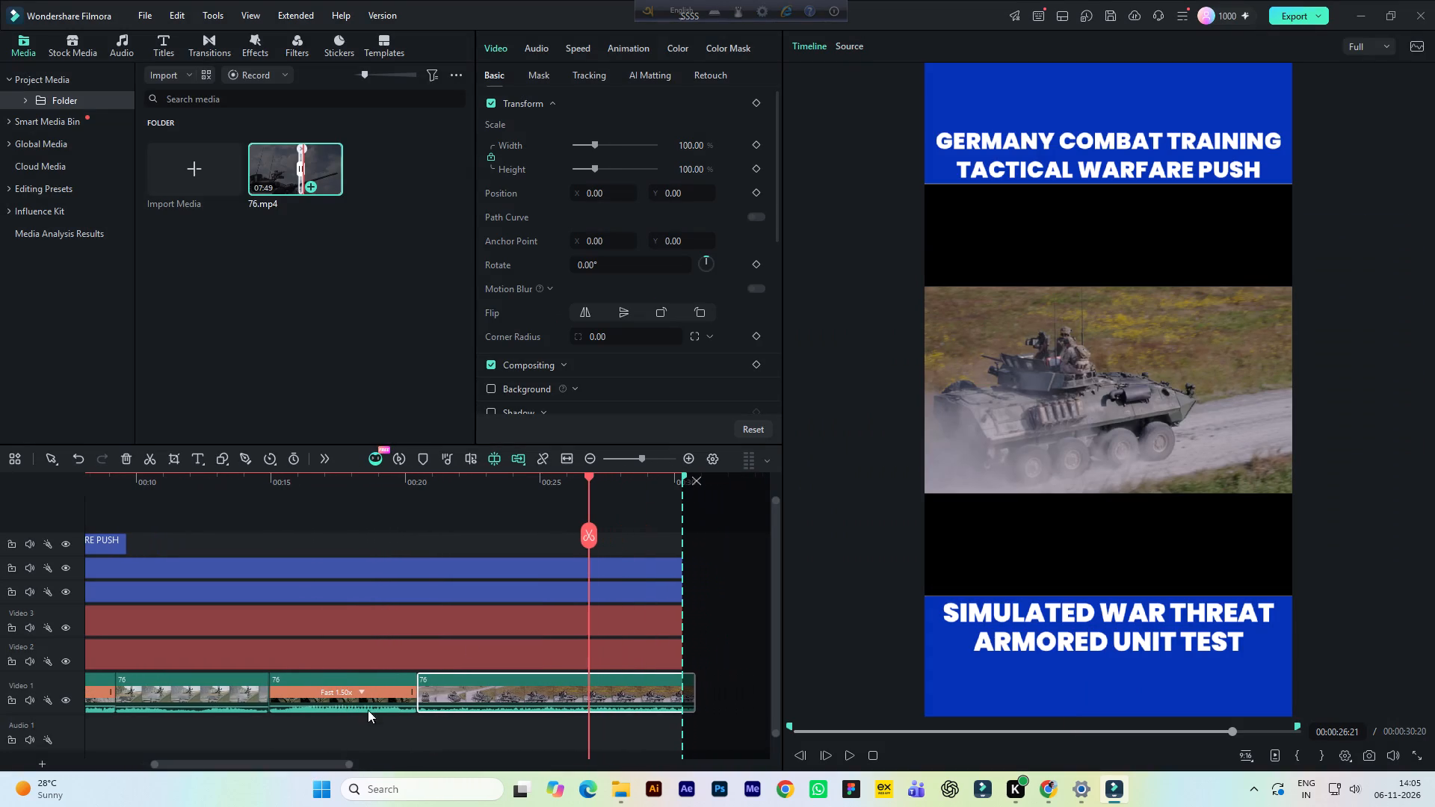
pyautogui.click(530, 491)
pyautogui.click(577, 48)
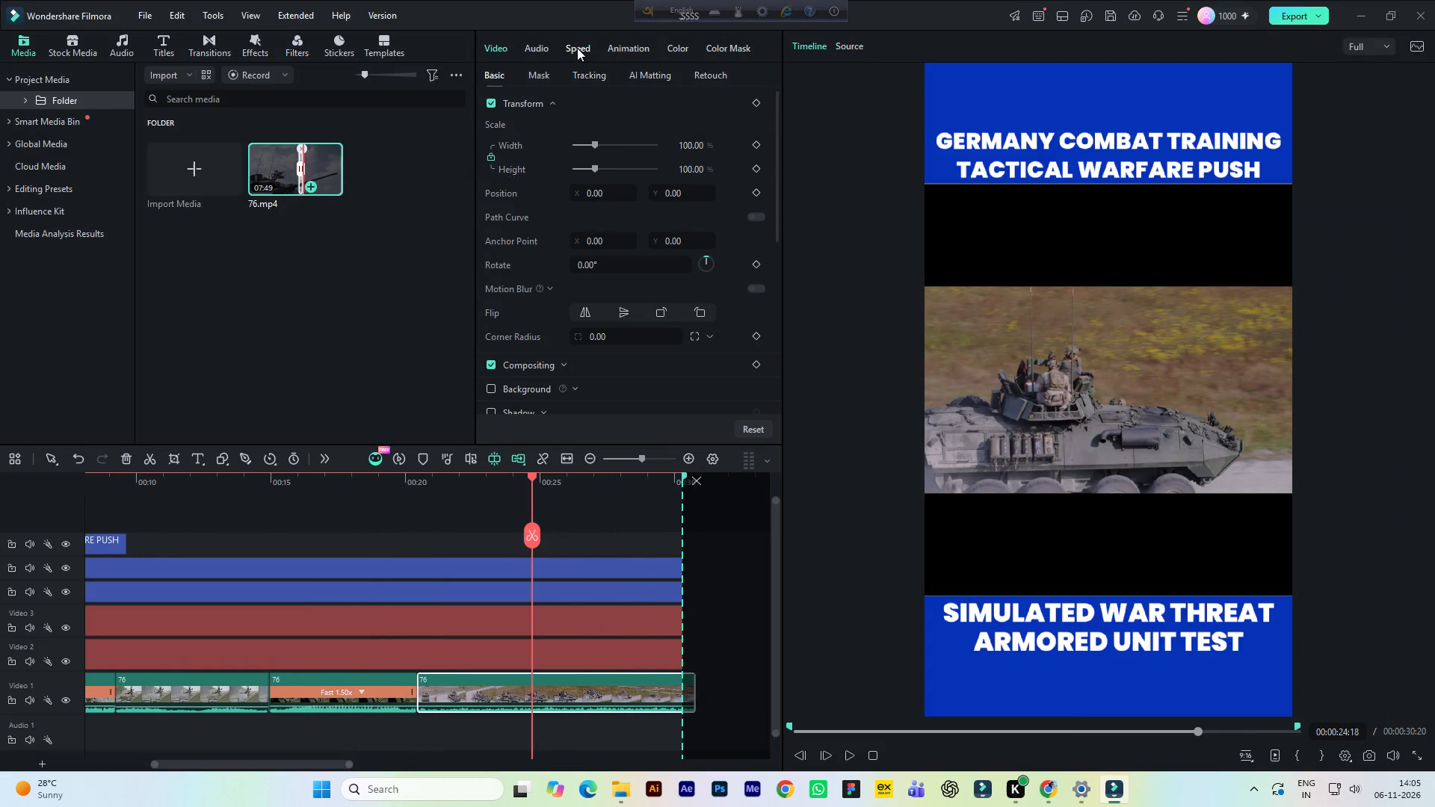
pyautogui.click(607, 76)
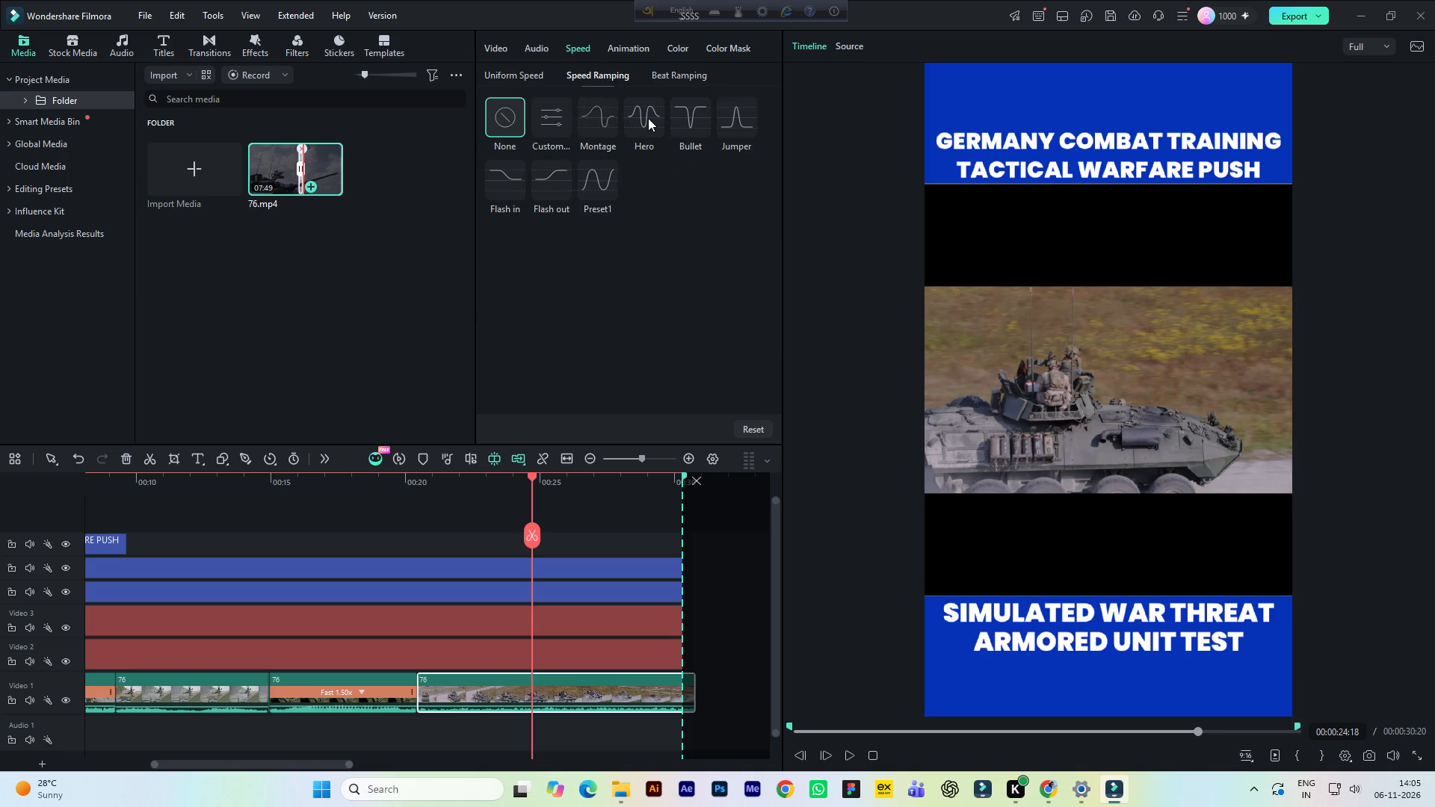
pyautogui.click(654, 117)
pyautogui.click(588, 126)
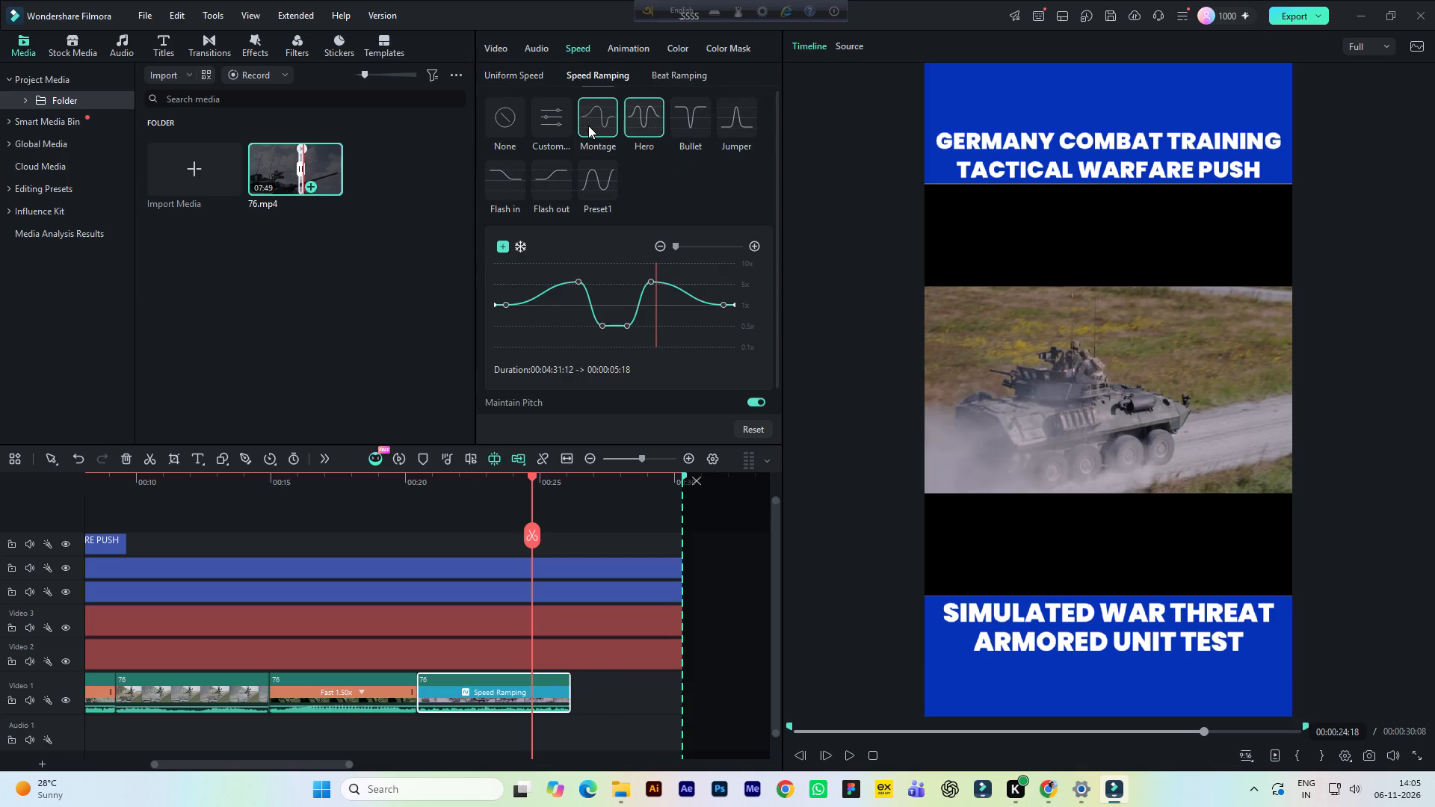
pyautogui.click(502, 489)
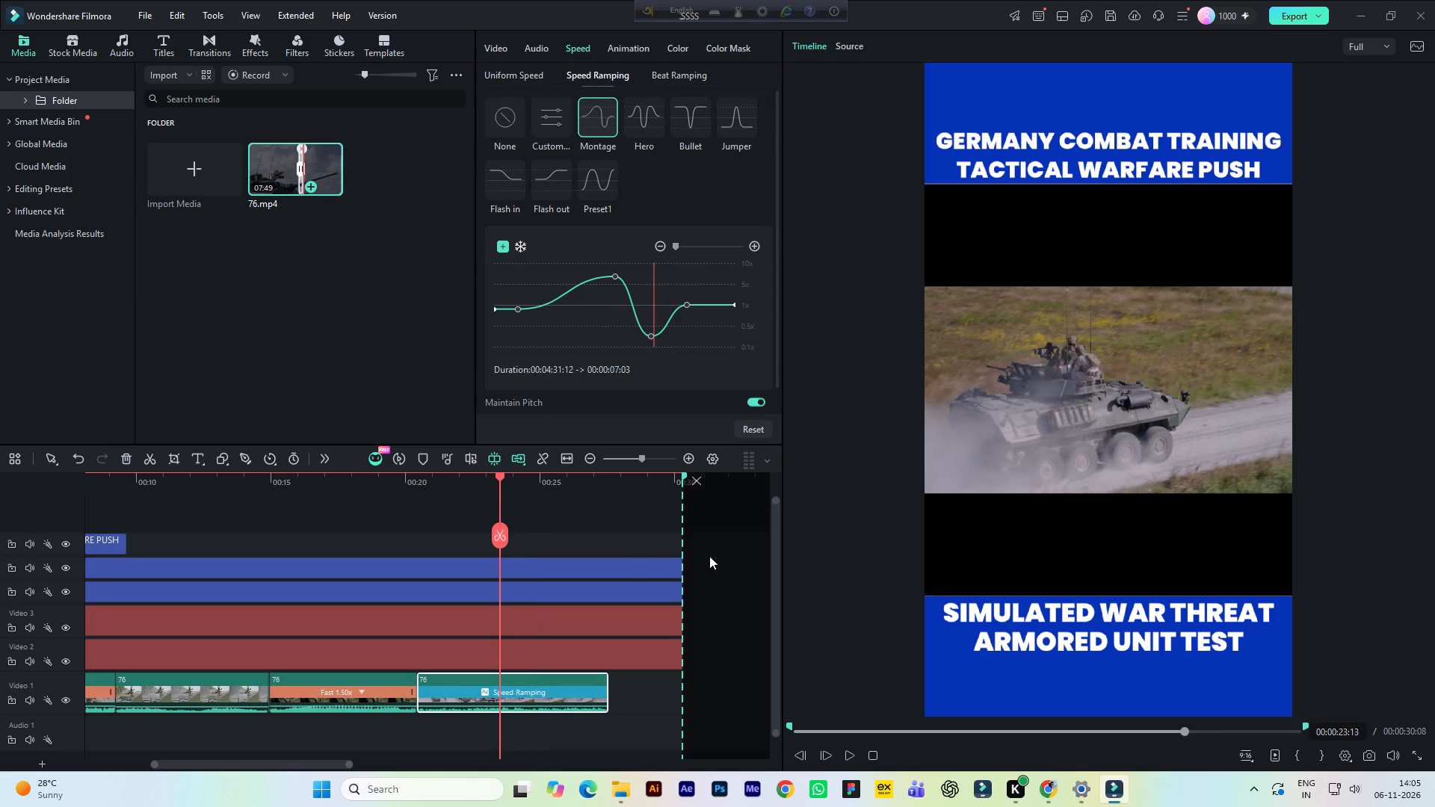
# Trim the ends of the two full-length title layers and the Video 2 and Video 3 layers together to the last clip's end.
pyautogui.moveTo(719, 553); pyautogui.dragTo(664, 672)
pyautogui.moveTo(679, 659); pyautogui.dragTo(645, 661)
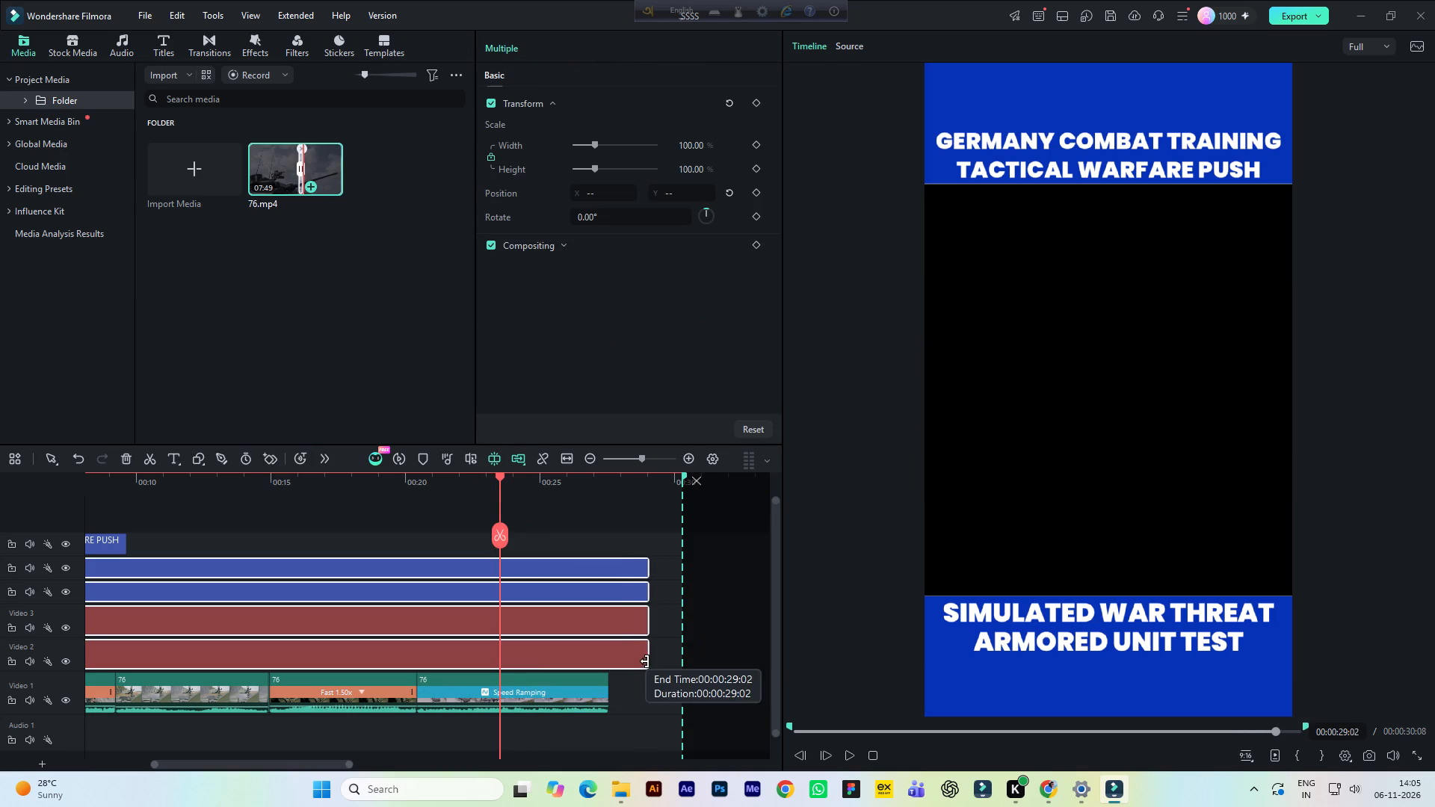
pyautogui.moveTo(645, 661); pyautogui.dragTo(612, 658)
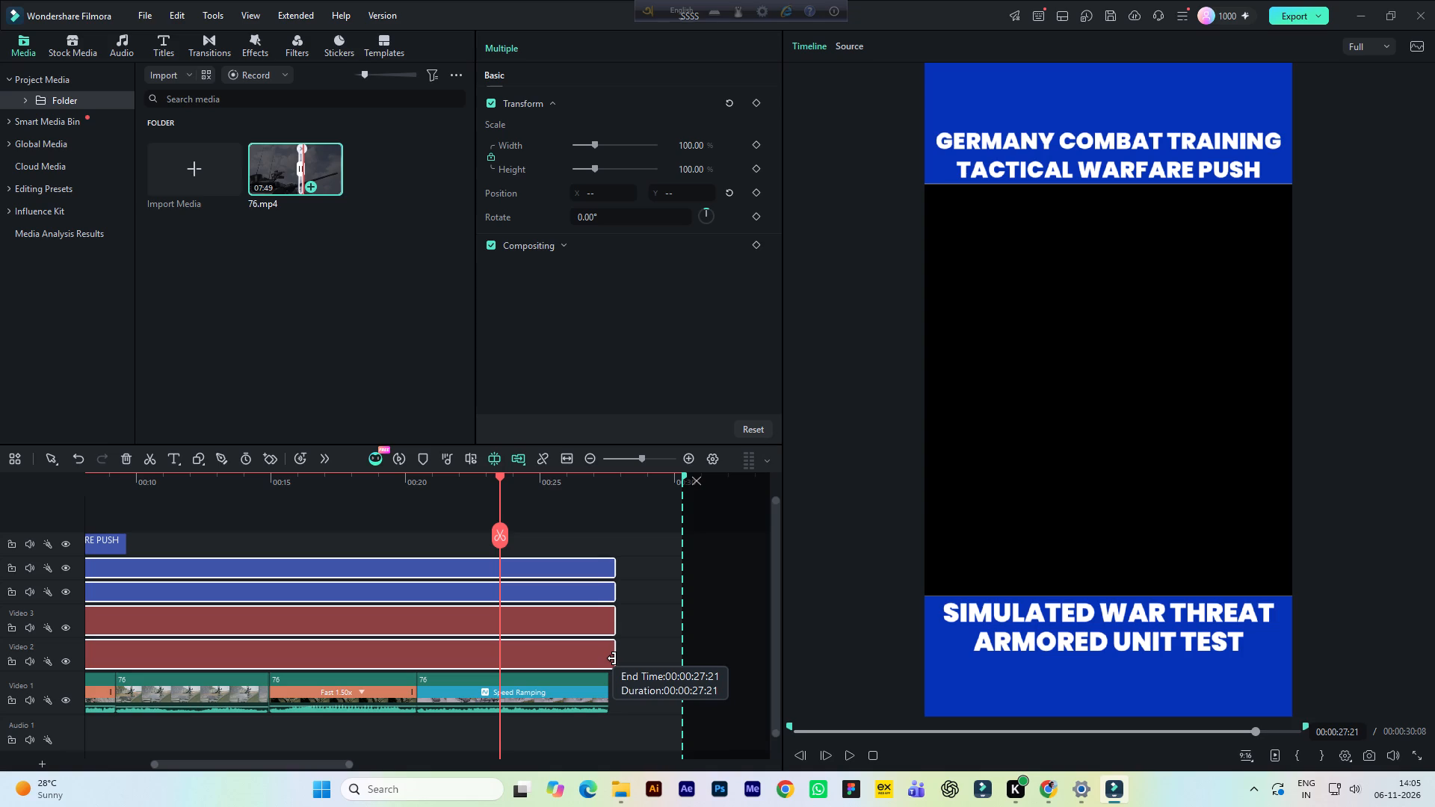
pyautogui.moveTo(612, 658); pyautogui.dragTo(604, 657)
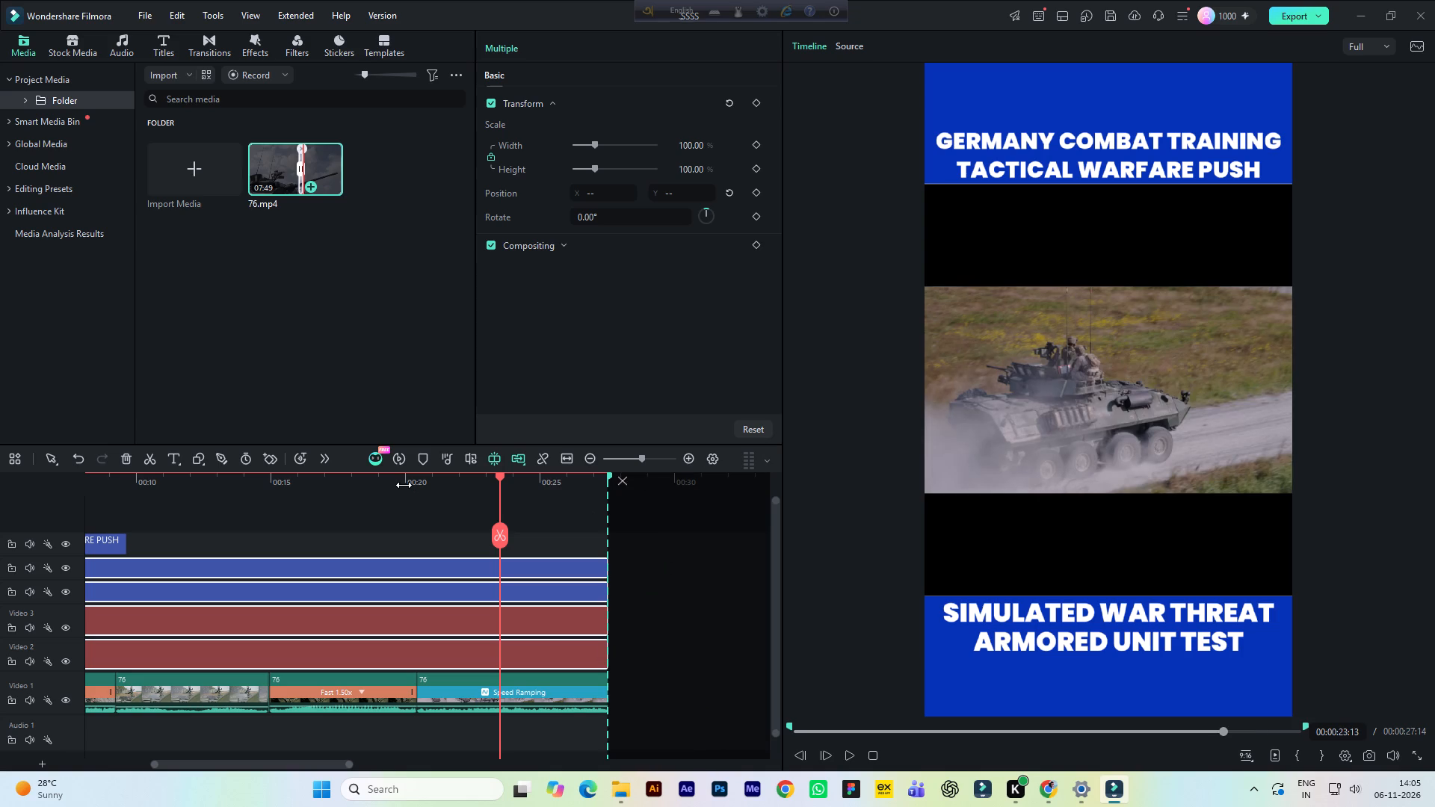
# Play part of the speed-ramped clip, and scale it to 199% in width and height.
pyautogui.press('space')
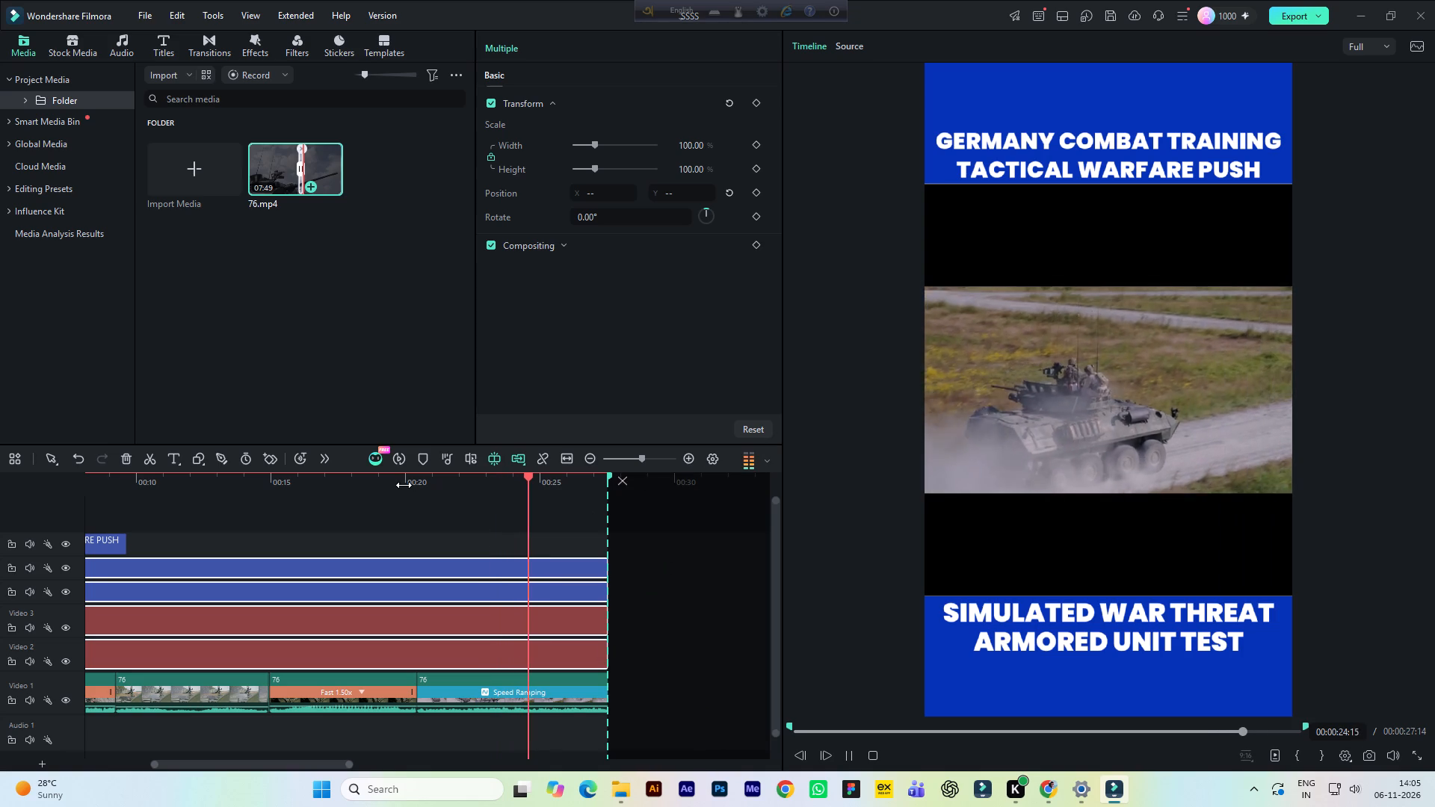
pyautogui.press('space')
pyautogui.click(459, 683)
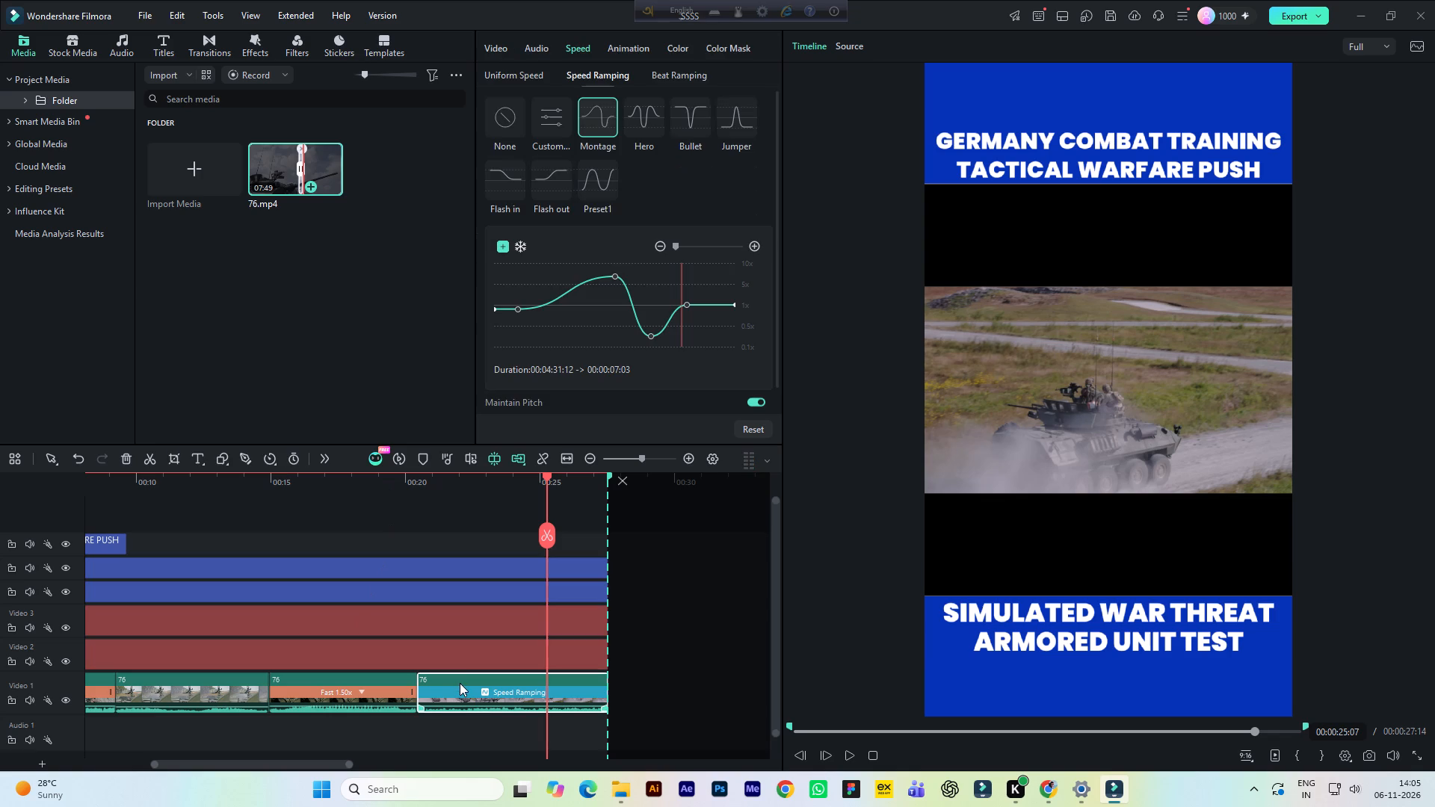
pyautogui.click(498, 43)
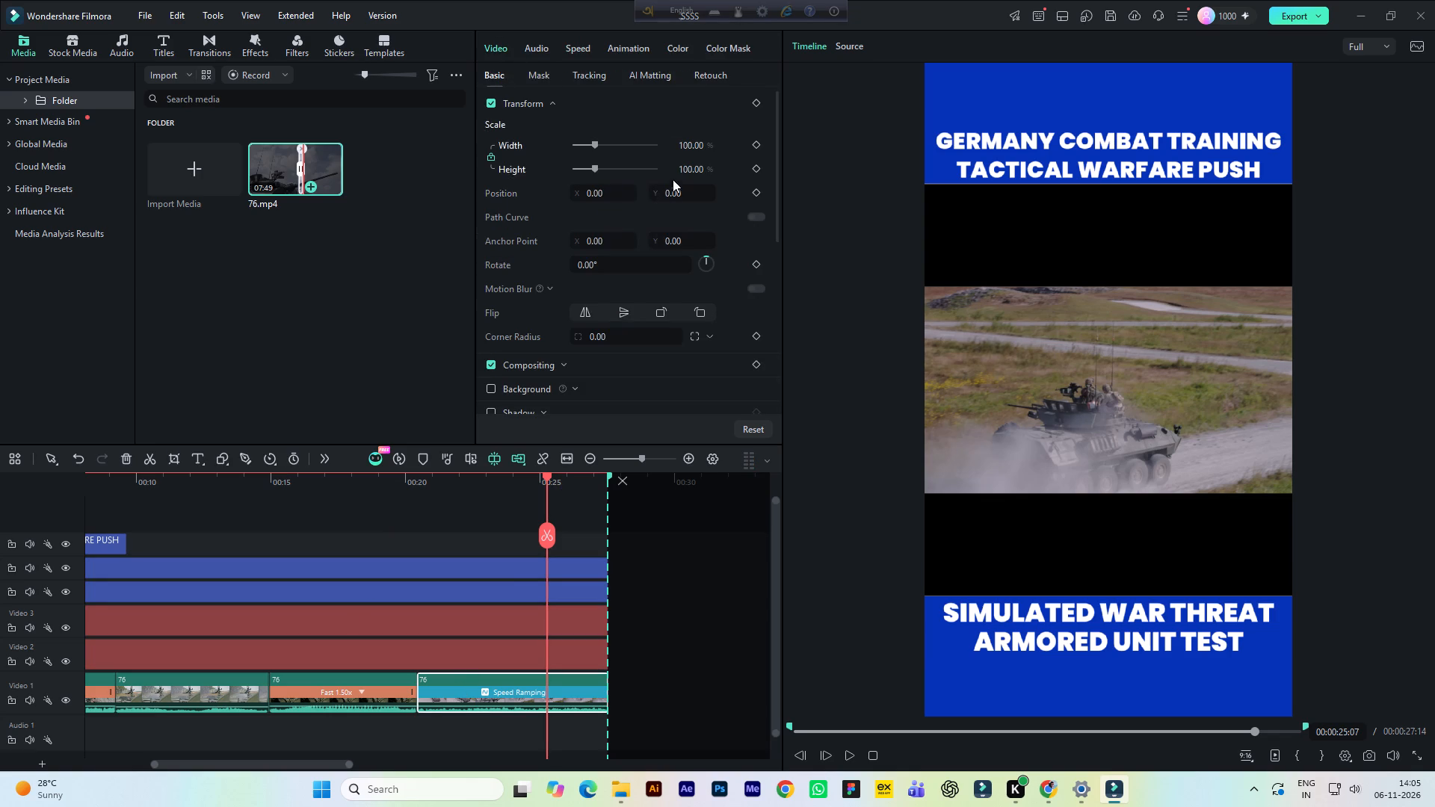
pyautogui.click(698, 145)
pyautogui.write('199')
pyautogui.press('Return')
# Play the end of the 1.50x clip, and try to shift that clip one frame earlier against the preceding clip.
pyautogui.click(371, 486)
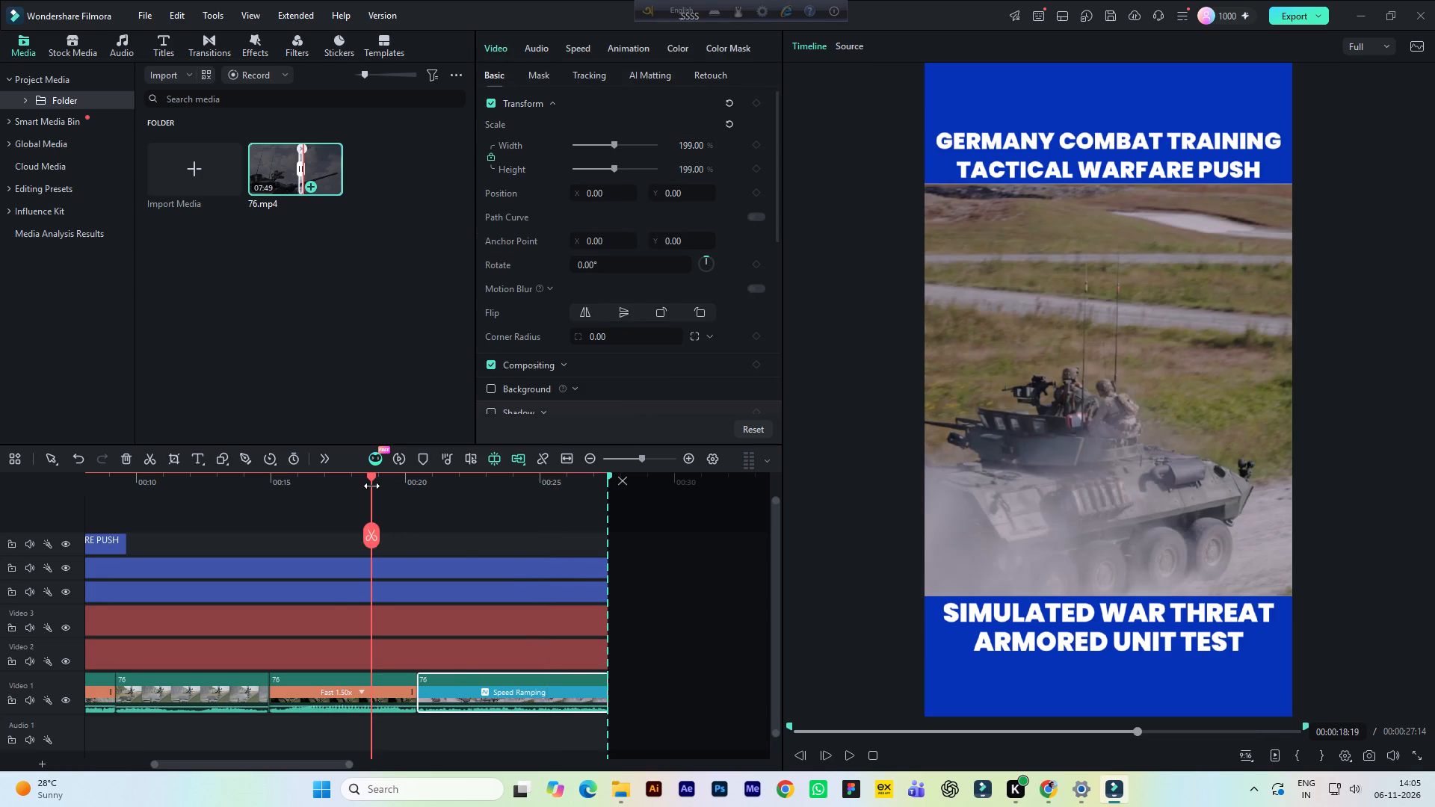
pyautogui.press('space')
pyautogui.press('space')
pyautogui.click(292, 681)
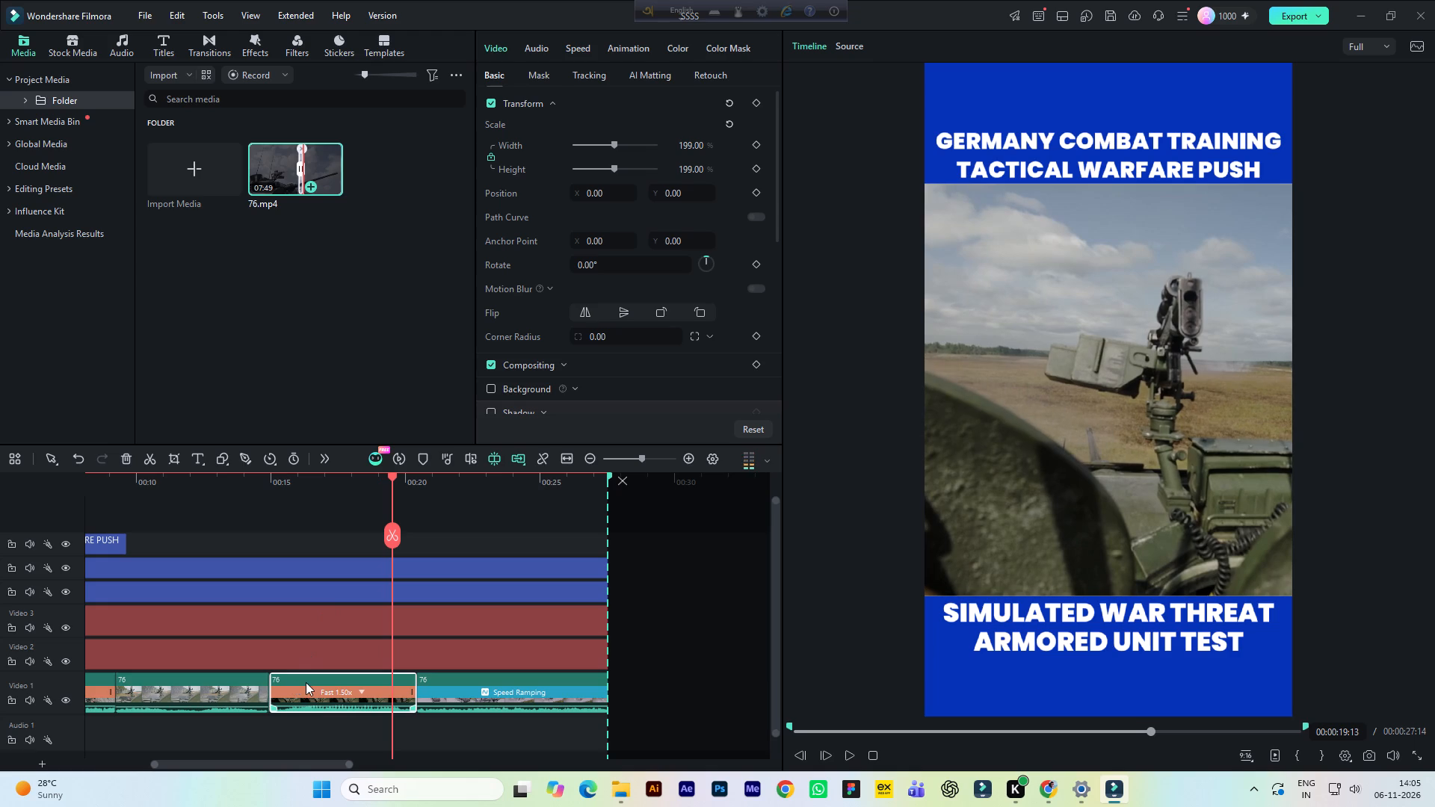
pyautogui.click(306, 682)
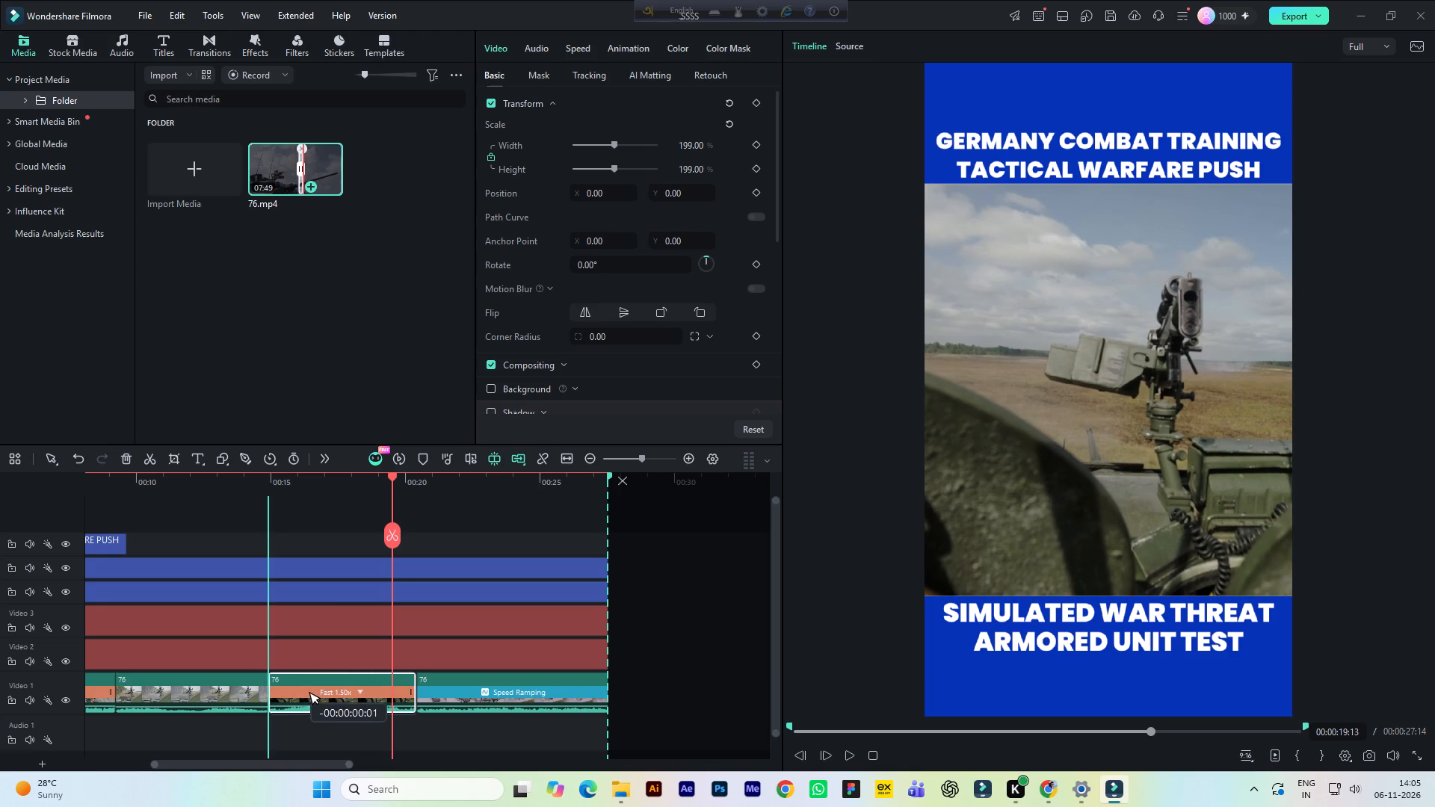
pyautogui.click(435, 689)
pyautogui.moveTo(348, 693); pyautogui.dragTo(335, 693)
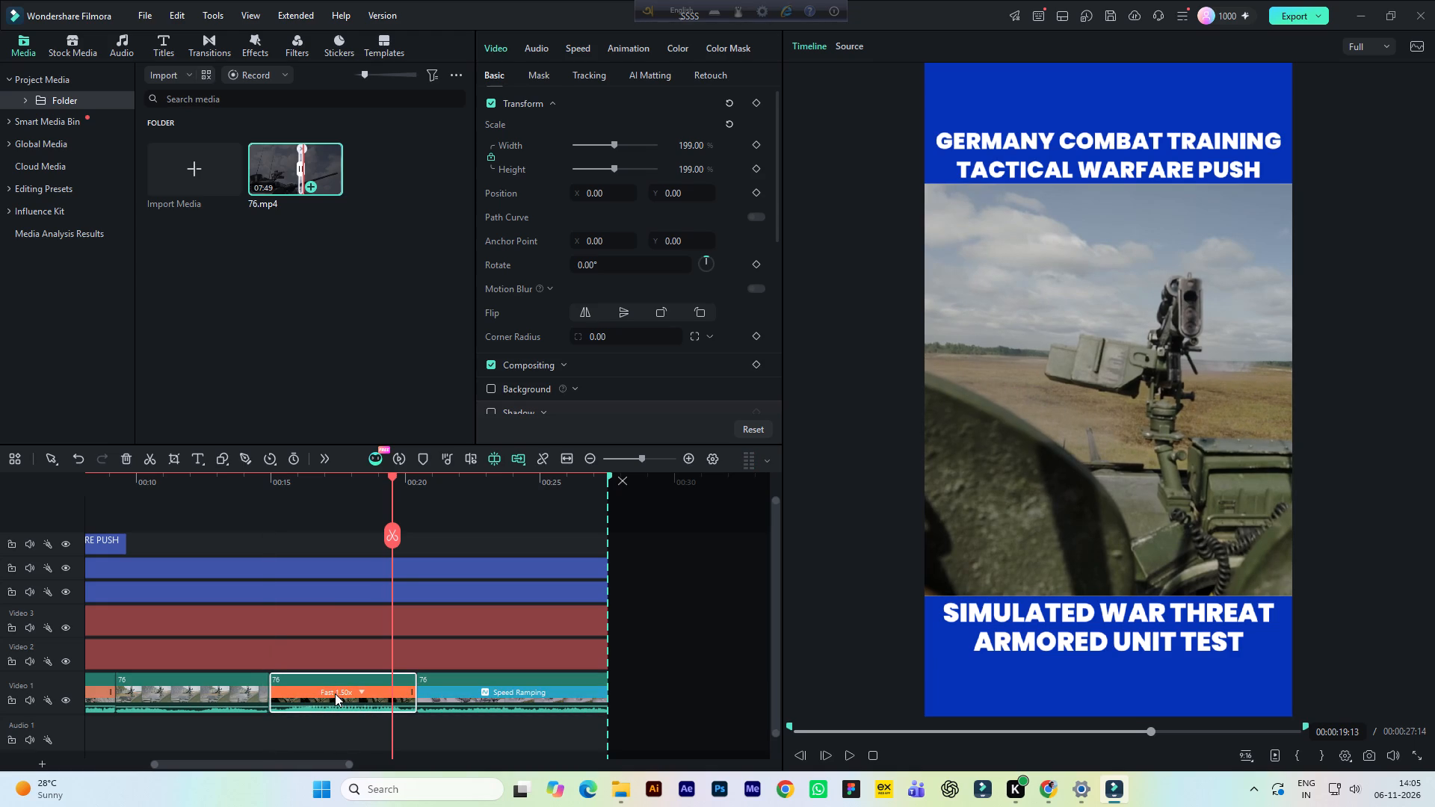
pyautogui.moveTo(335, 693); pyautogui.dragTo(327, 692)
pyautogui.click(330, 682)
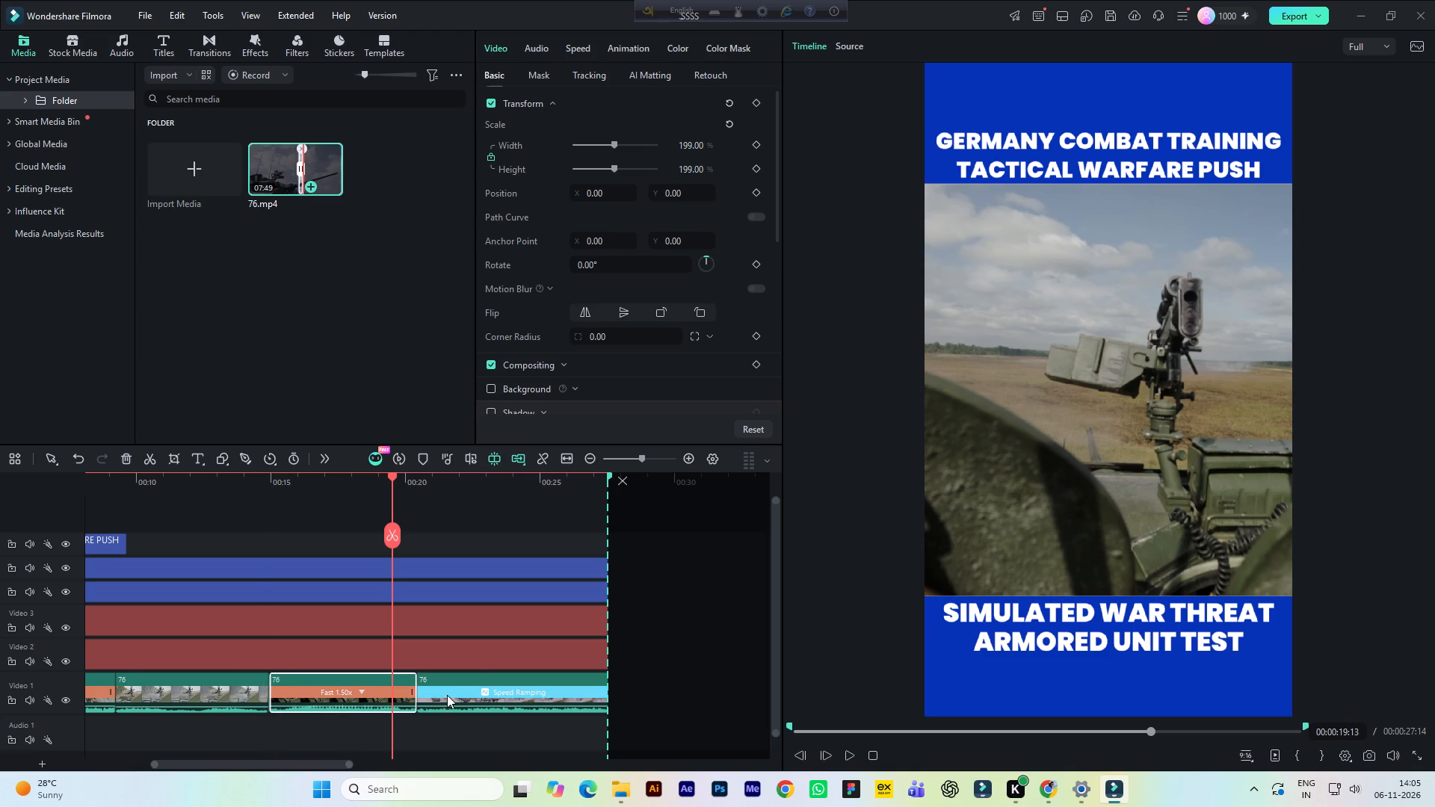
# Delete the small gap just before 00:15 on Video 1, between the normal-speed clip and the 1.50x clip.
pyautogui.click(349, 725)
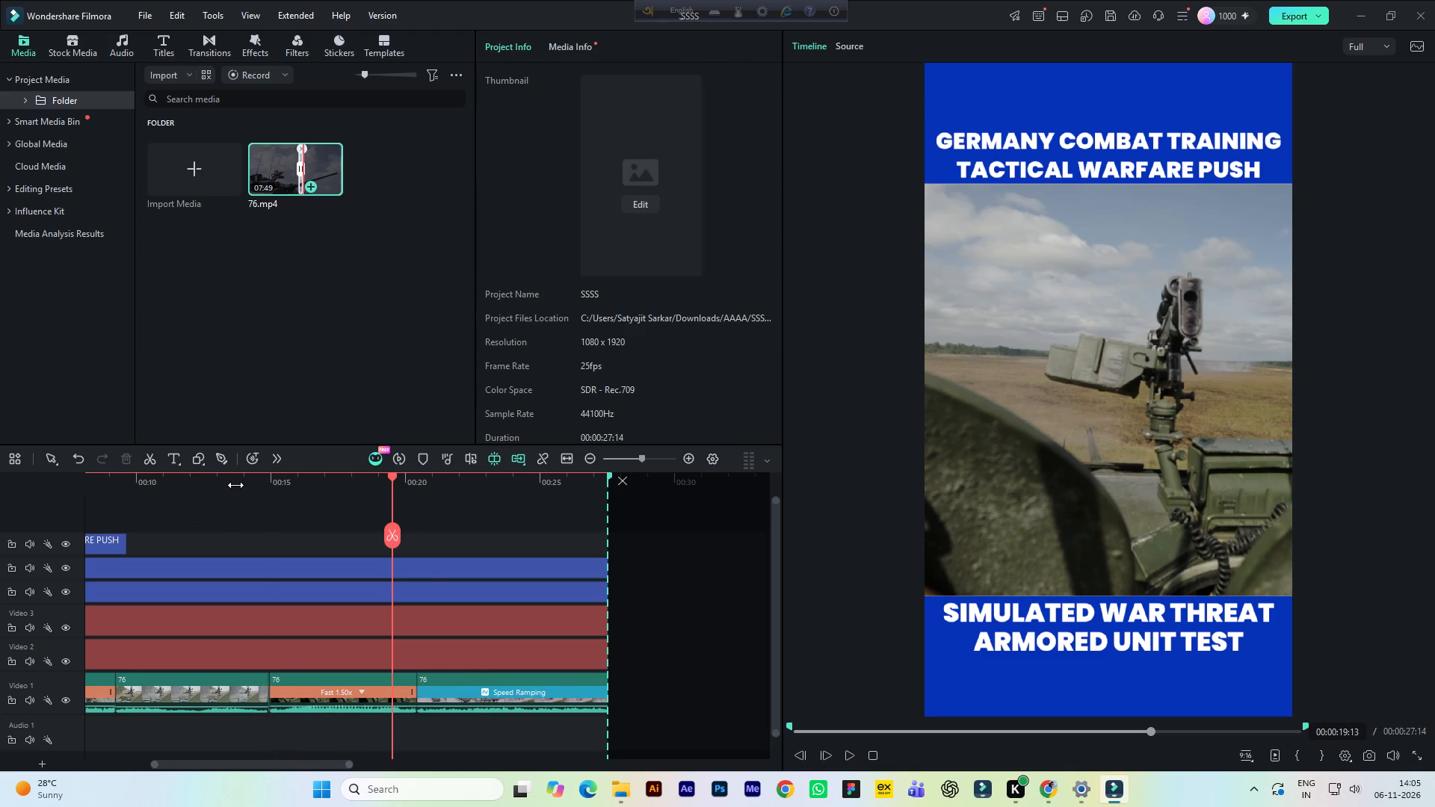
pyautogui.moveTo(235, 485); pyautogui.dragTo(326, 510)
pyautogui.moveTo(277, 762); pyautogui.dragTo(276, 765)
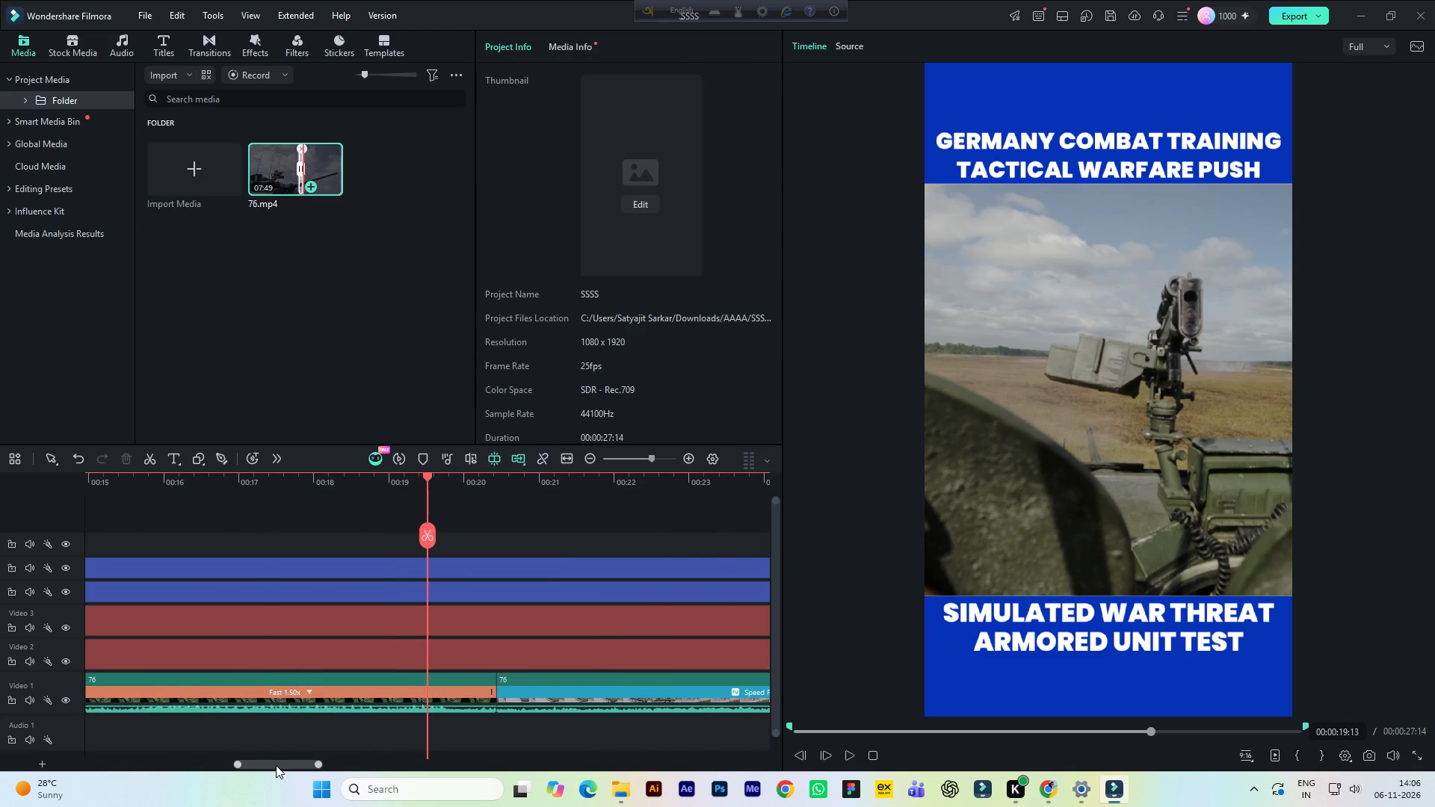
pyautogui.moveTo(276, 765); pyautogui.dragTo(241, 775)
pyautogui.click(398, 685)
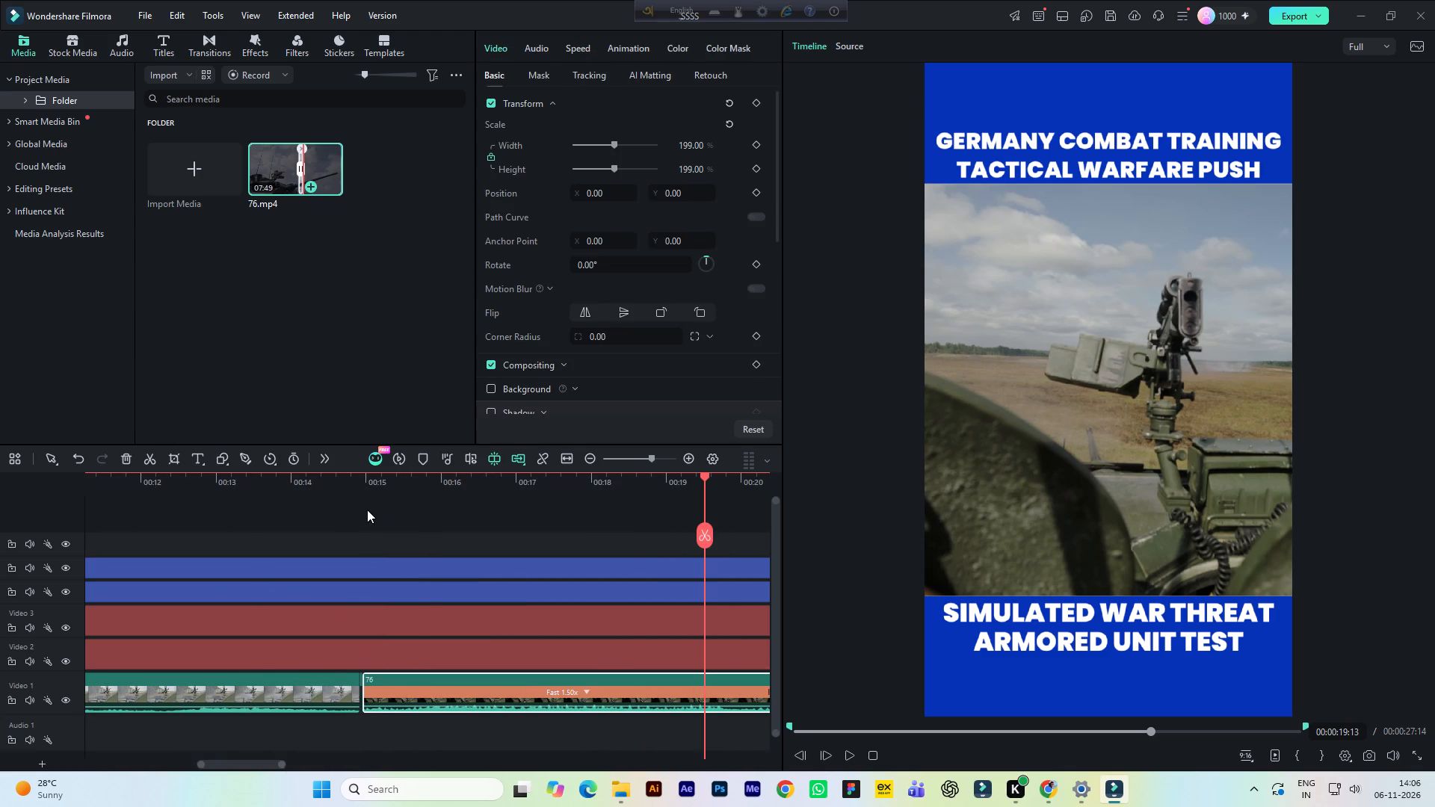
pyautogui.moveTo(357, 484); pyautogui.dragTo(412, 496)
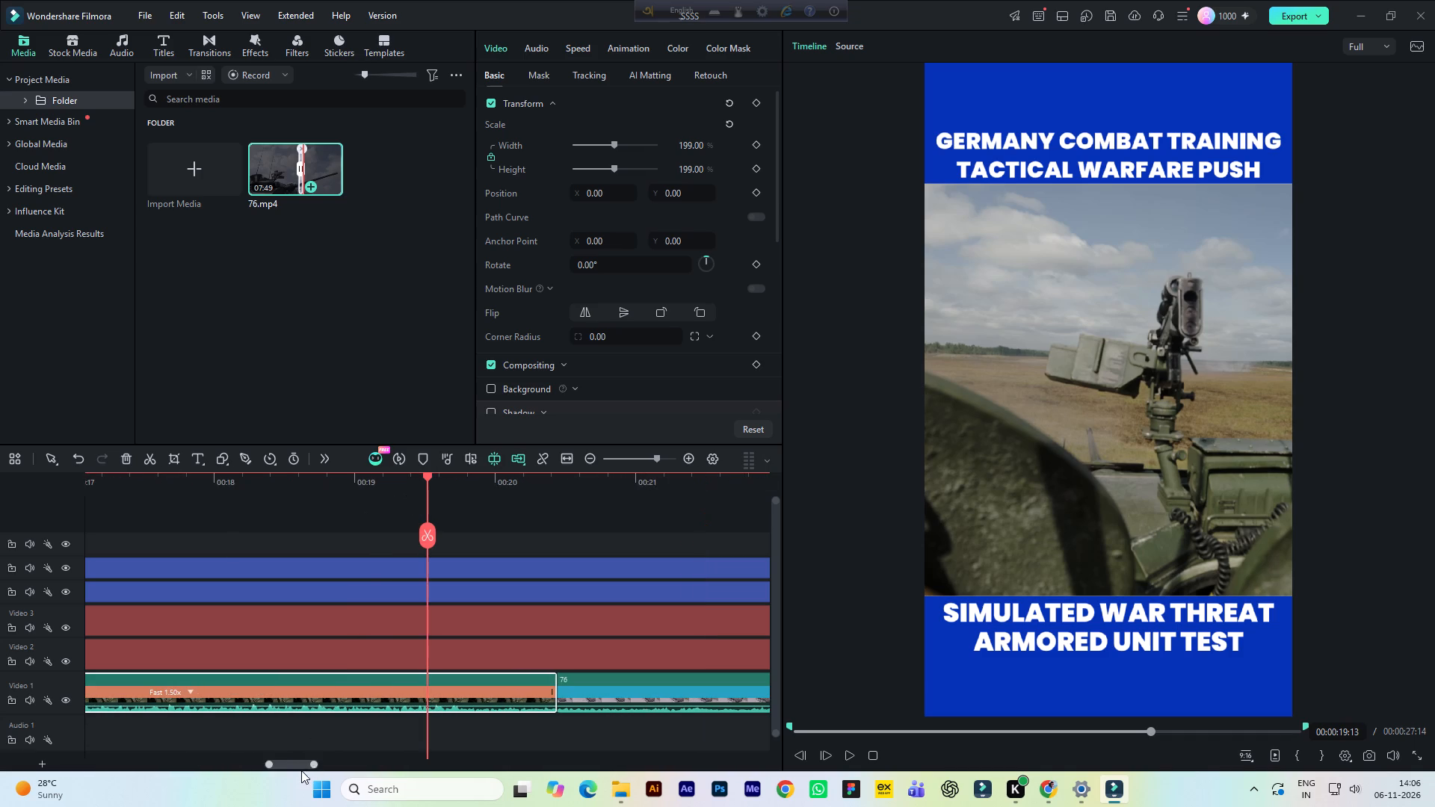
pyautogui.moveTo(294, 763); pyautogui.dragTo(235, 766)
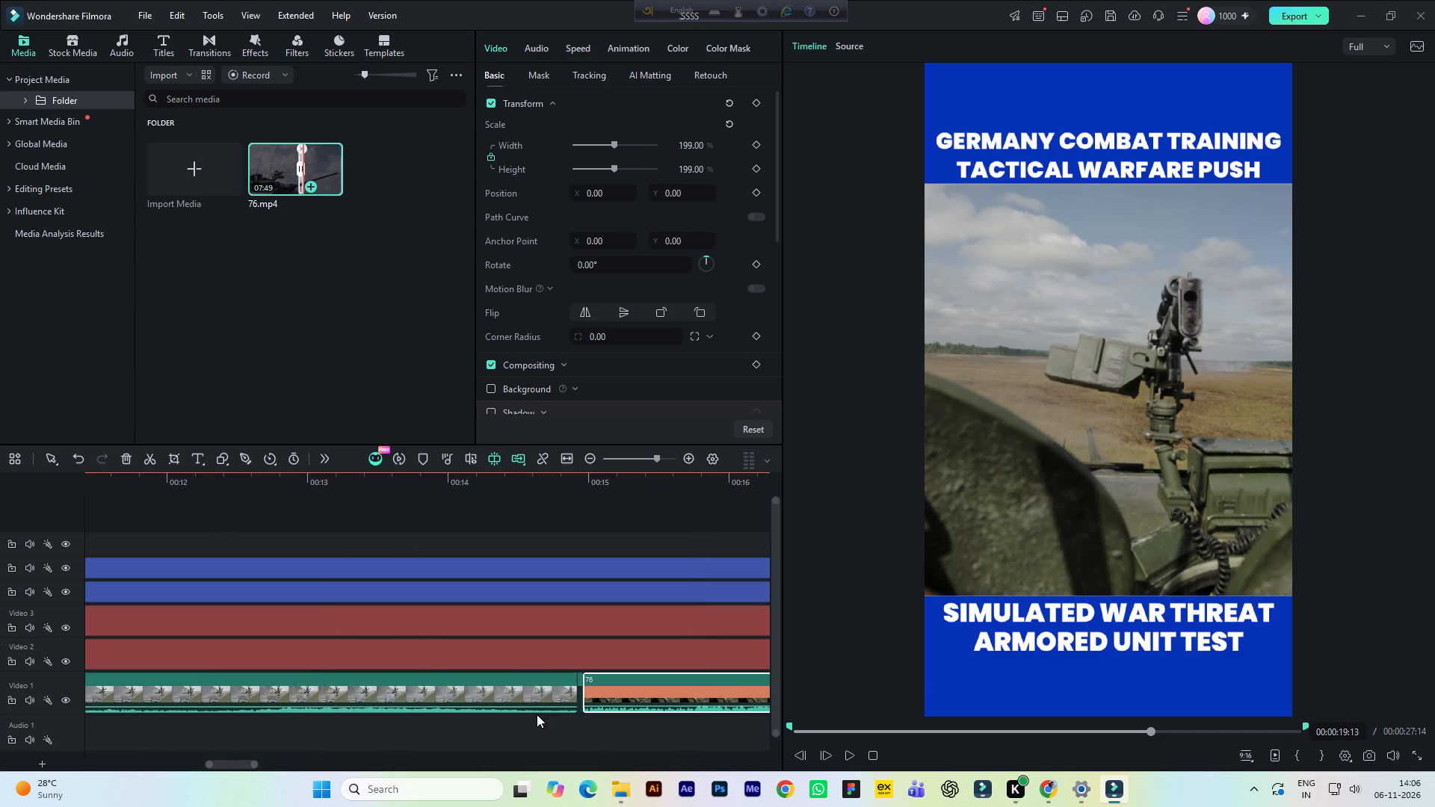
pyautogui.click(581, 682)
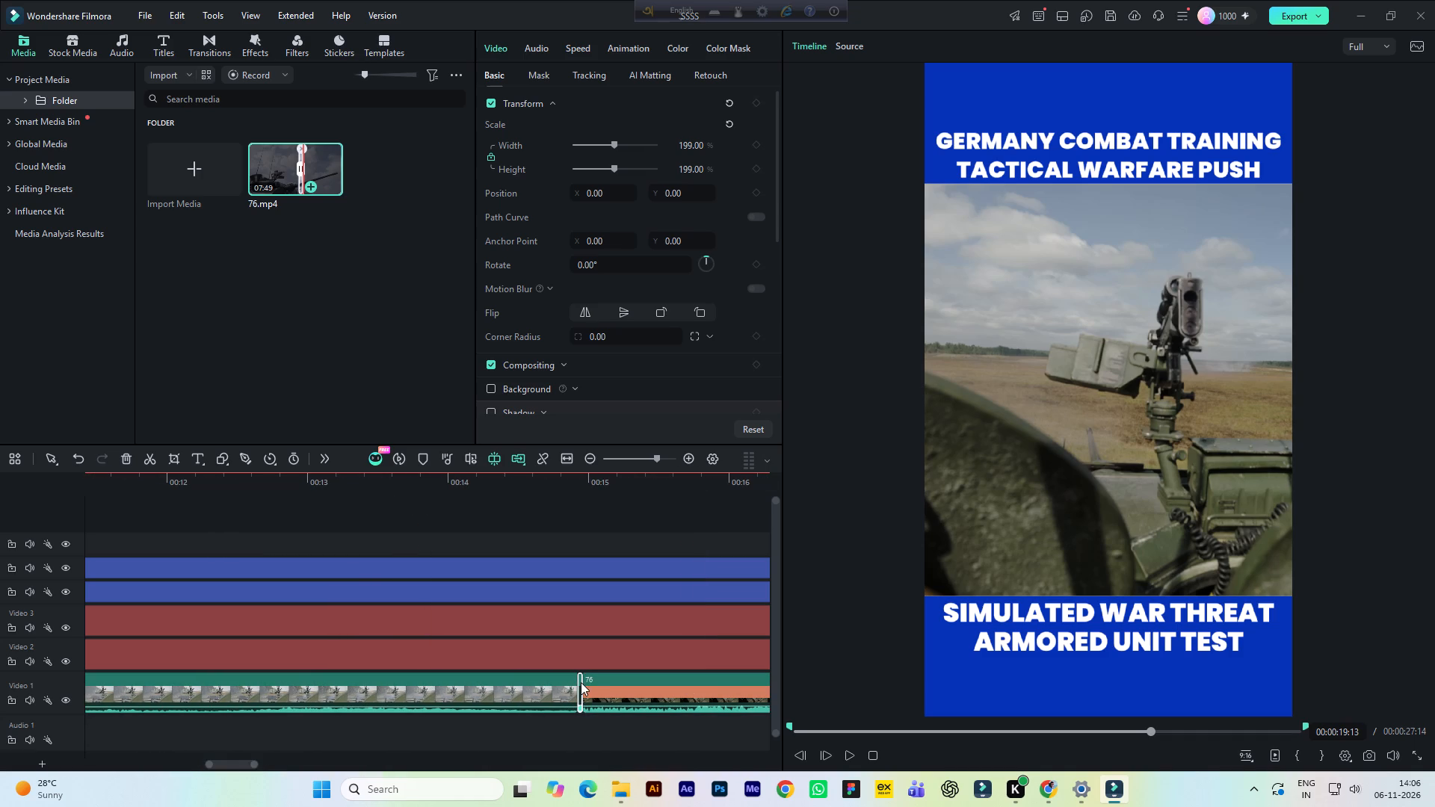
pyautogui.press('Delete')
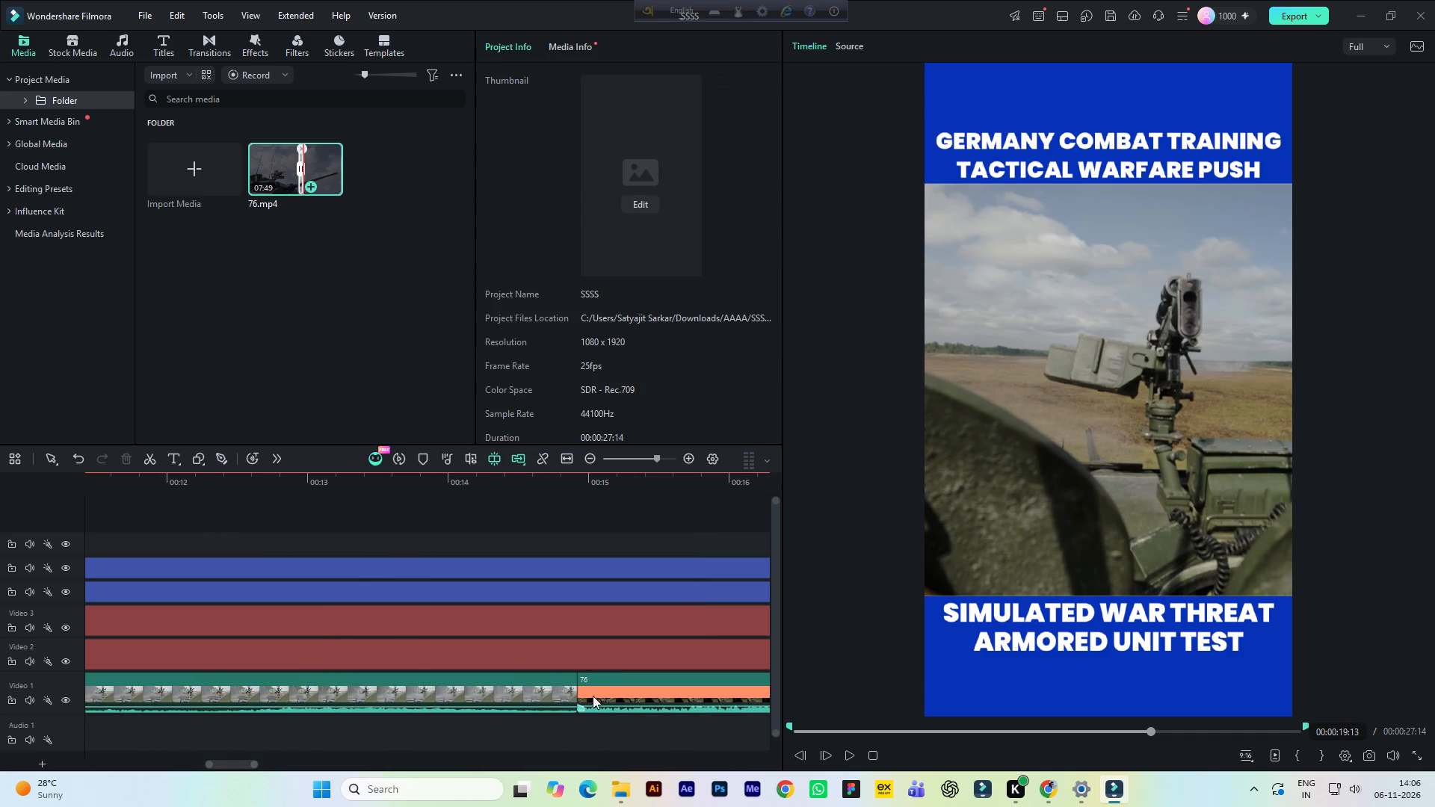
# Play across the cut between the 1.50x and speed-ramped clips, and review the video from about 18 seconds to its end.
pyautogui.moveTo(517, 487); pyautogui.dragTo(500, 495)
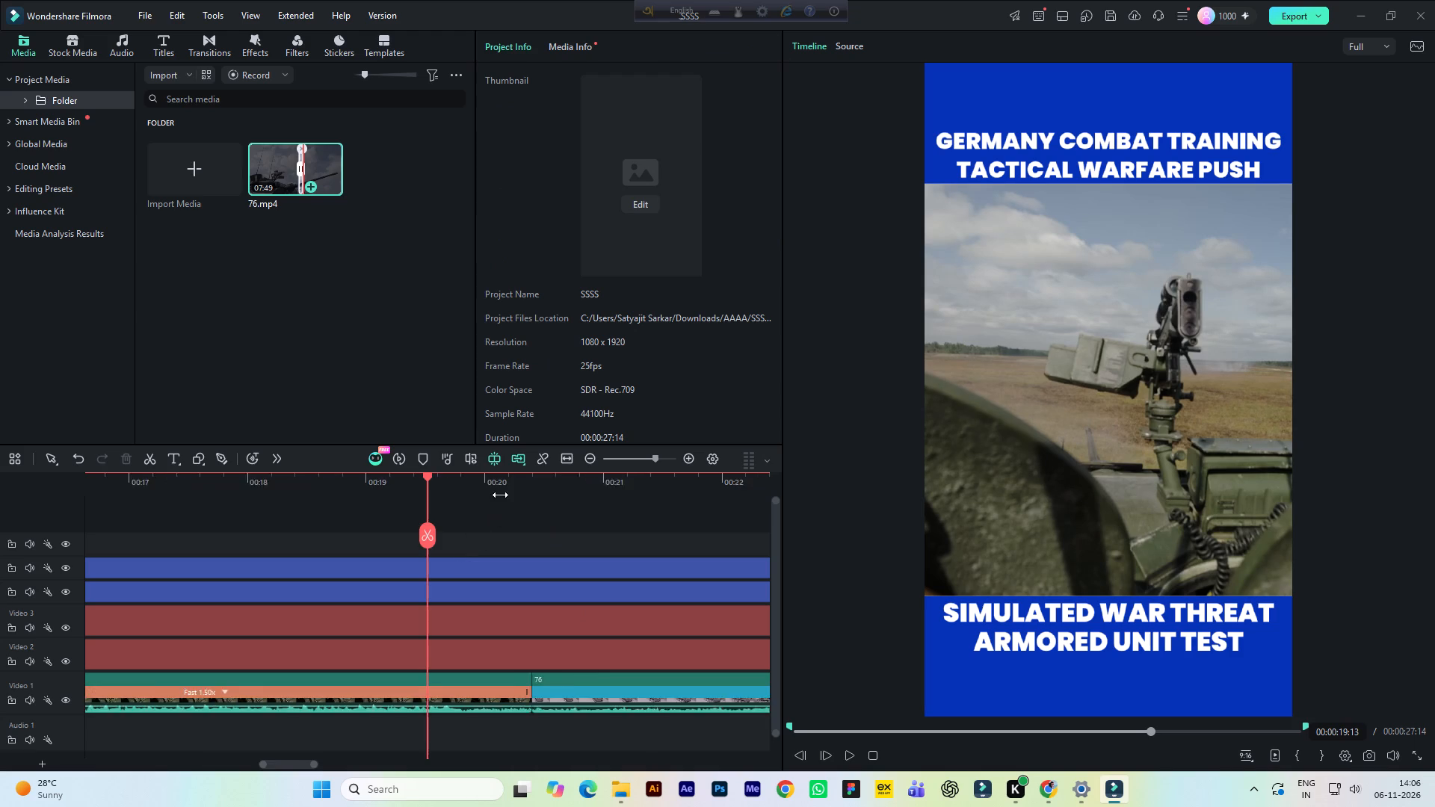
pyautogui.moveTo(500, 495); pyautogui.dragTo(392, 525)
pyautogui.click(457, 488)
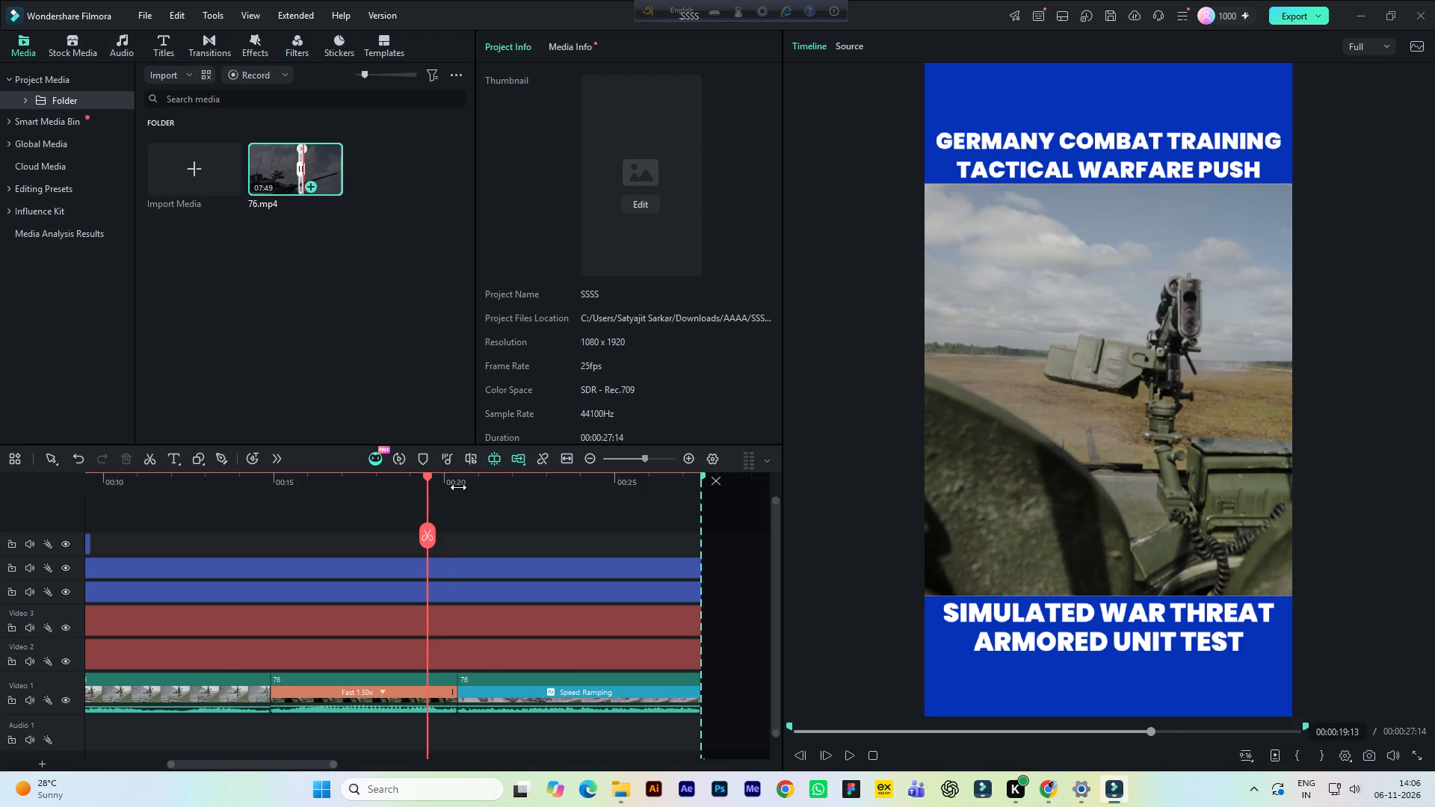
pyautogui.moveTo(478, 484); pyautogui.dragTo(737, 553)
pyautogui.click(390, 477)
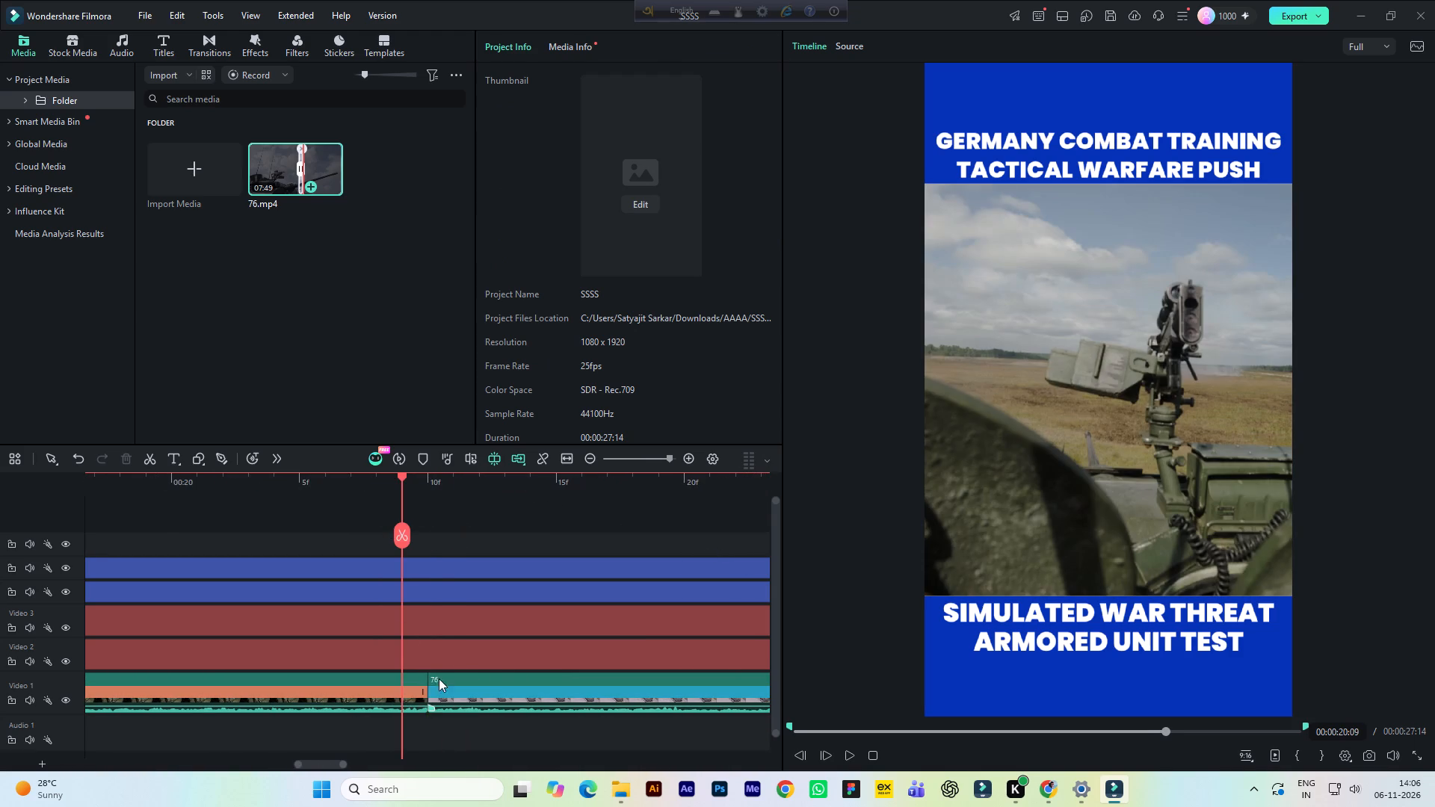
pyautogui.press('space')
pyautogui.press('space')
pyautogui.moveTo(525, 486); pyautogui.dragTo(443, 495)
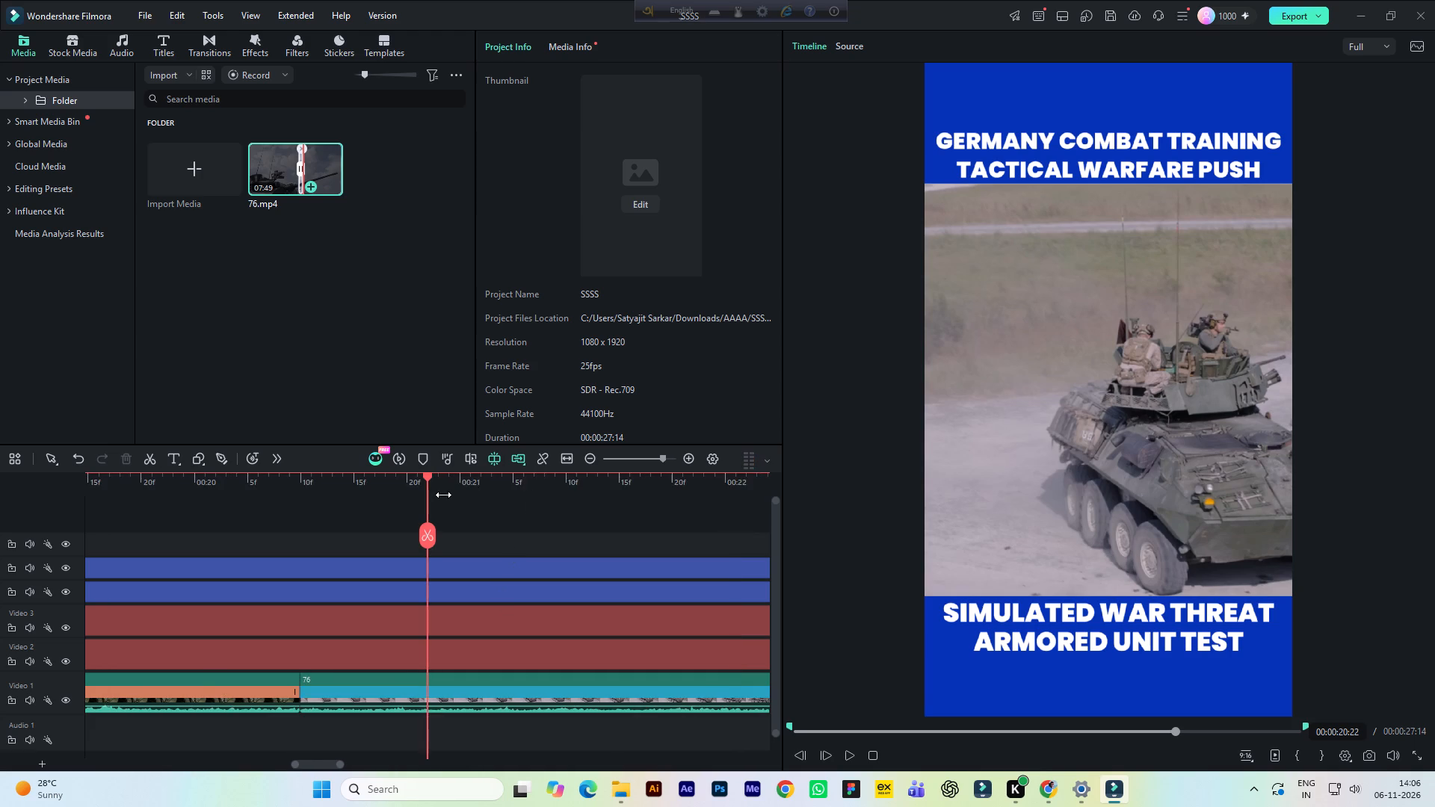
pyautogui.moveTo(443, 495); pyautogui.dragTo(216, 517)
pyautogui.moveTo(312, 765); pyautogui.dragTo(271, 765)
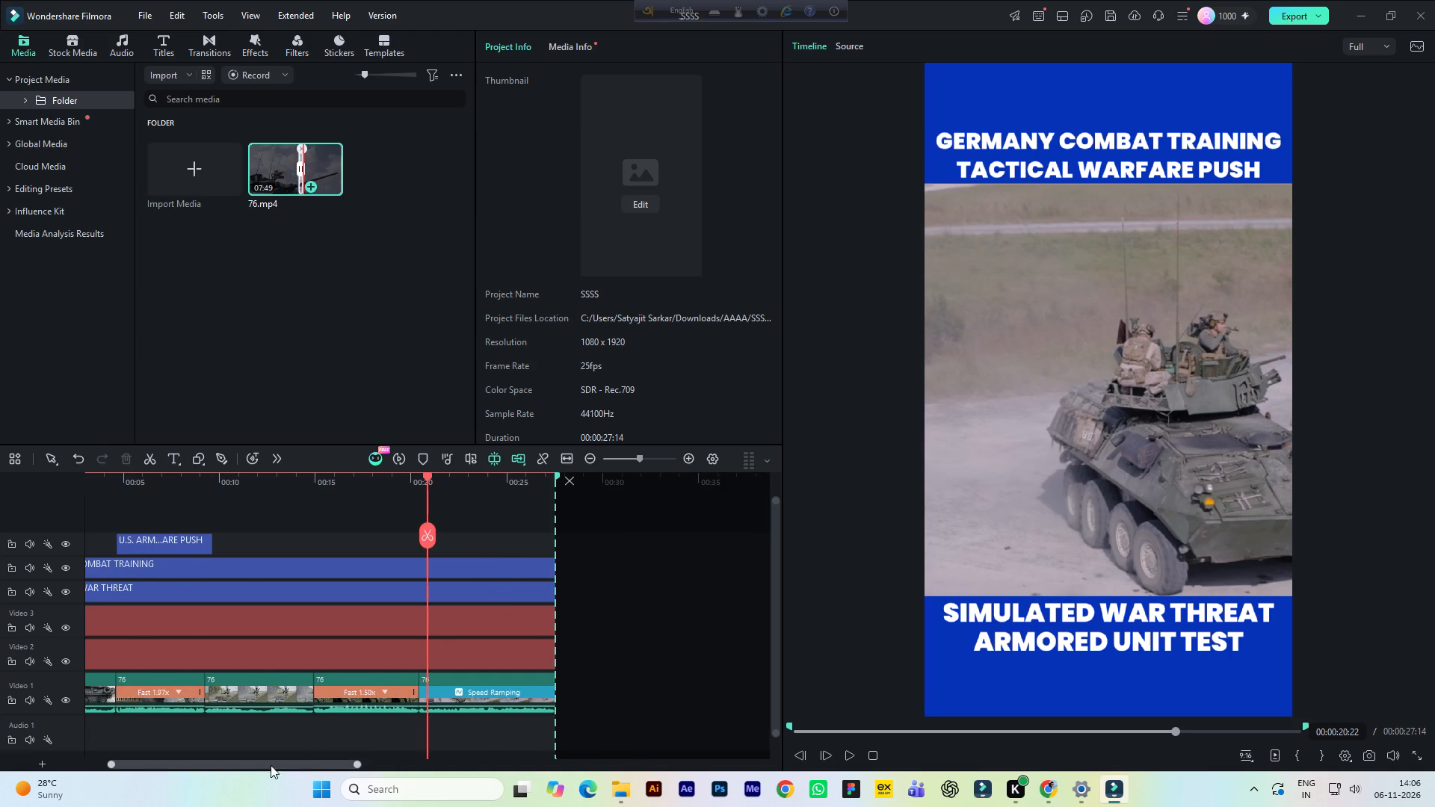
pyautogui.moveTo(271, 765); pyautogui.dragTo(194, 765)
pyautogui.click(432, 487)
pyautogui.press('space')
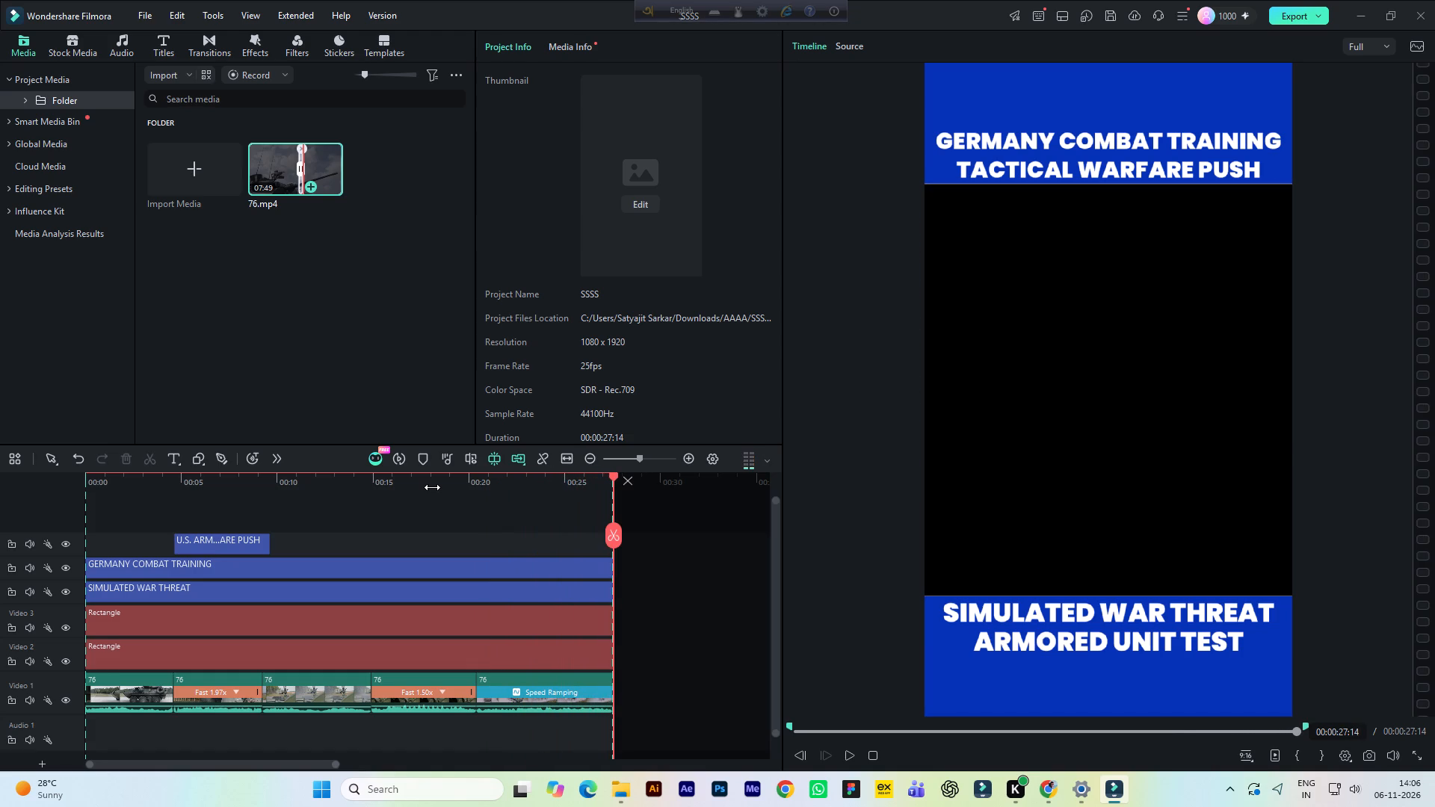
# Review the U.S. ARMY EXERCISE title over the 1.97x clip and play the opening clip from the start.
pyautogui.click(245, 542)
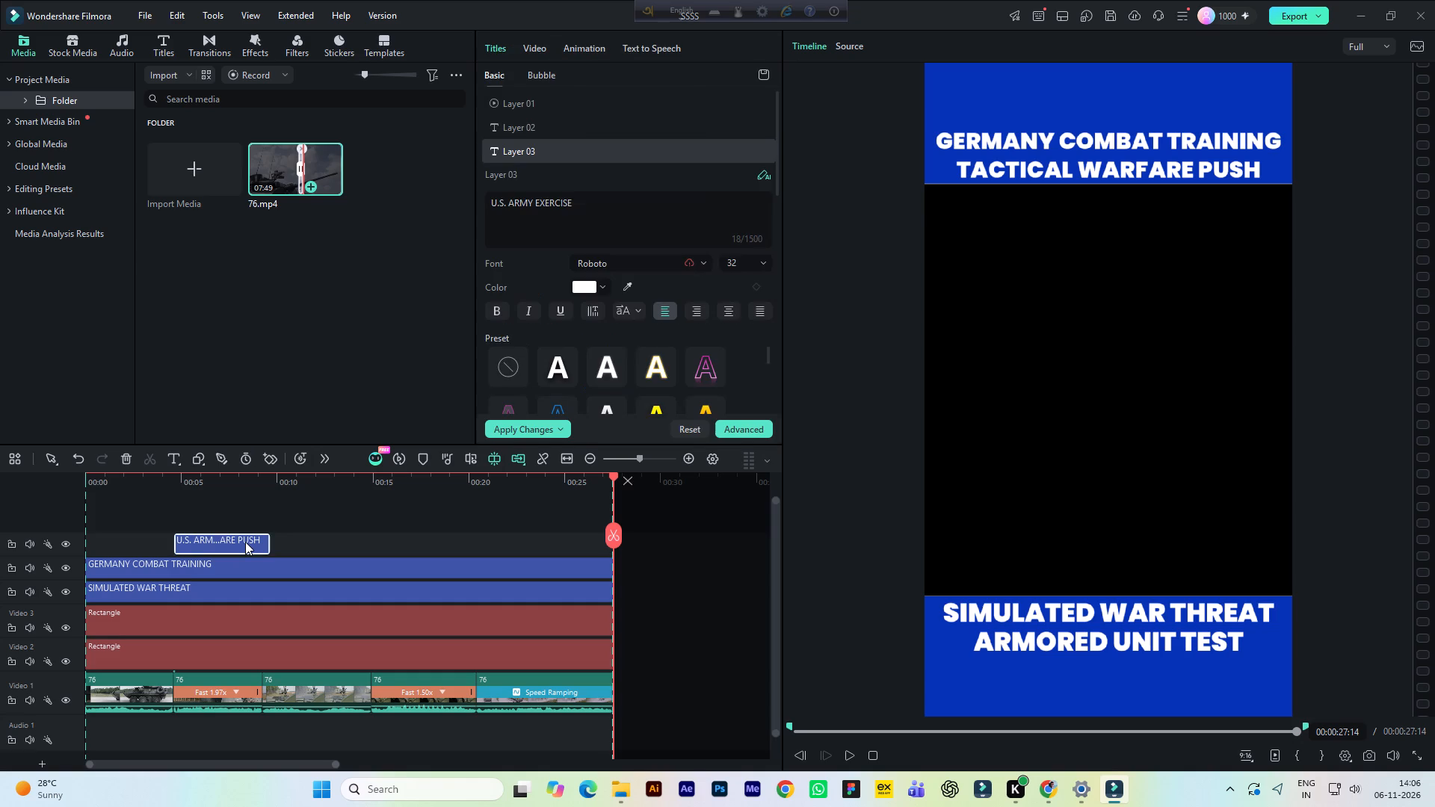
pyautogui.click(228, 481)
pyautogui.press('space')
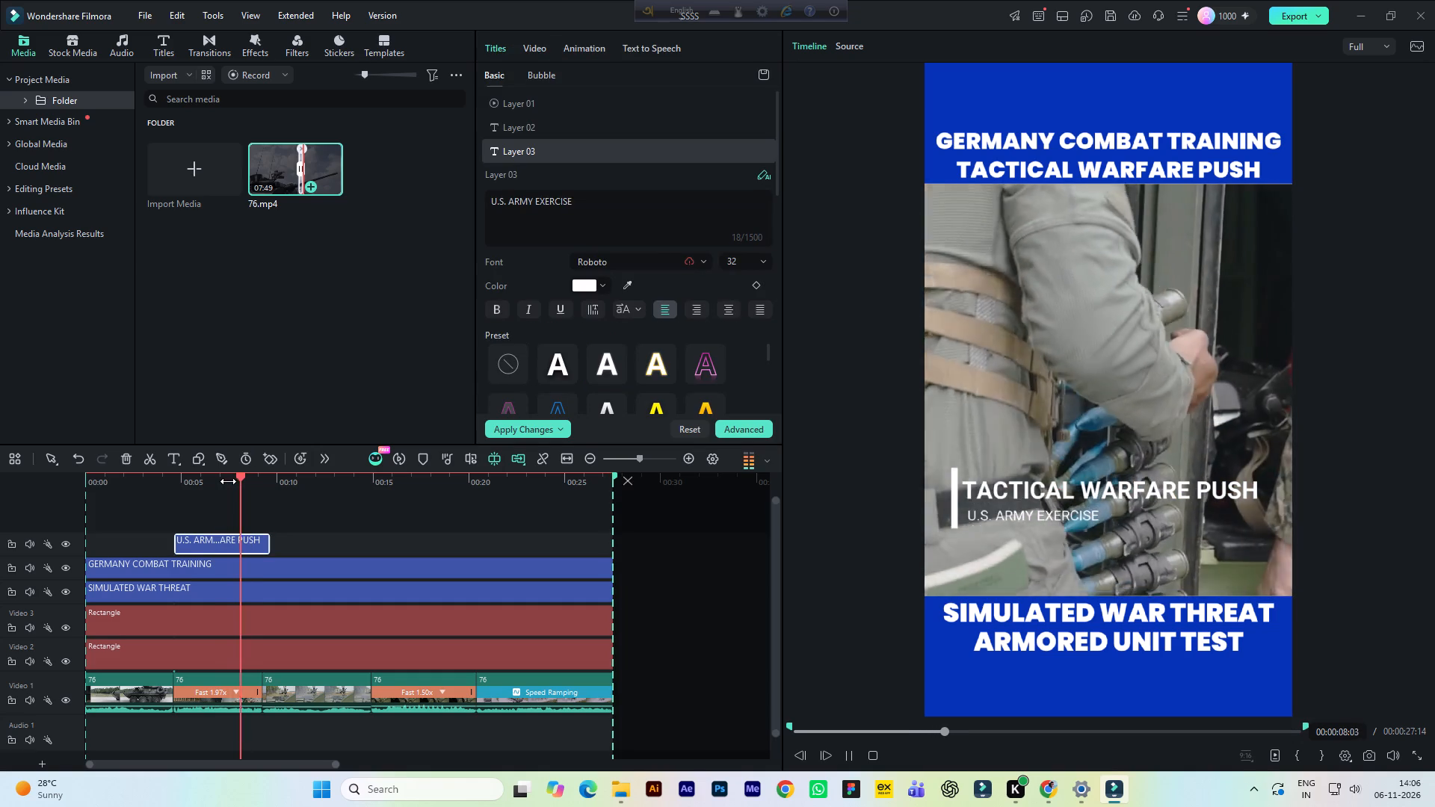
pyautogui.press('space')
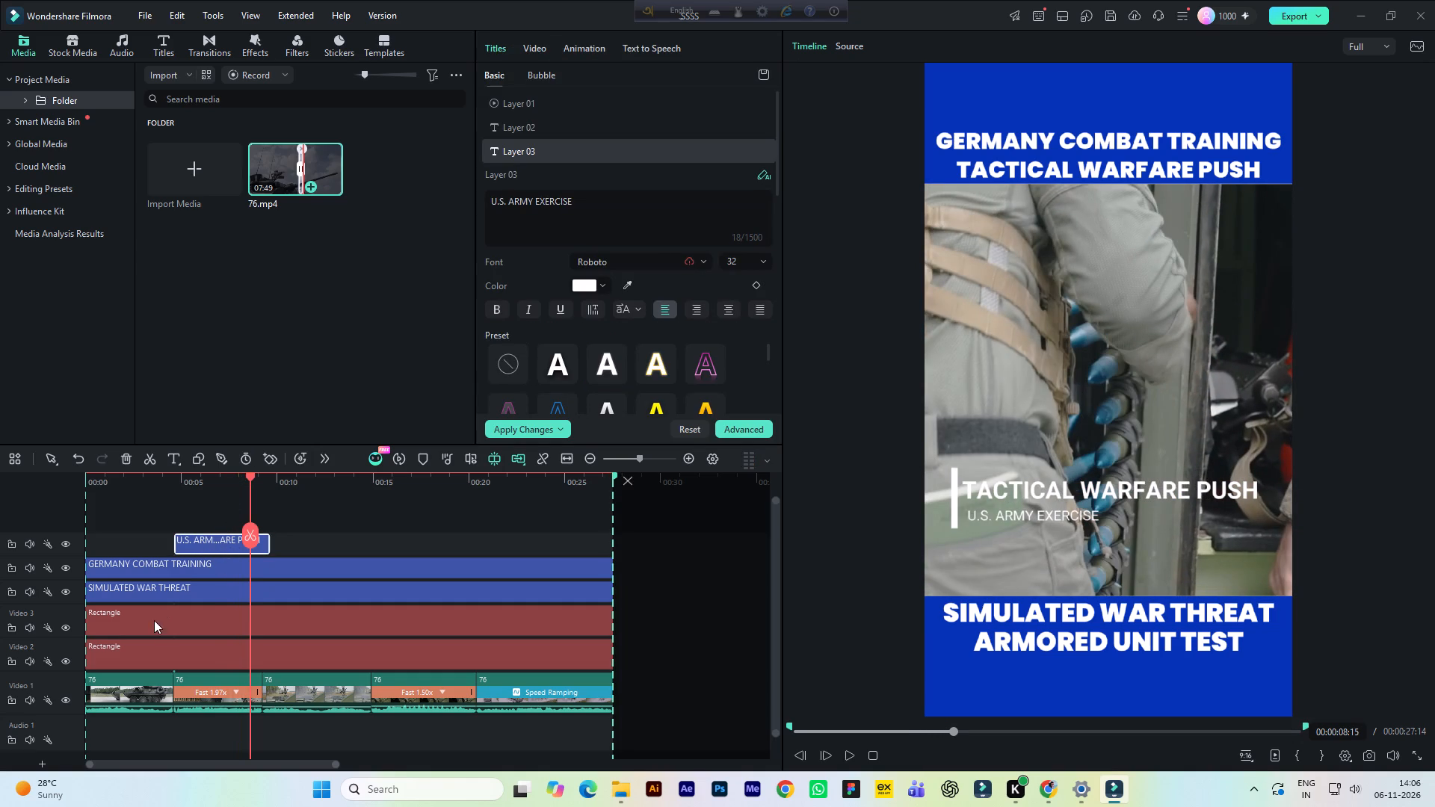
pyautogui.moveTo(332, 765); pyautogui.dragTo(275, 771)
pyautogui.click(152, 492)
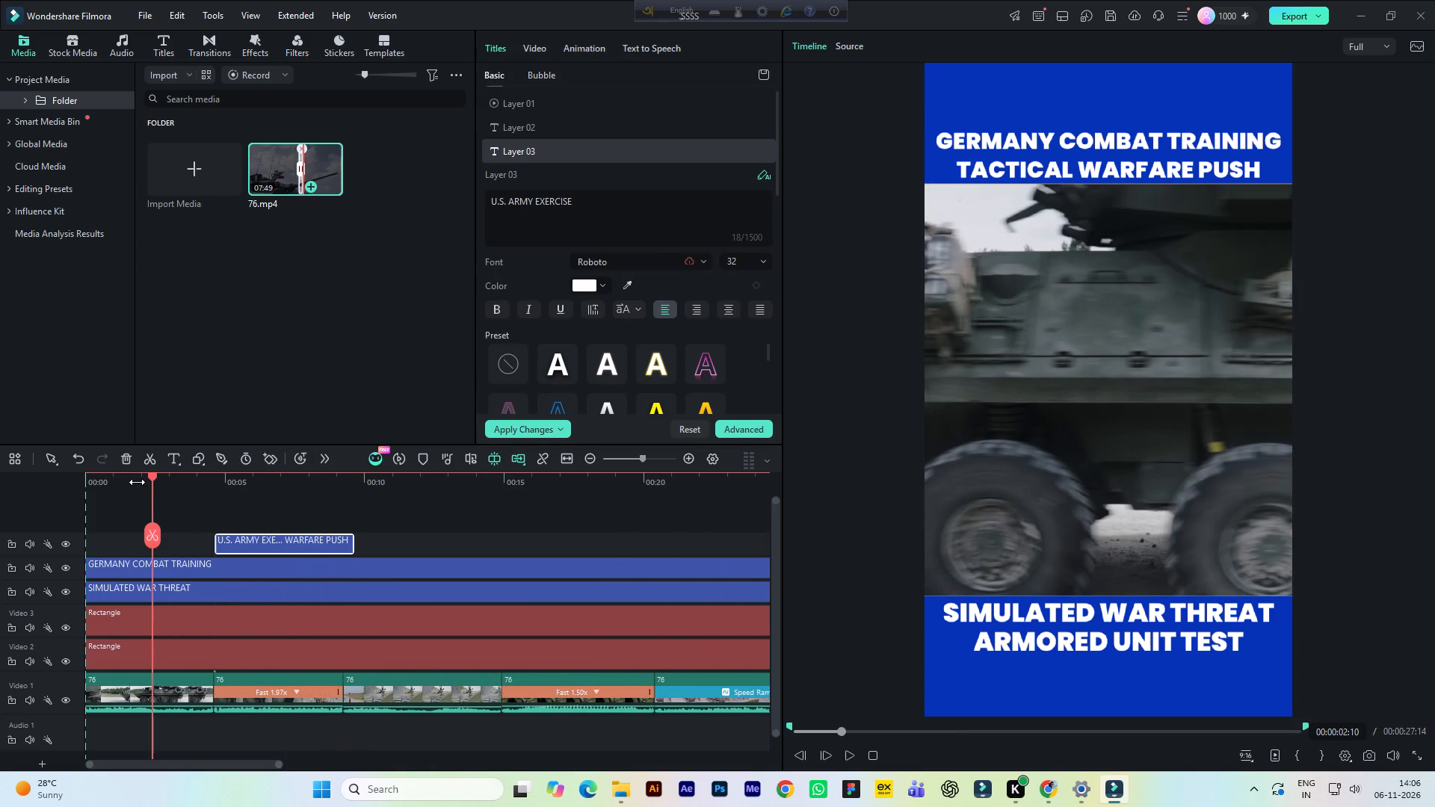
pyautogui.click(104, 484)
pyautogui.moveTo(104, 476); pyautogui.dragTo(64, 491)
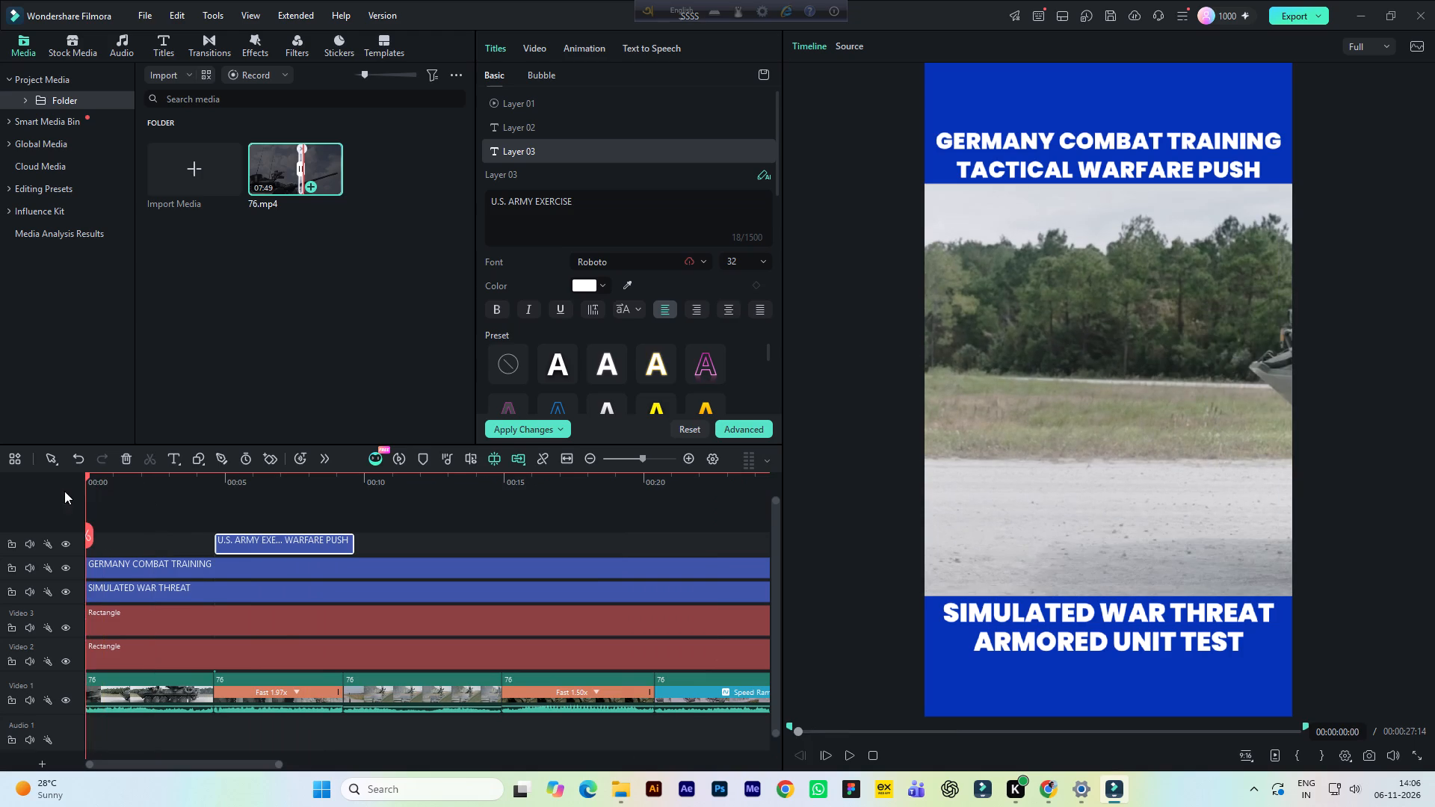
pyautogui.press('space')
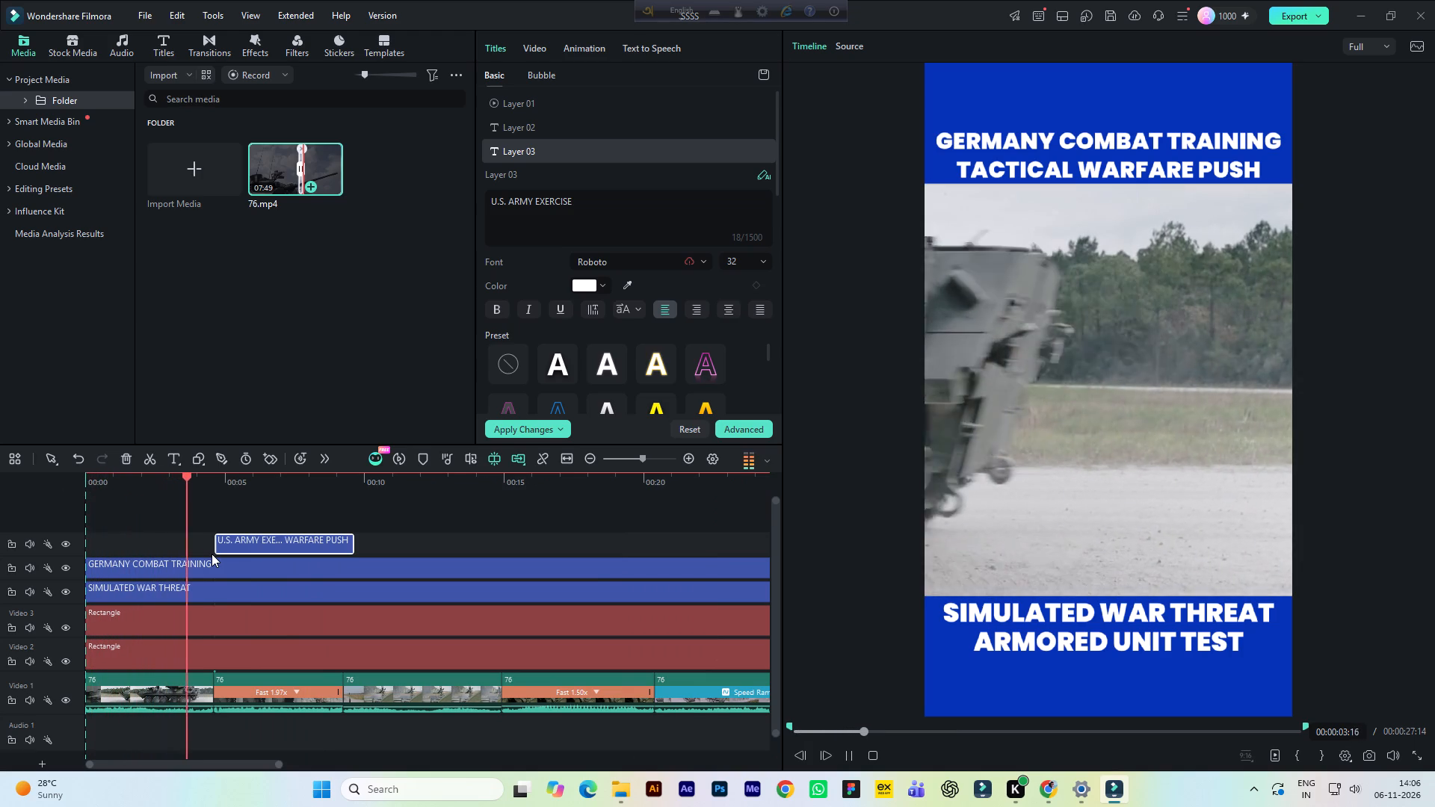
pyautogui.press('space')
pyautogui.click(123, 490)
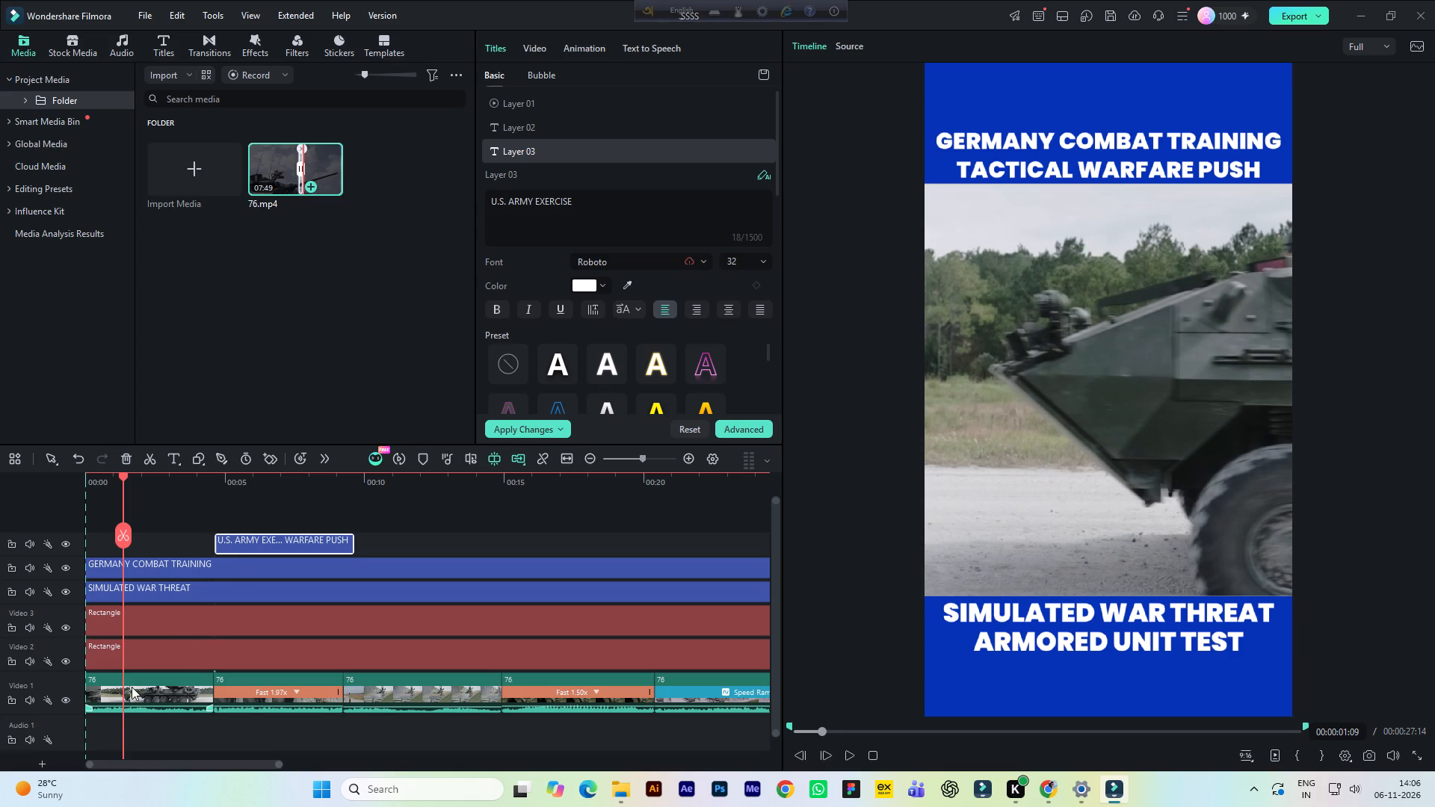
# Set the first 76 clip's brightness to 11 and contrast to 41 in its color adjustments.
pyautogui.moveTo(149, 730); pyautogui.dragTo(187, 682)
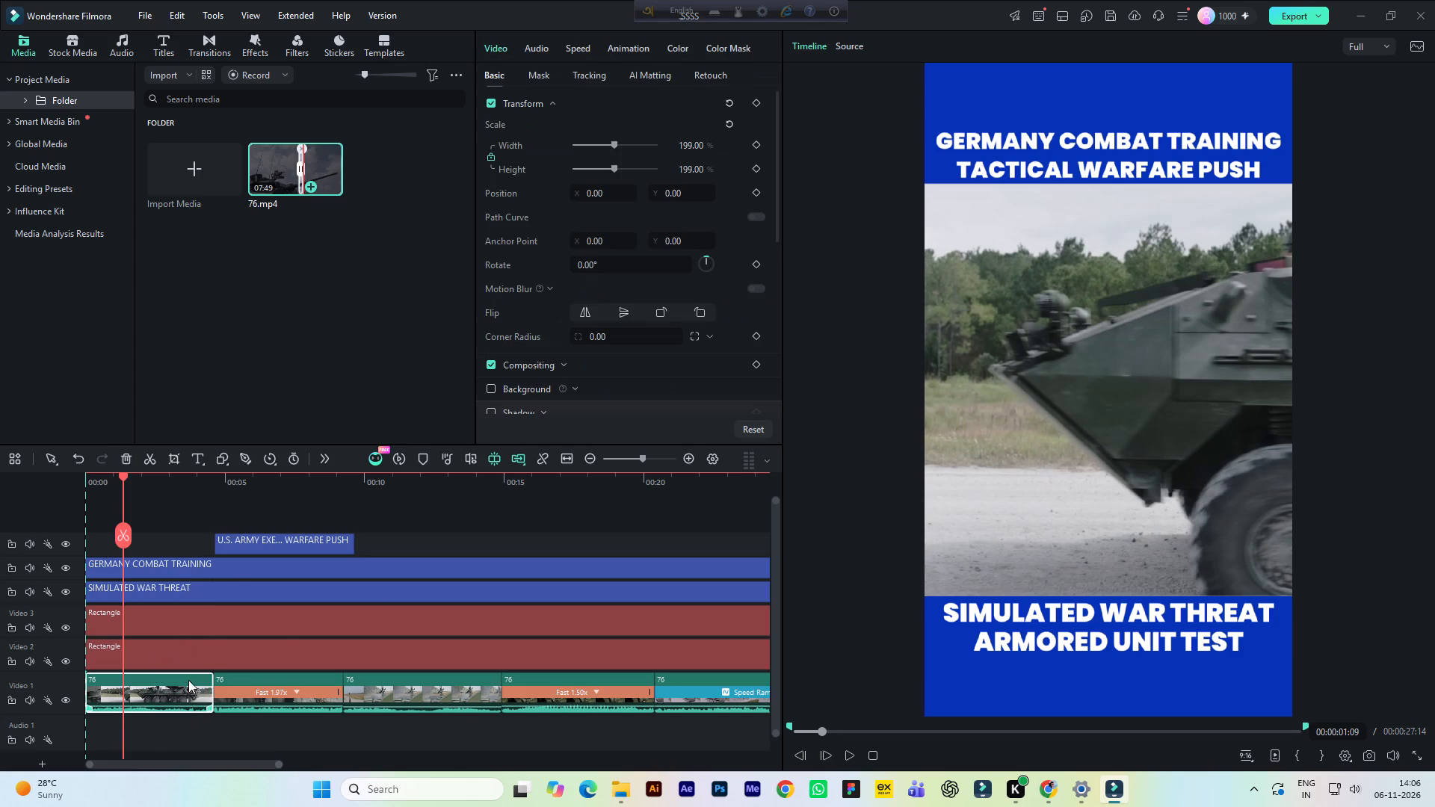
pyautogui.click(678, 52)
pyautogui.scroll(-6, 645, 257)
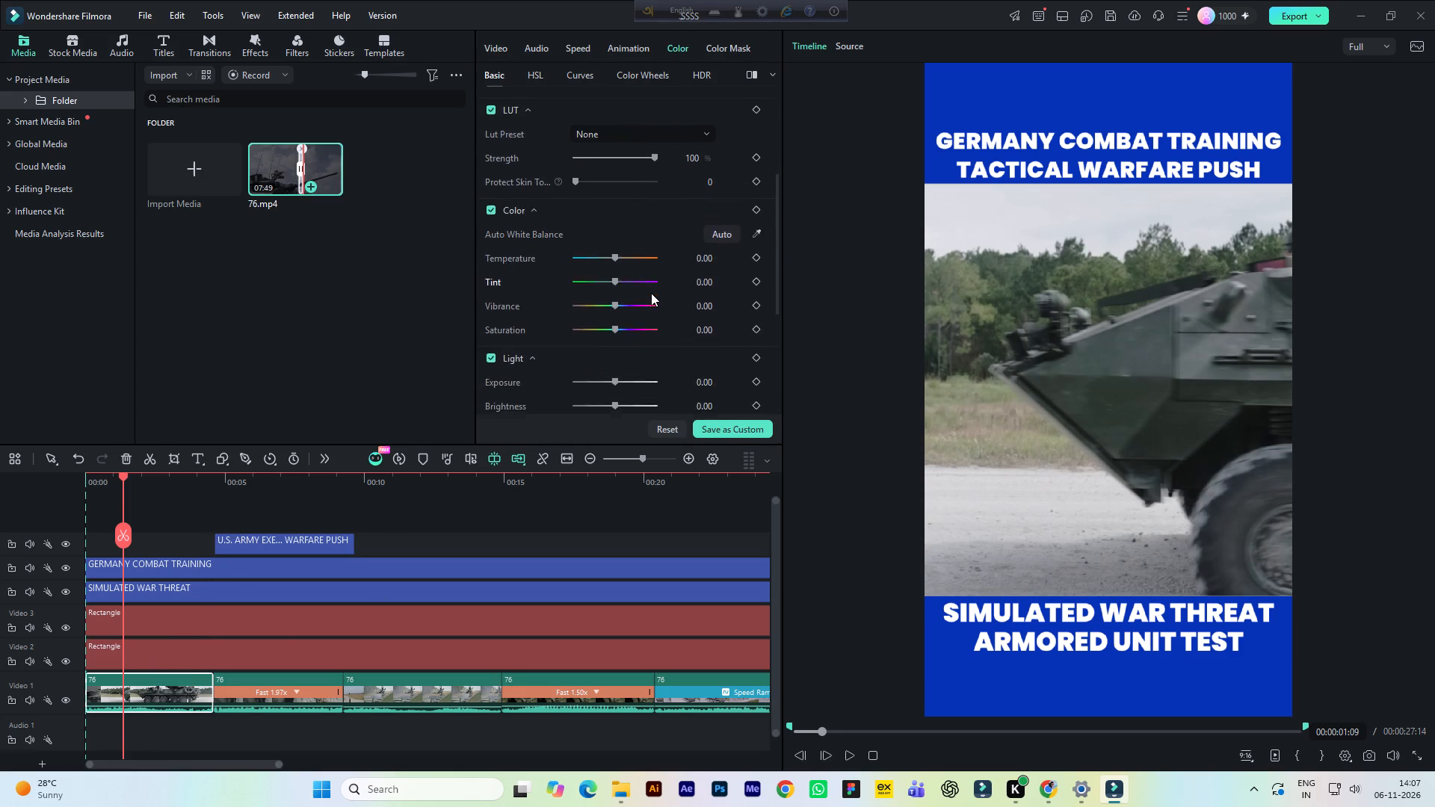
pyautogui.scroll(-2, 651, 293)
pyautogui.click(699, 282)
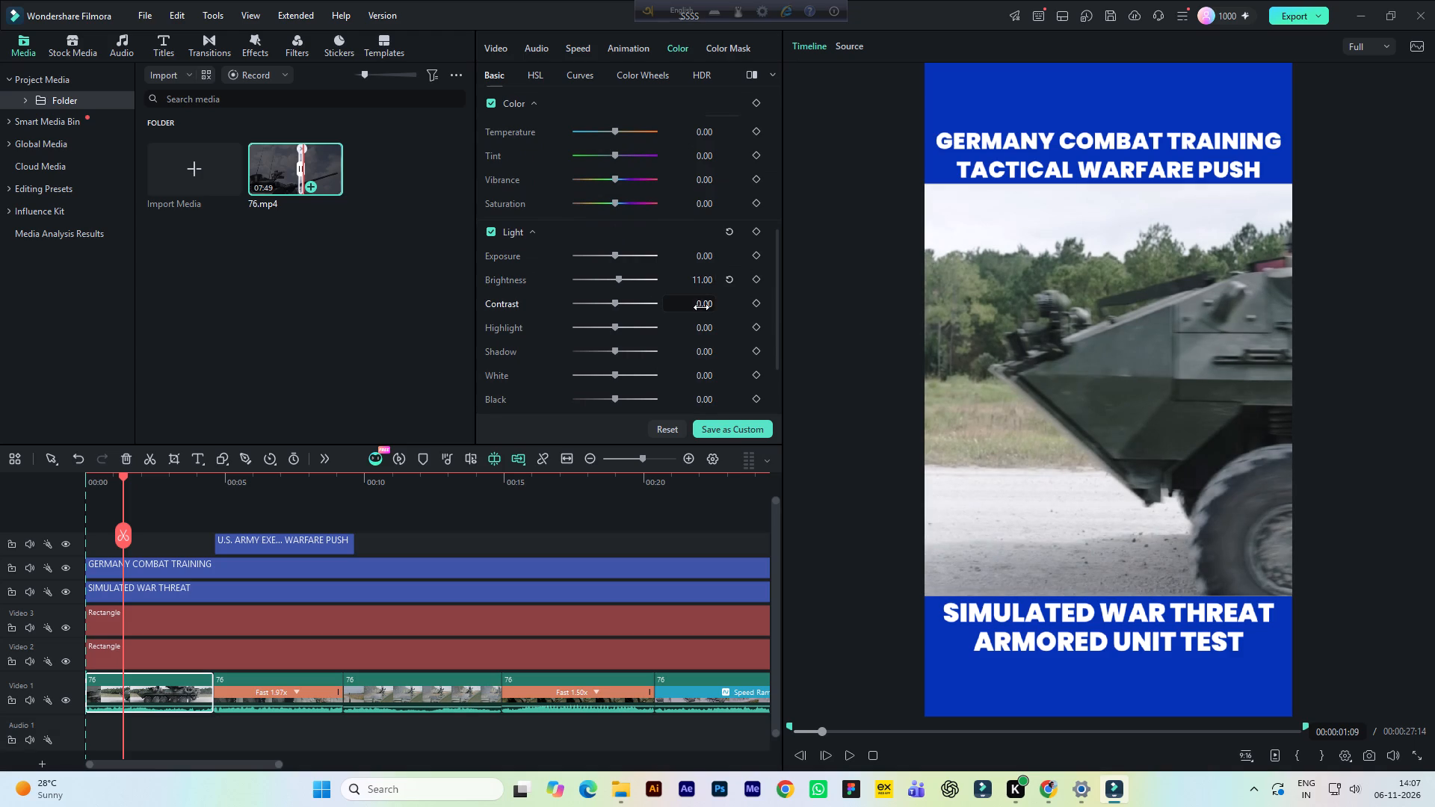
pyautogui.click(703, 307)
# Set the first clip's saturation to 60 and vibrance to 49, and recheck its light adjustments.
pyautogui.click(697, 205)
pyautogui.scroll(1, 735, 267)
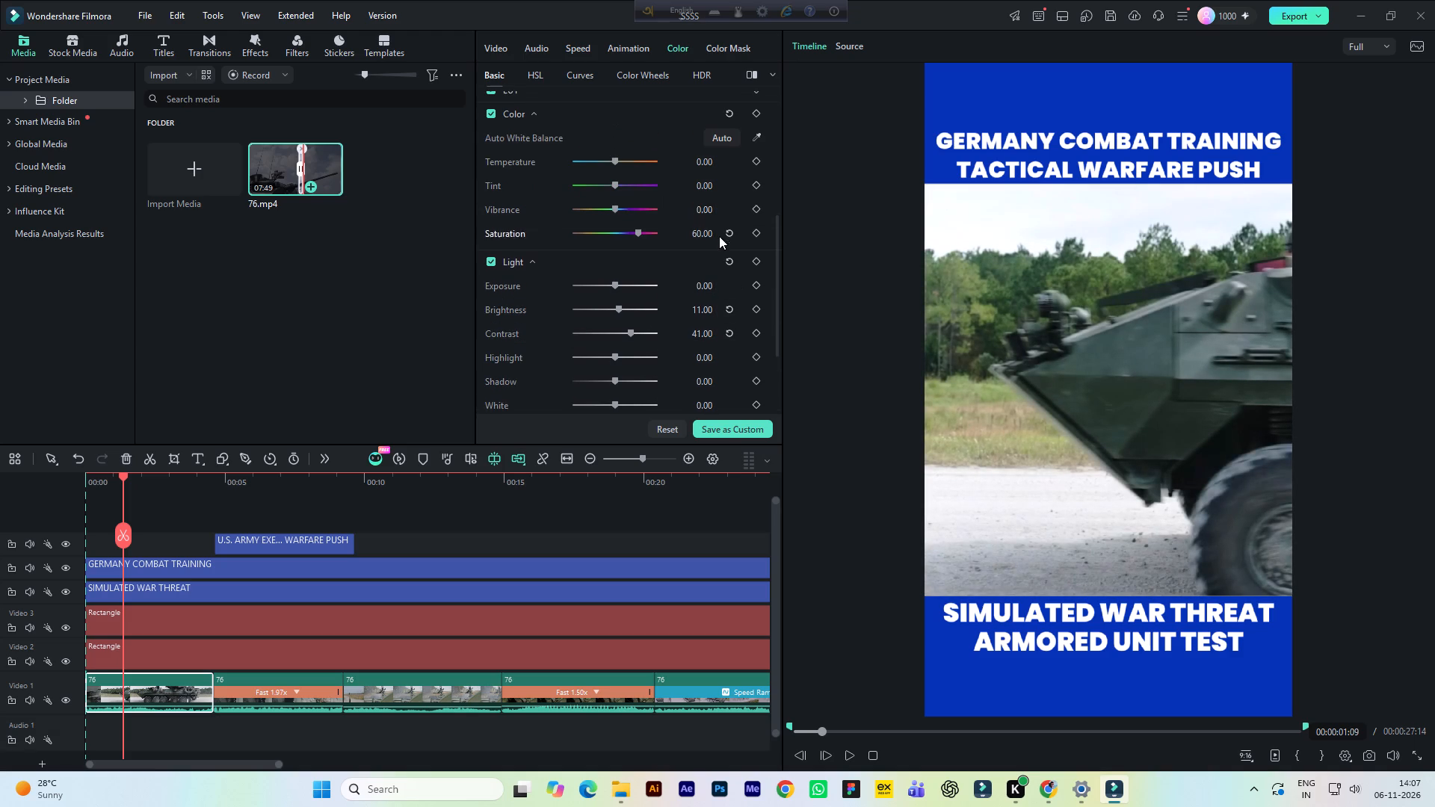
pyautogui.click(706, 213)
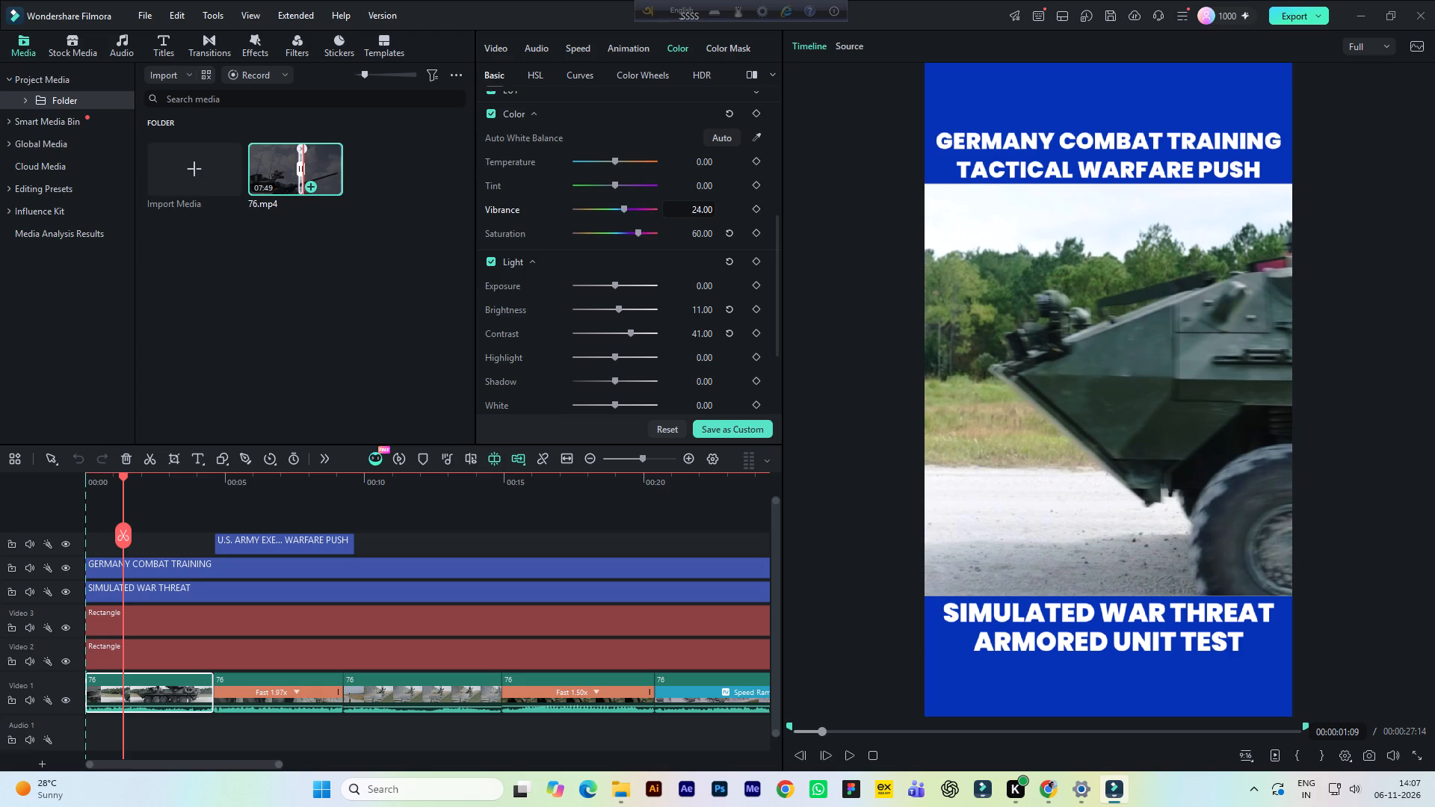
pyautogui.click(703, 213)
pyautogui.click(705, 312)
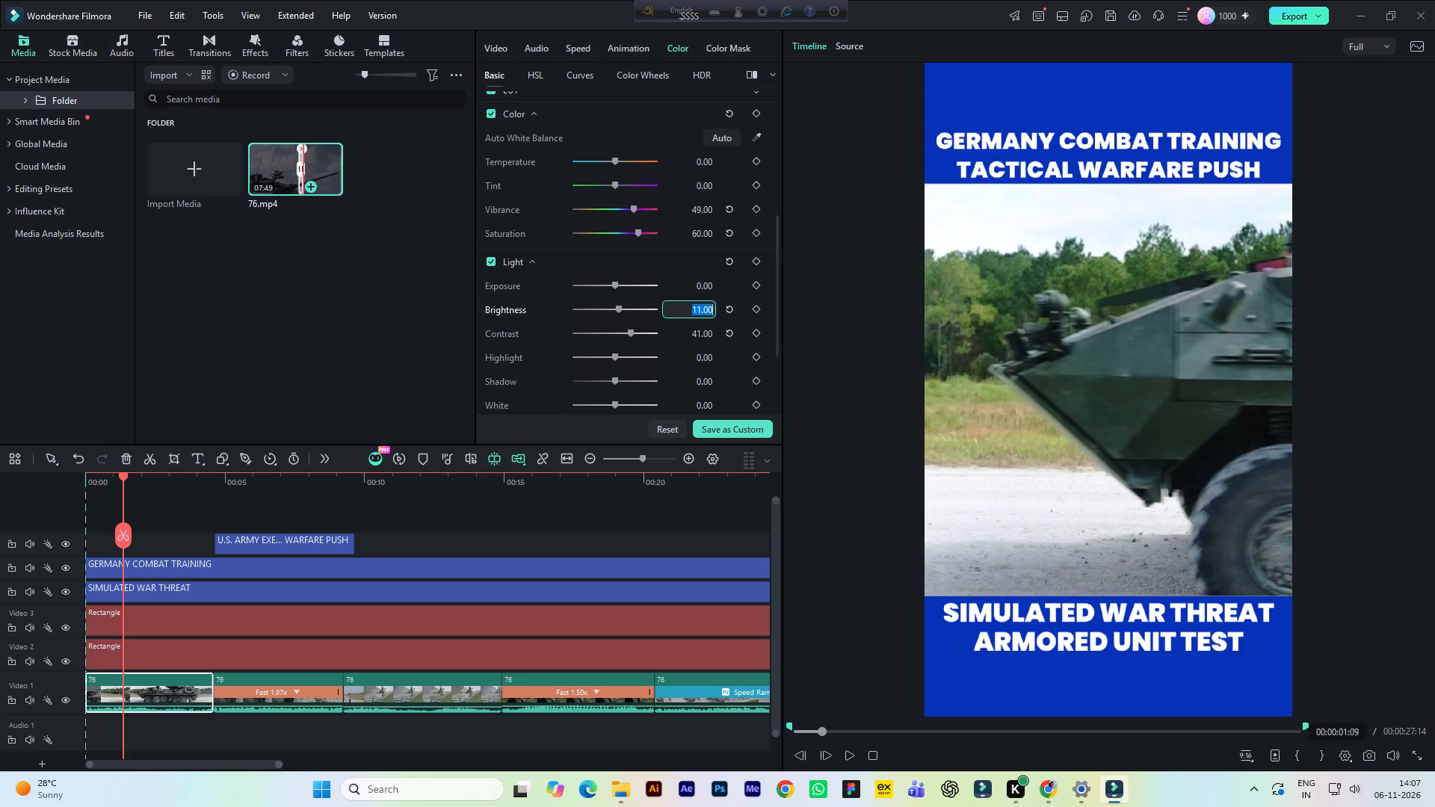
pyautogui.click(688, 265)
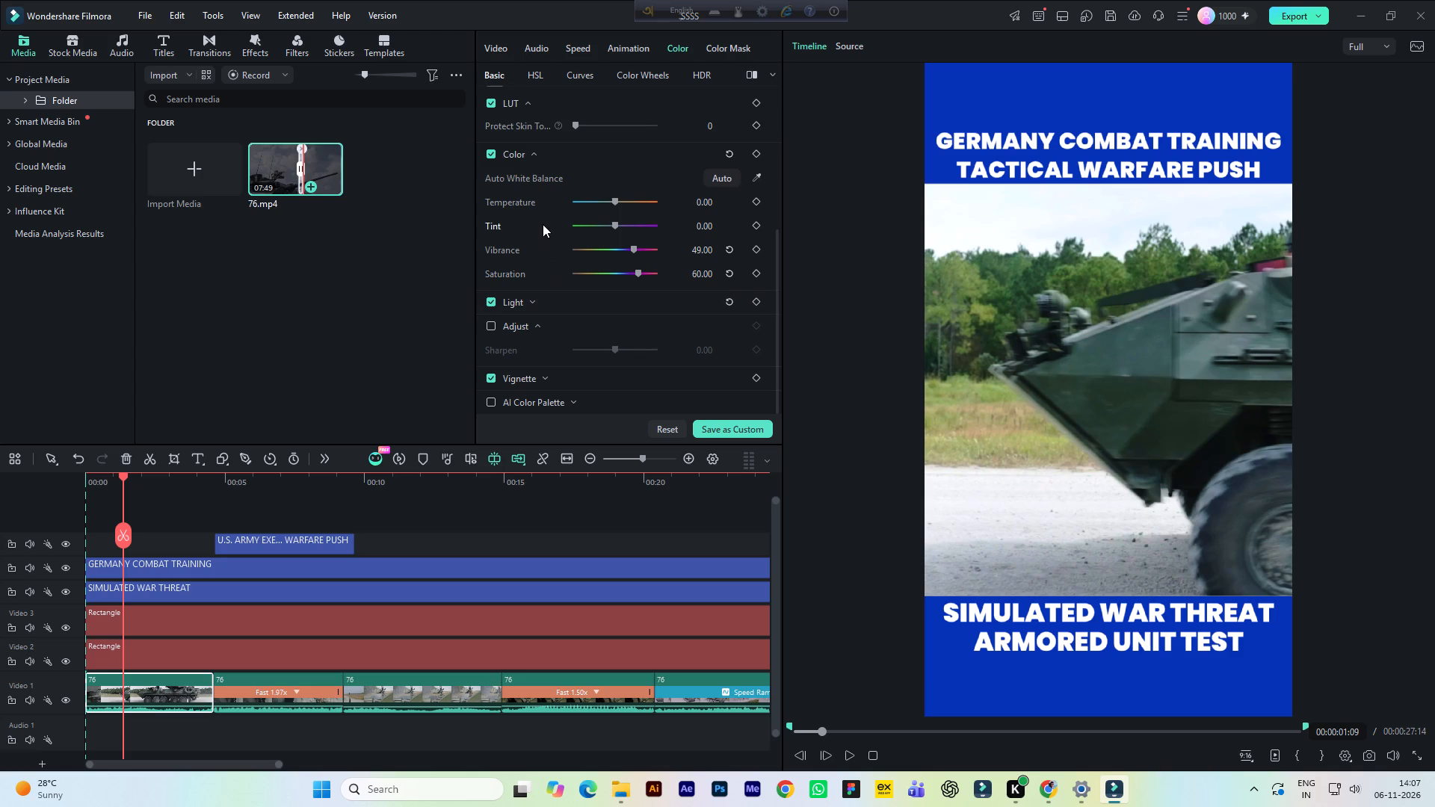
pyautogui.click(543, 307)
pyautogui.scroll(-1, 679, 316)
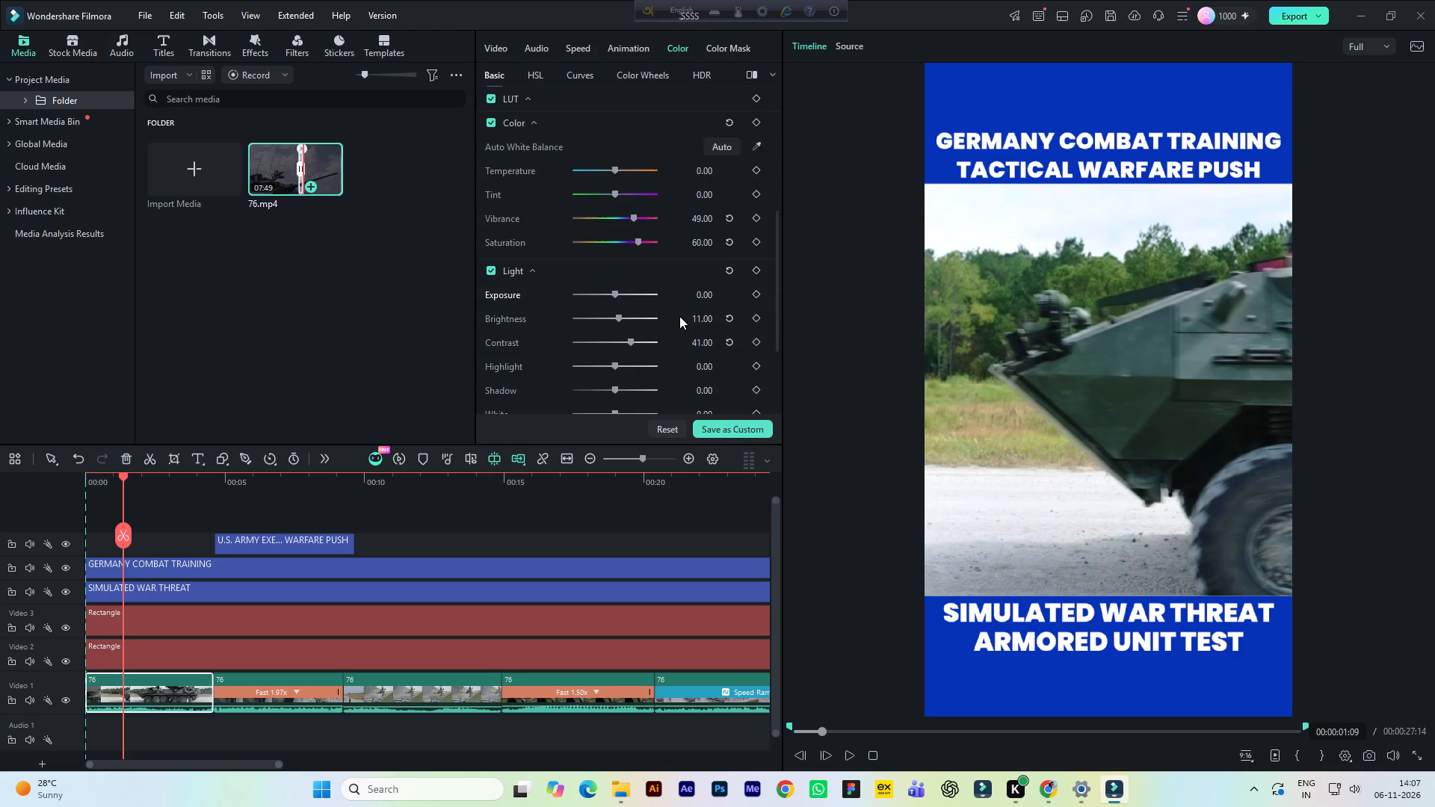
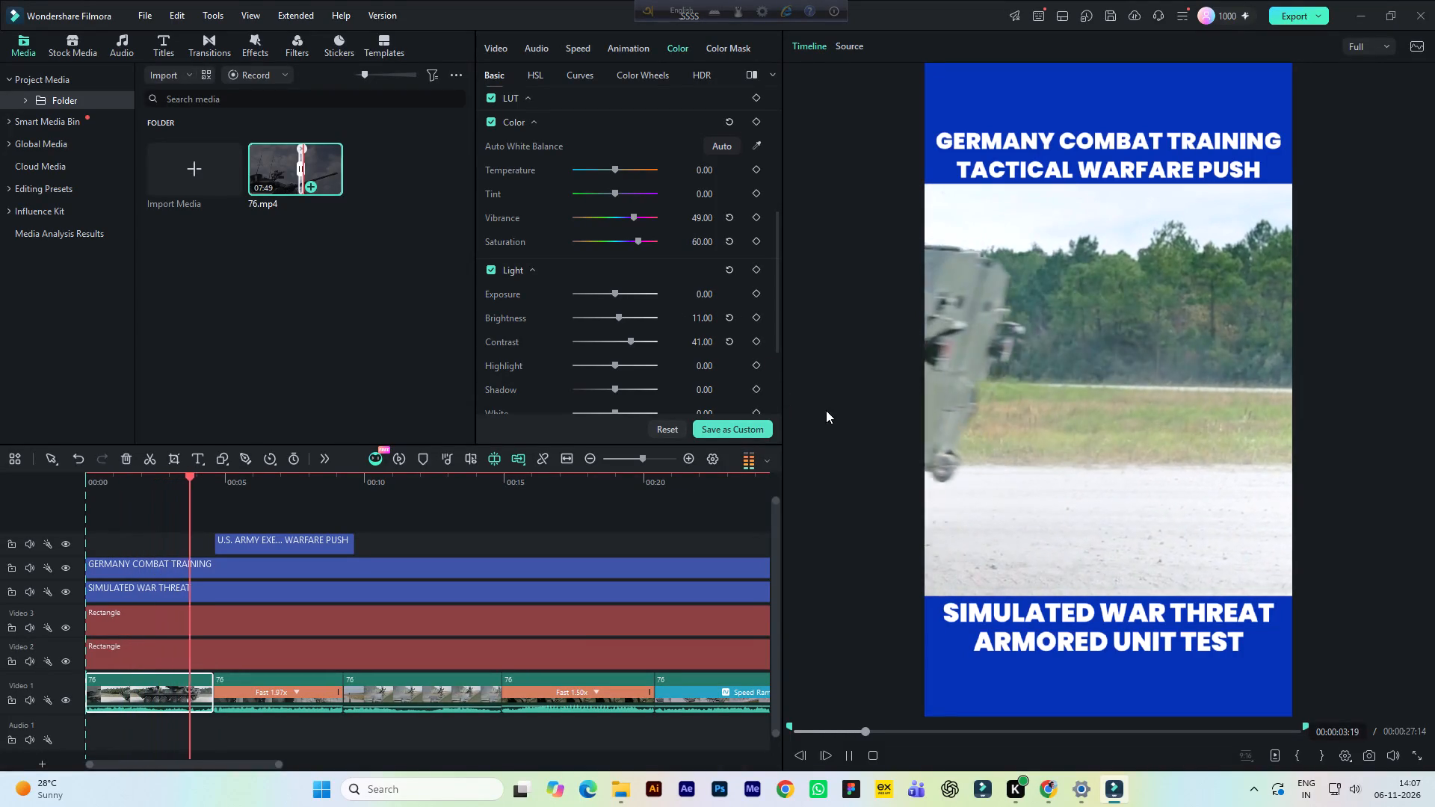
# Set the 1.97x clip's brightness to 26, saturation to 55, vibrance to 24, contrast to 4 and highlight to 28.
pyautogui.press('space')
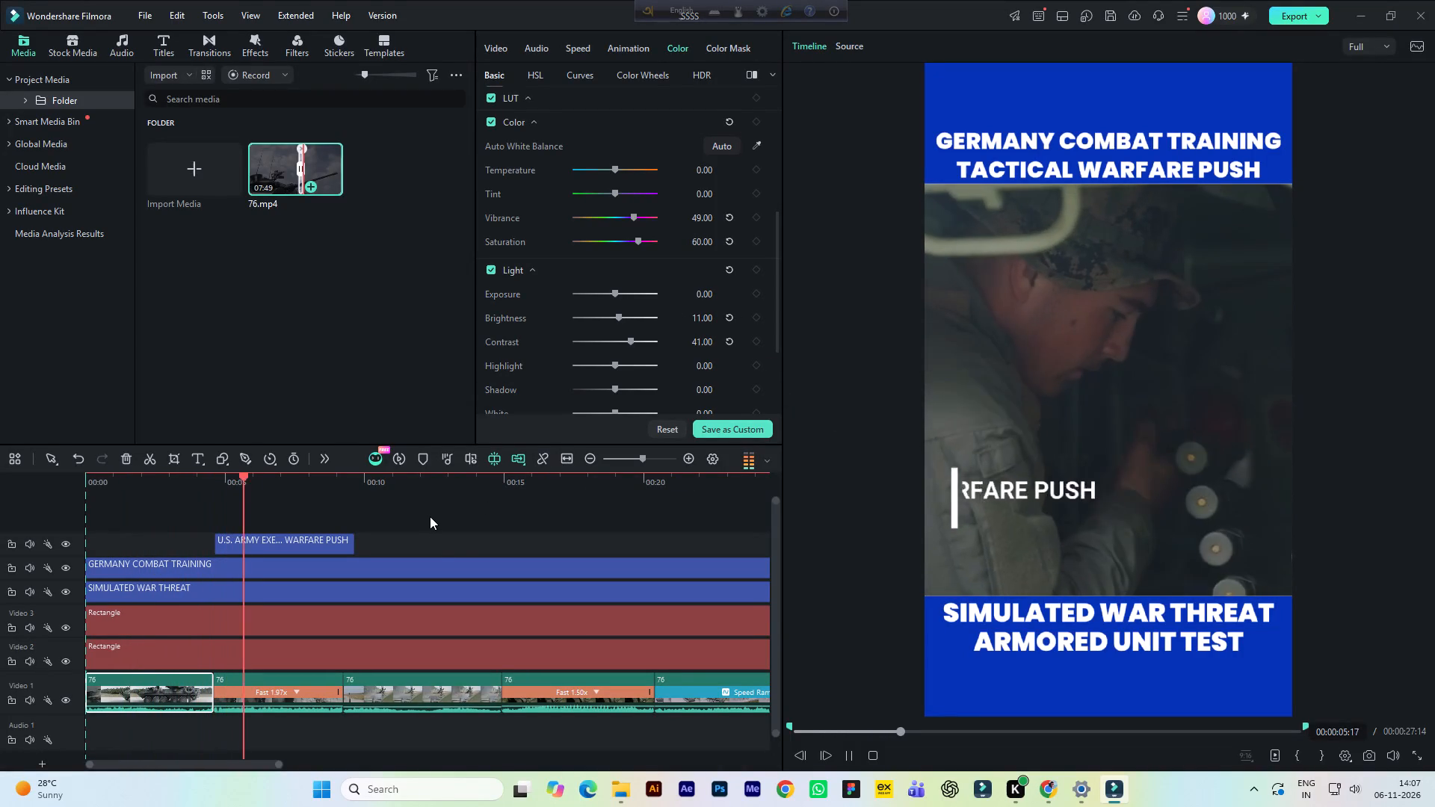
pyautogui.click(288, 683)
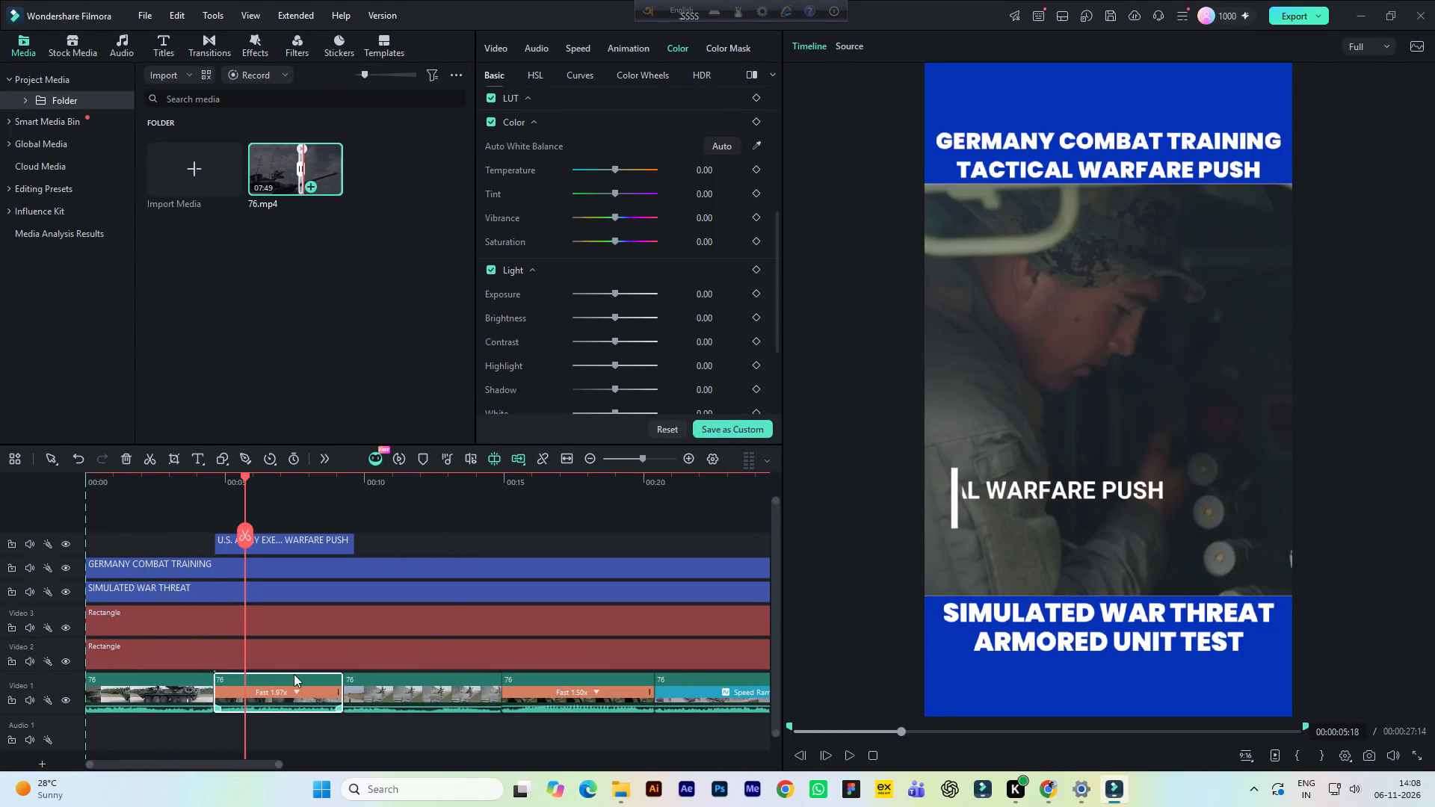
pyautogui.click(702, 322)
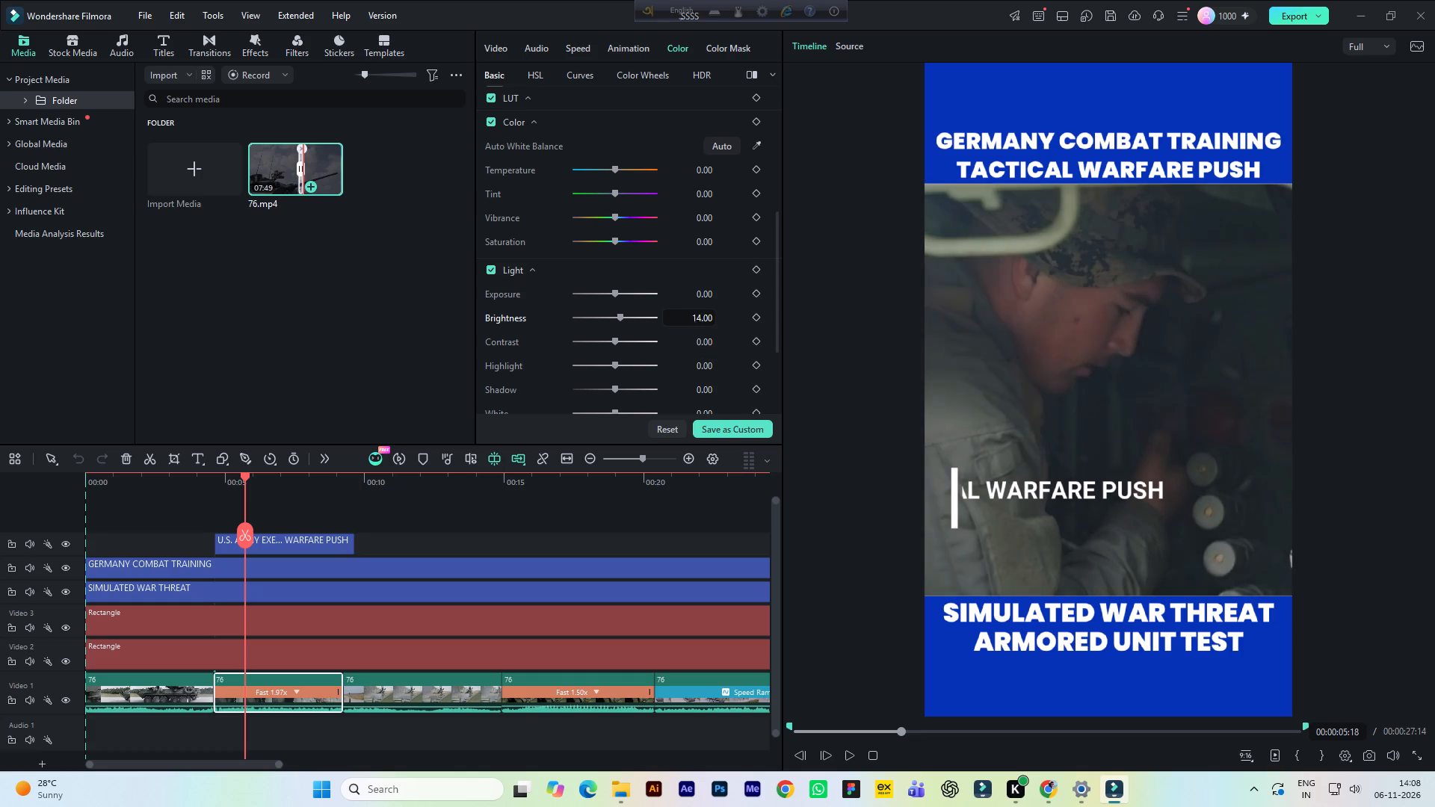
pyautogui.click(705, 239)
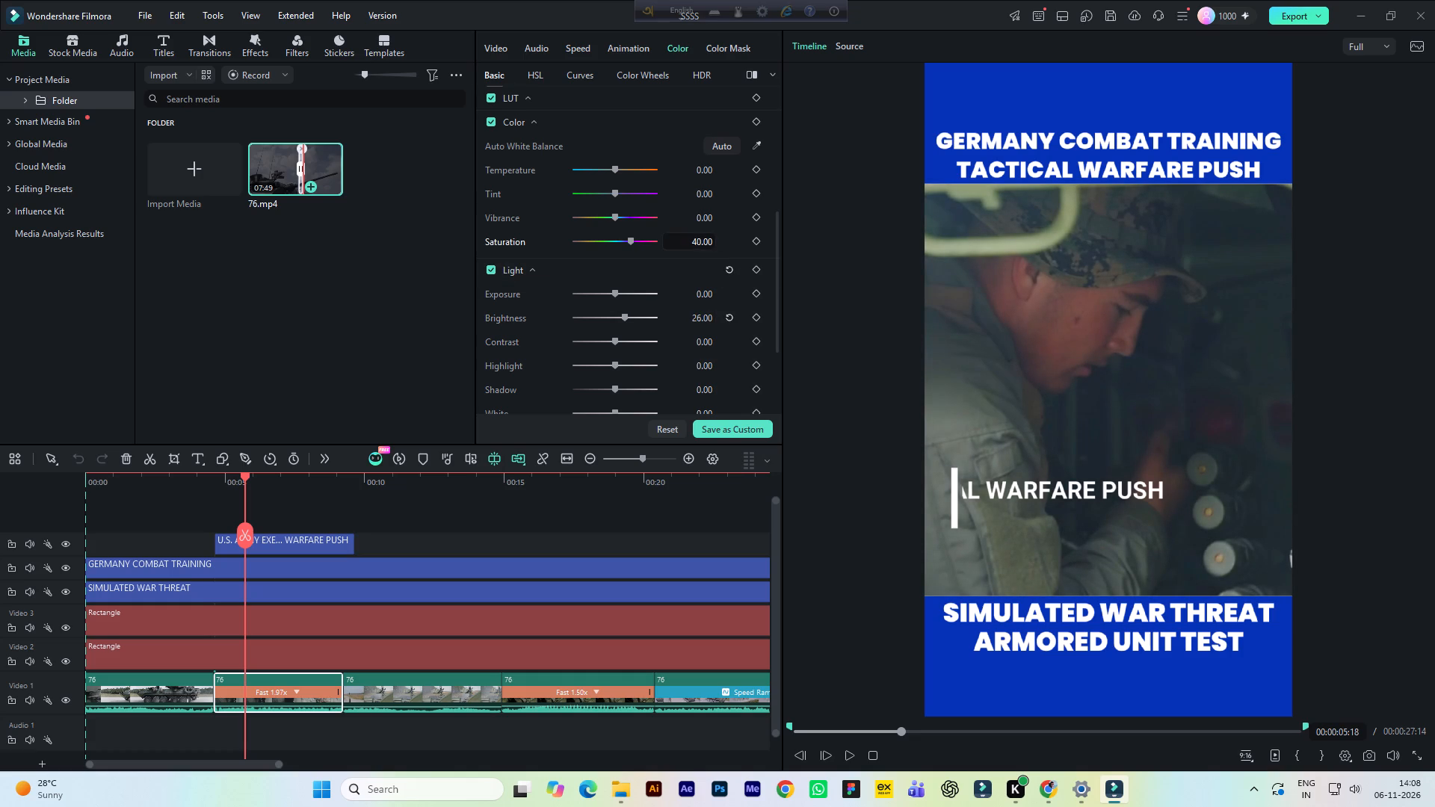
pyautogui.click(703, 219)
pyautogui.click(697, 241)
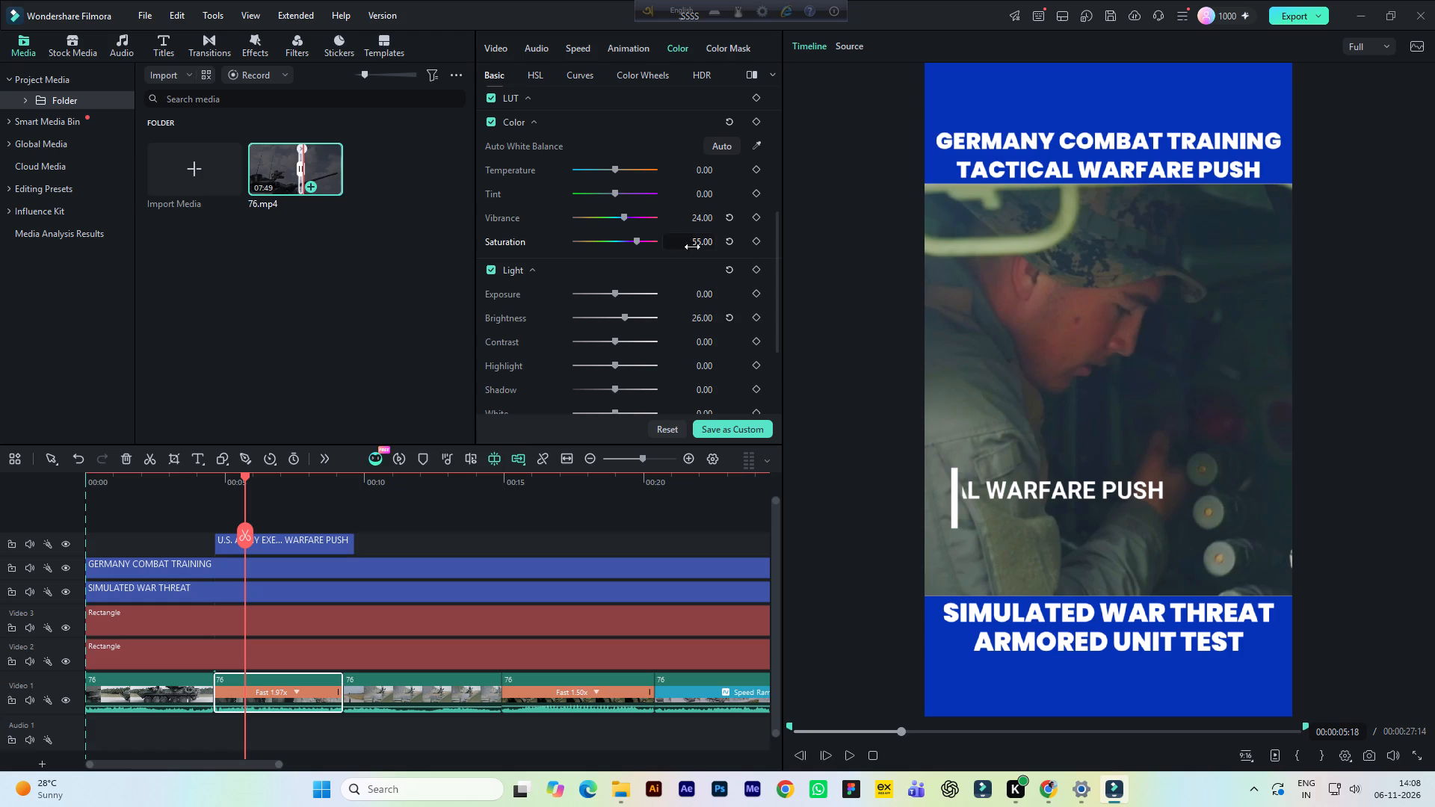
pyautogui.click(690, 344)
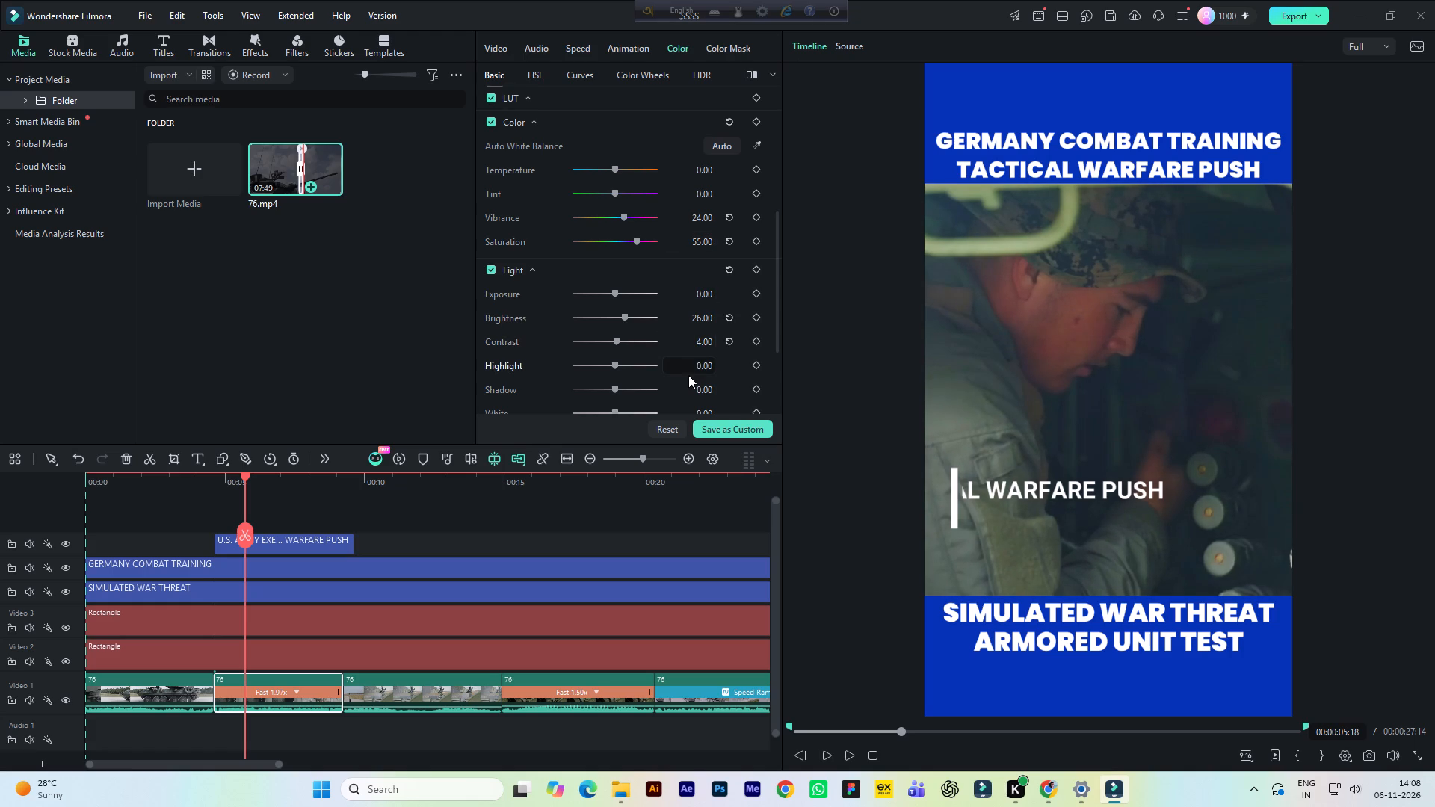
pyautogui.click(703, 365)
# Sample the soldier's skin tone in the 1.97x clip's HSL adjustments and set its hue to 68, saturation to 13 and luminance to 75.
pyautogui.click(536, 76)
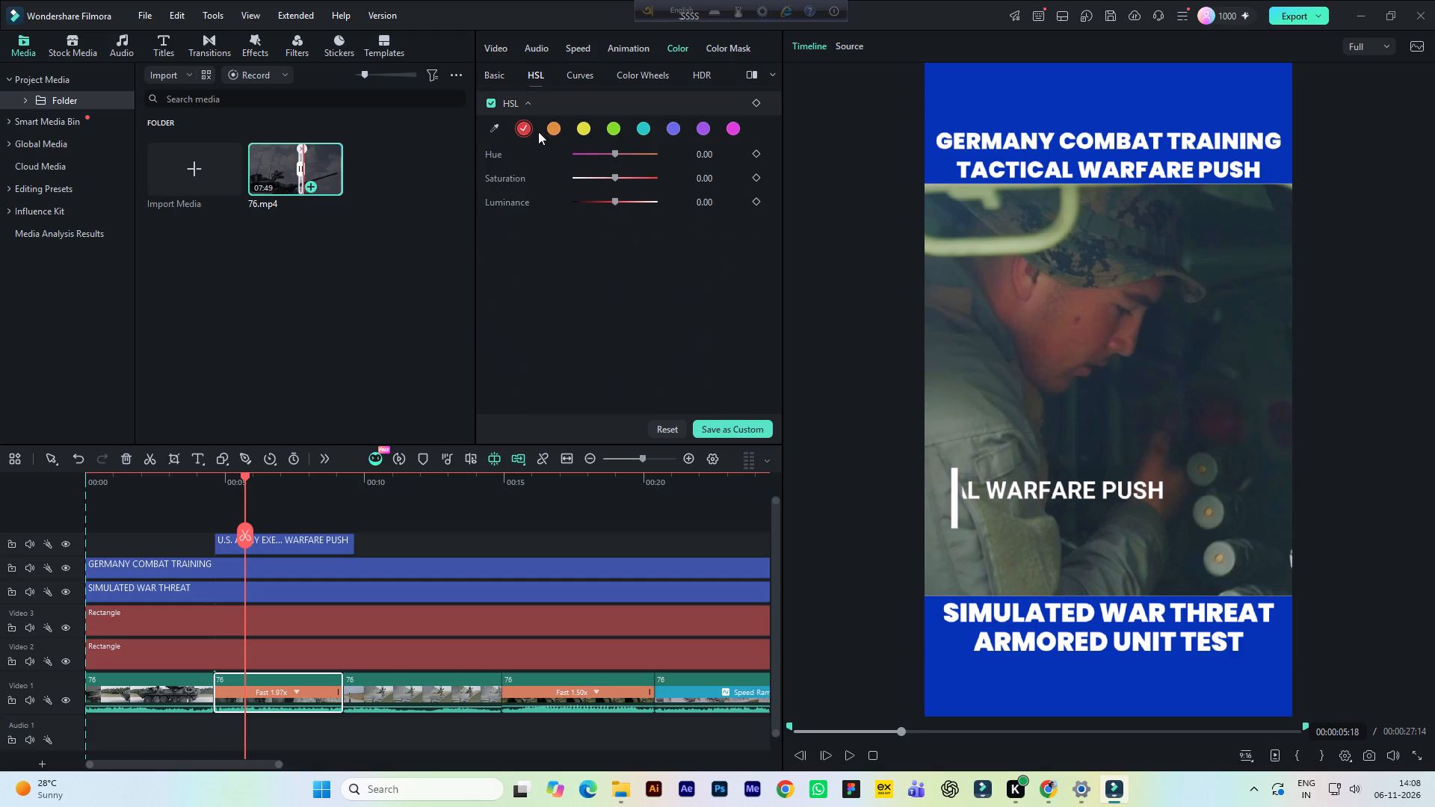
pyautogui.click(498, 126)
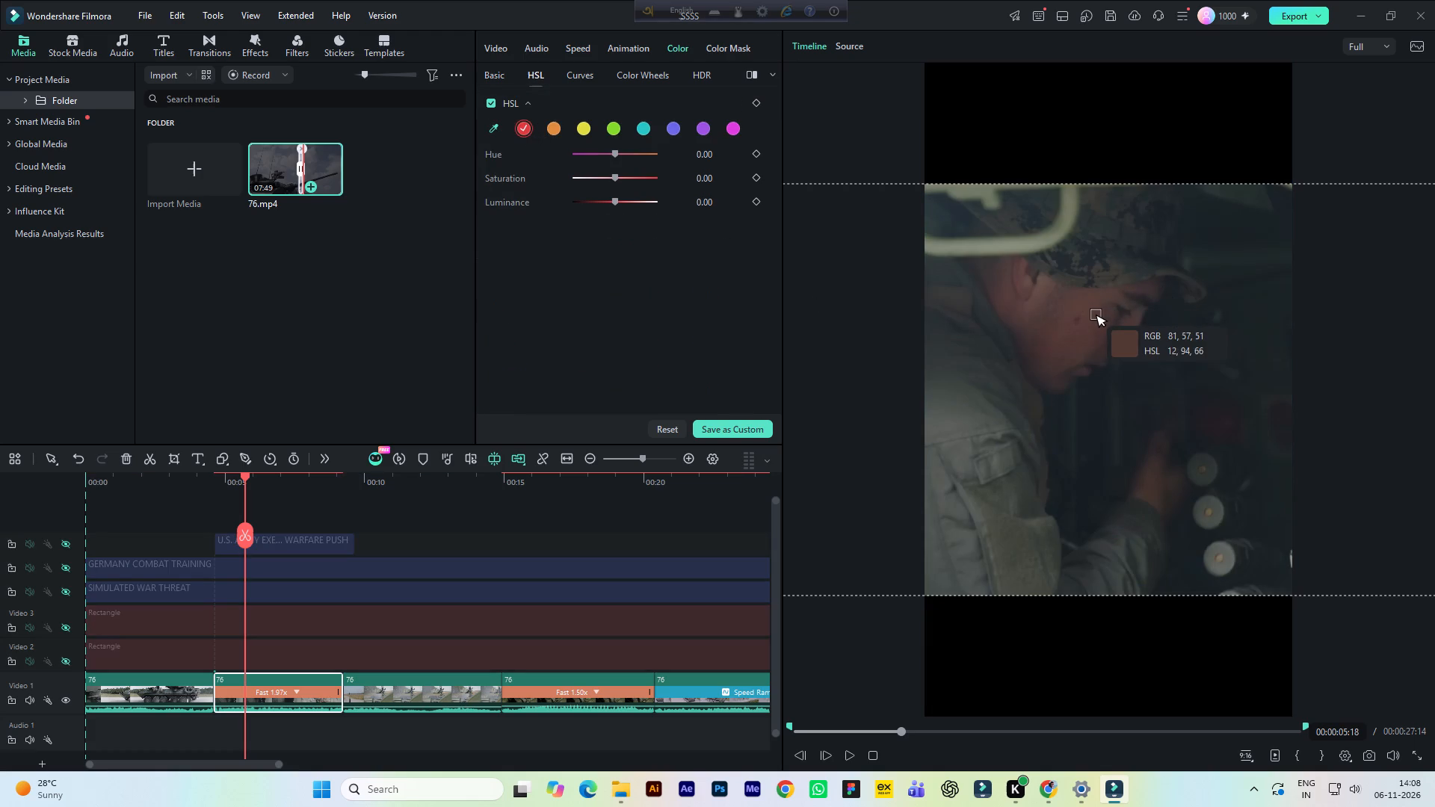
pyautogui.click(1096, 315)
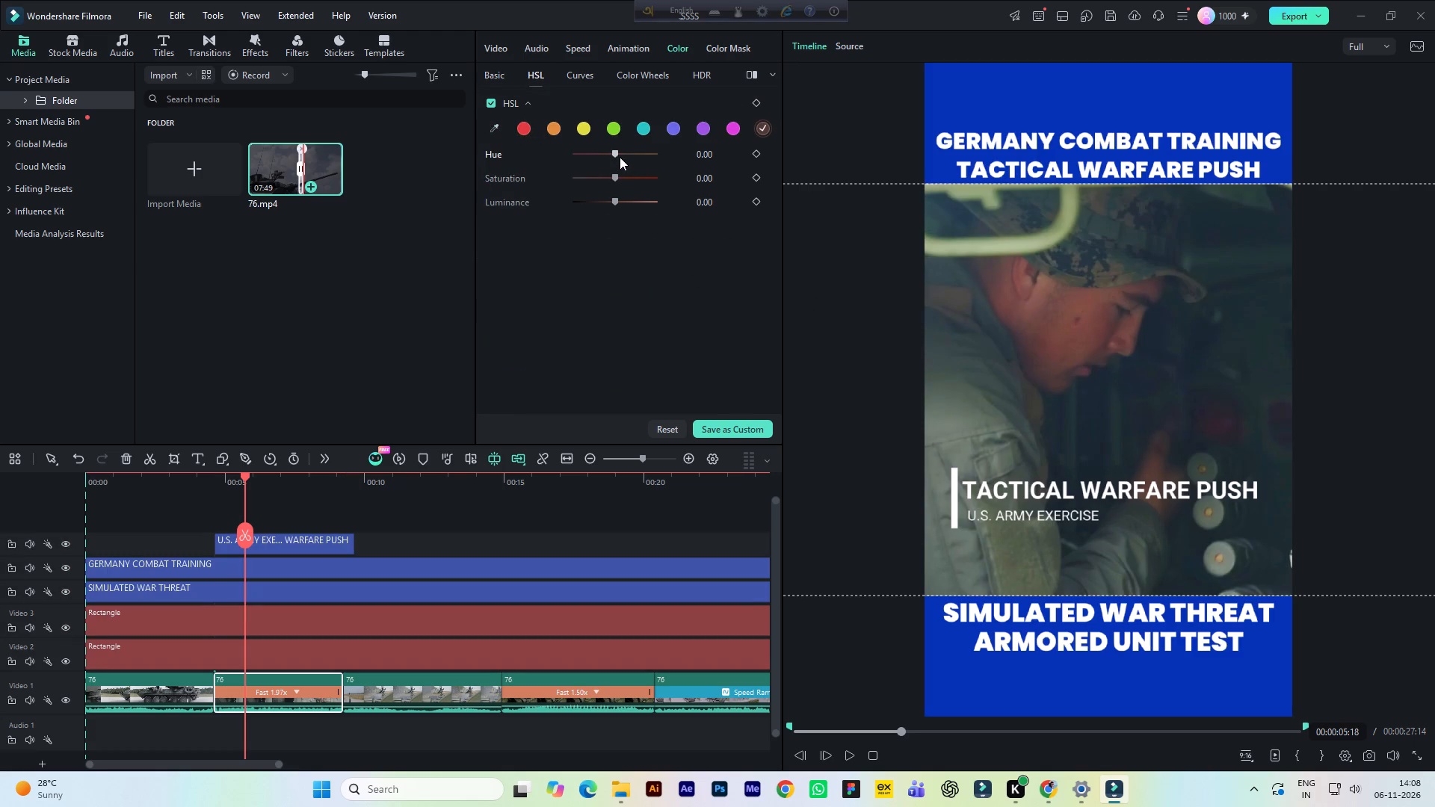
pyautogui.moveTo(616, 154); pyautogui.dragTo(628, 153)
pyautogui.moveTo(628, 153); pyautogui.dragTo(642, 156)
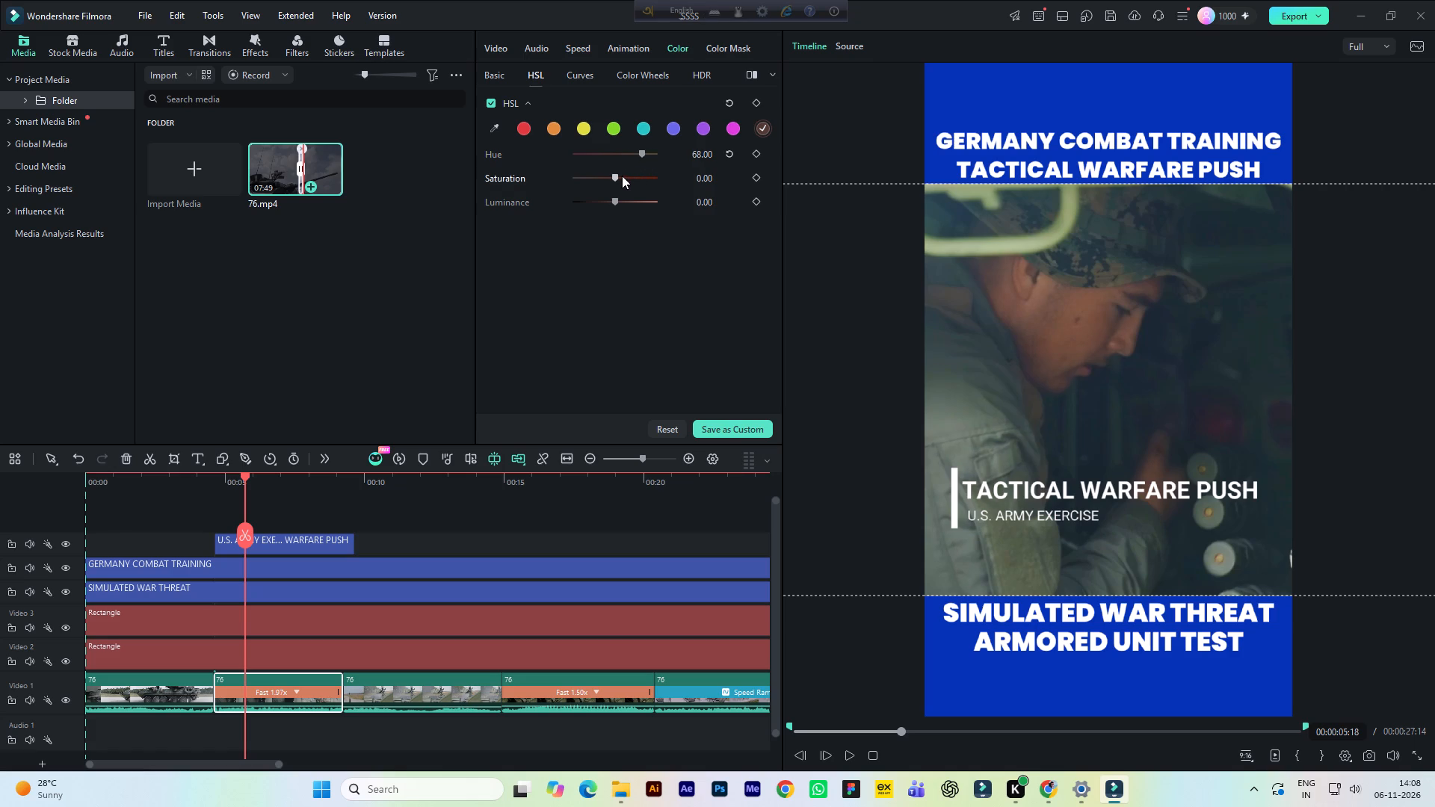
pyautogui.click(621, 176)
pyautogui.moveTo(619, 201); pyautogui.dragTo(645, 204)
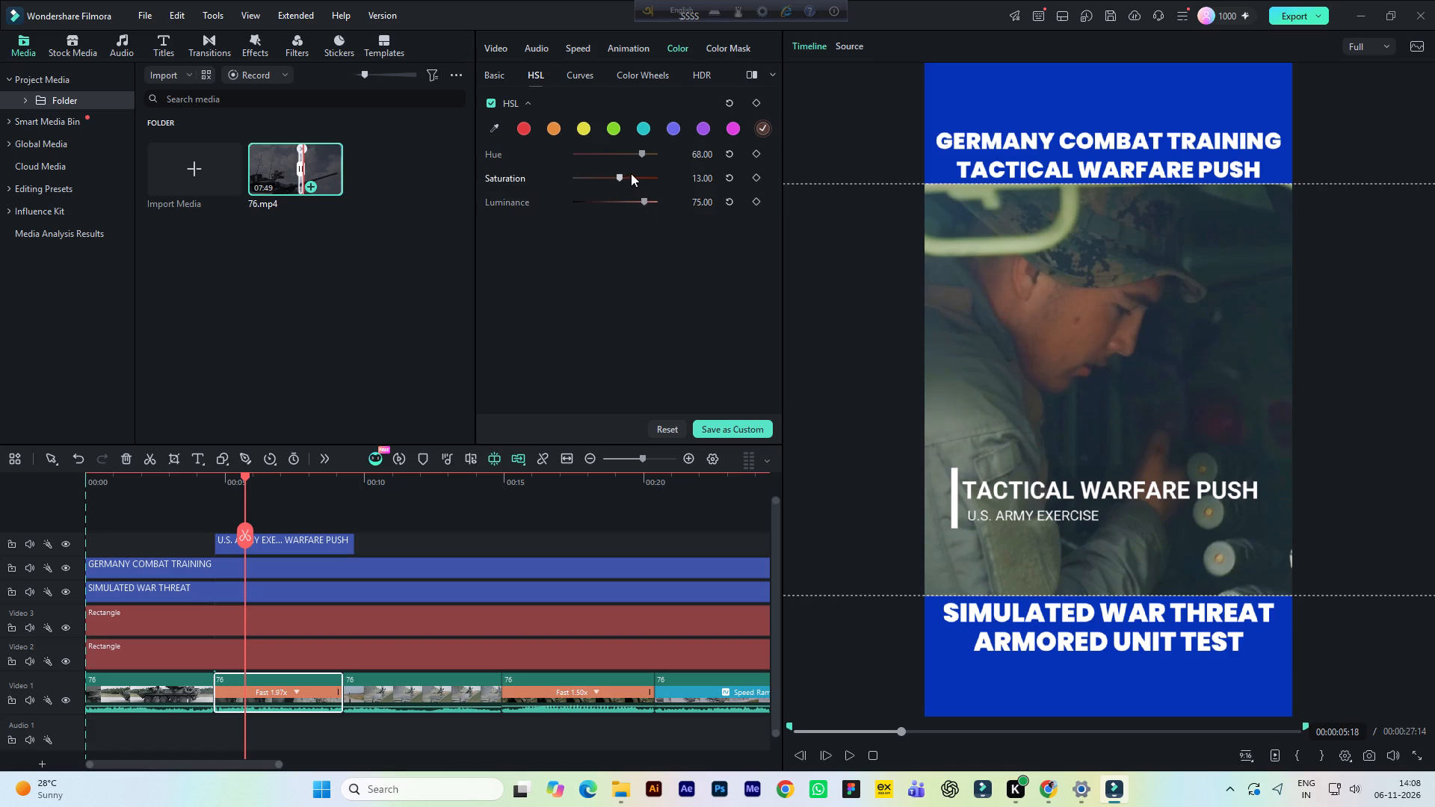
# Set the 1.97x clip's orange HSL range to hue 6, saturation 8 and luminance about -11, and return to the basic color adjustments.
pyautogui.click(555, 126)
pyautogui.moveTo(614, 153); pyautogui.dragTo(625, 154)
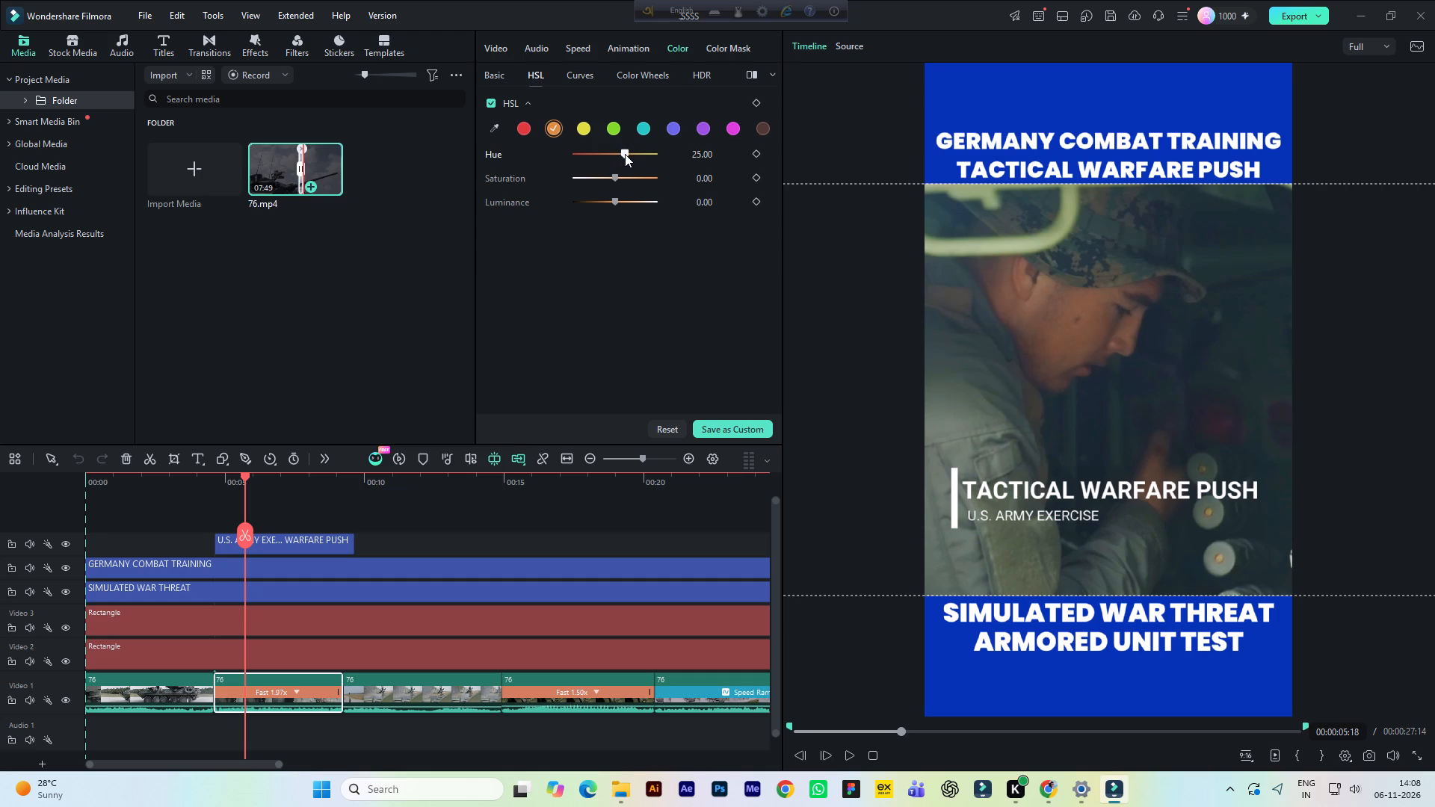
pyautogui.moveTo(625, 154); pyautogui.dragTo(617, 162)
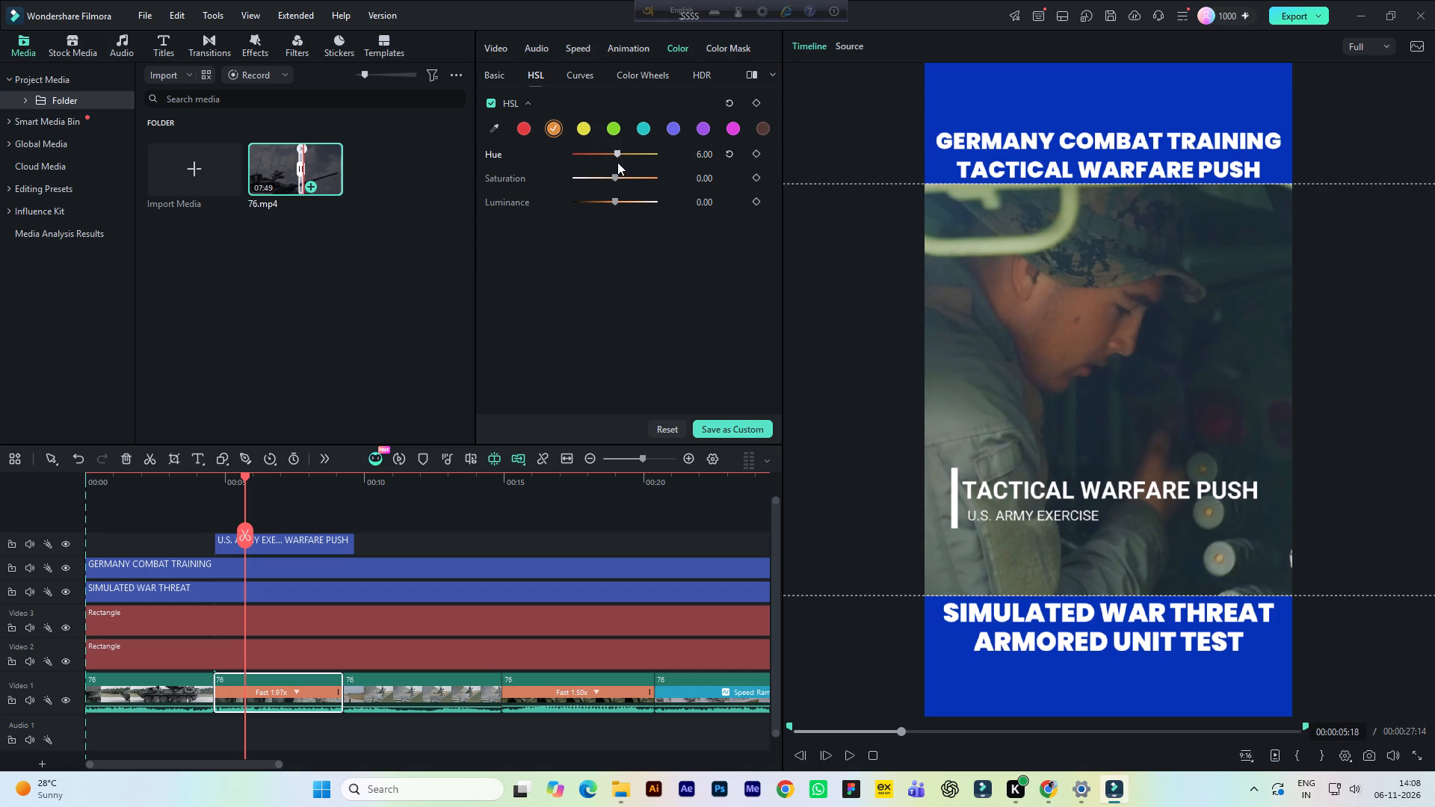
pyautogui.click(618, 177)
pyautogui.click(614, 200)
pyautogui.click(502, 76)
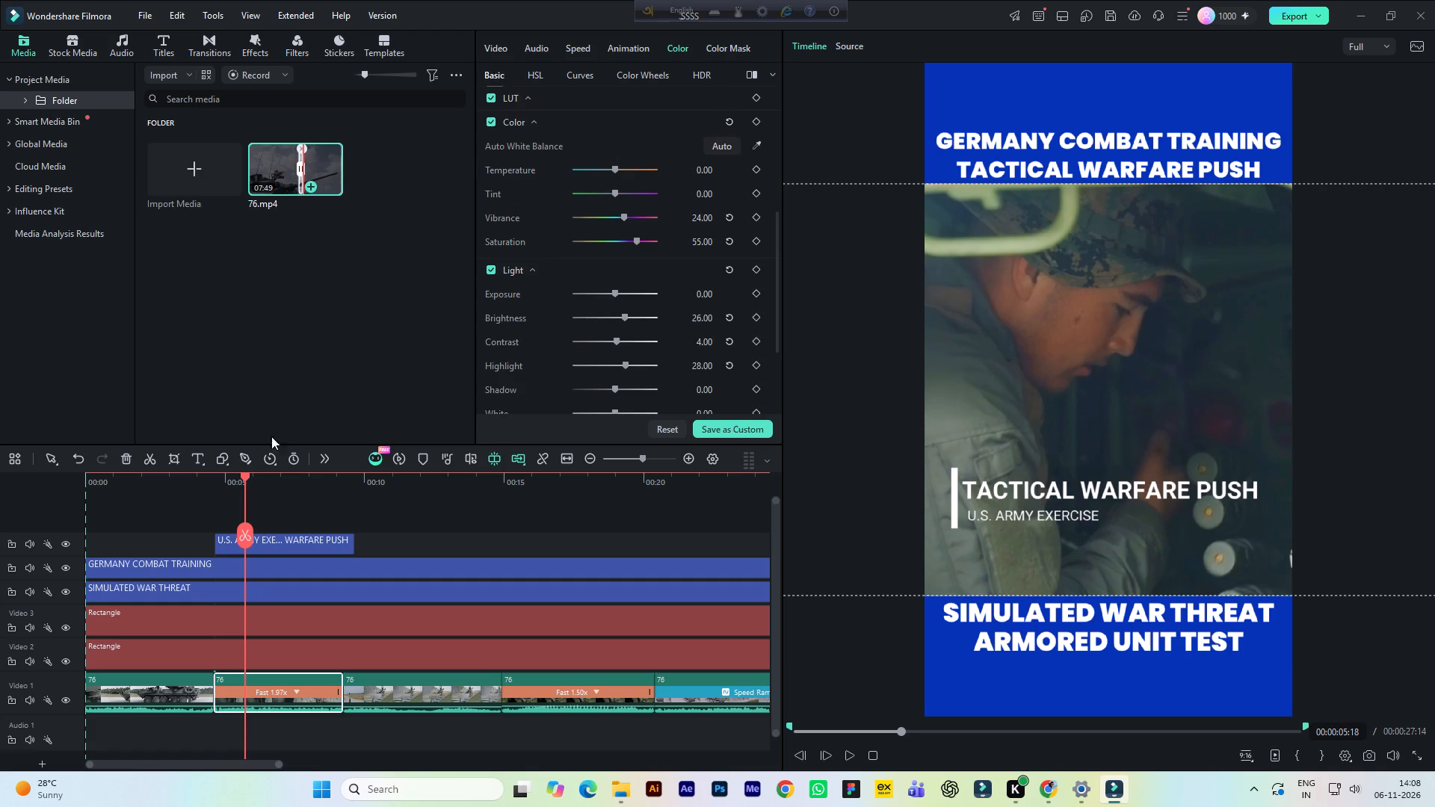
# Play the color-corrected 1.97x clip from just before its start and save the project.
pyautogui.click(209, 484)
pyautogui.press('space')
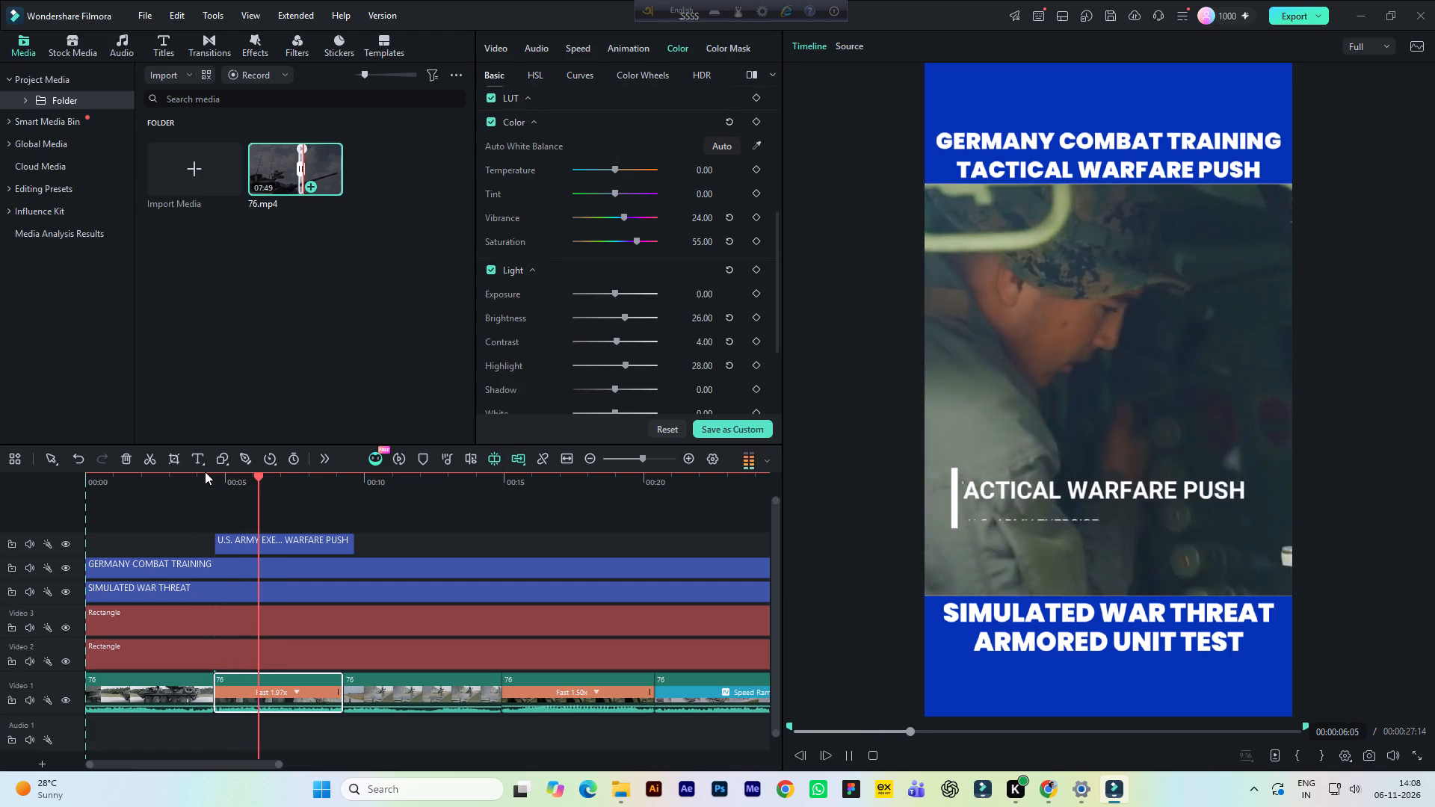
pyautogui.press('space')
pyautogui.hotkey('ctrl', 's')
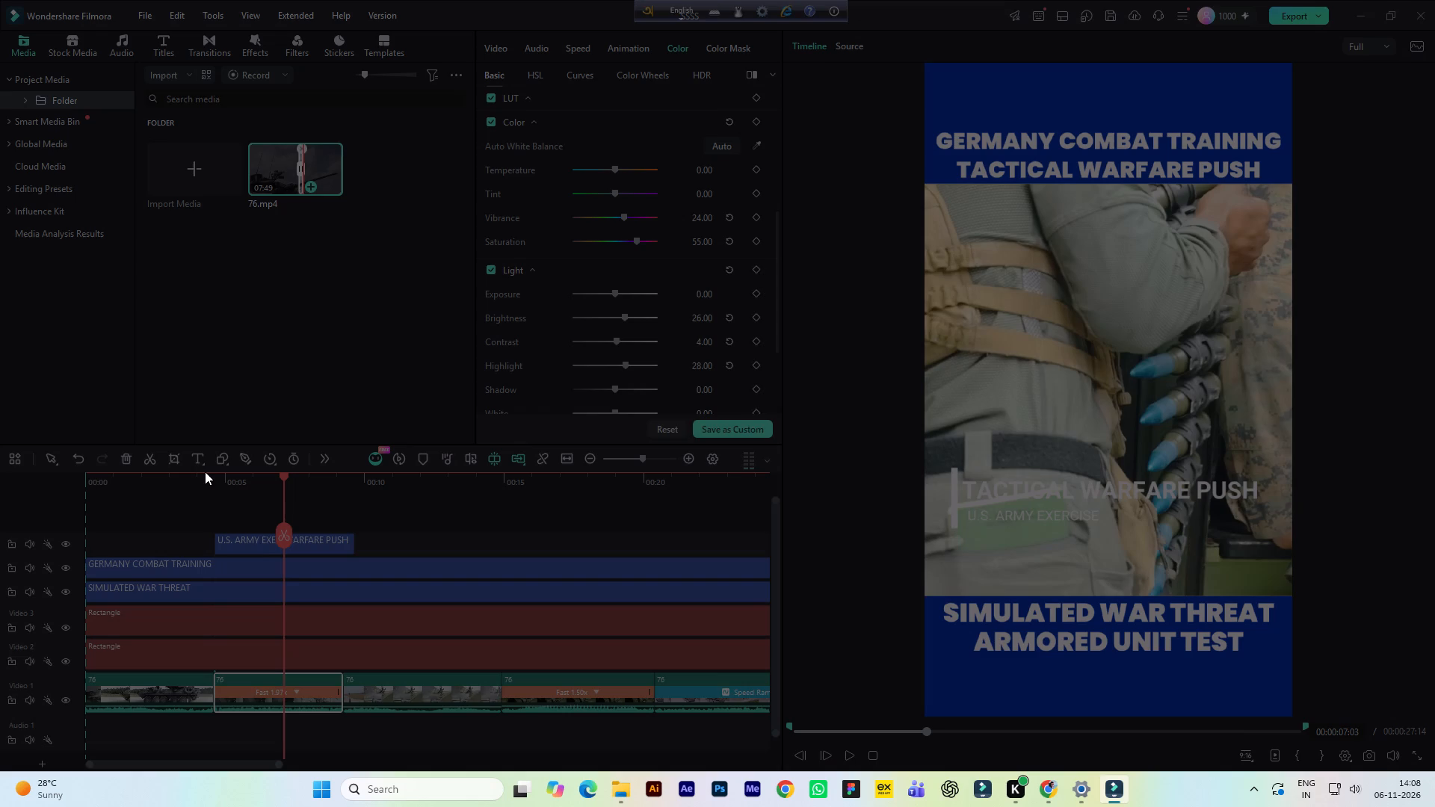
# Play on through the third 76 clip, between the 1.97x and 1.50x clips, and flip it horizontally.
pyautogui.press('space')
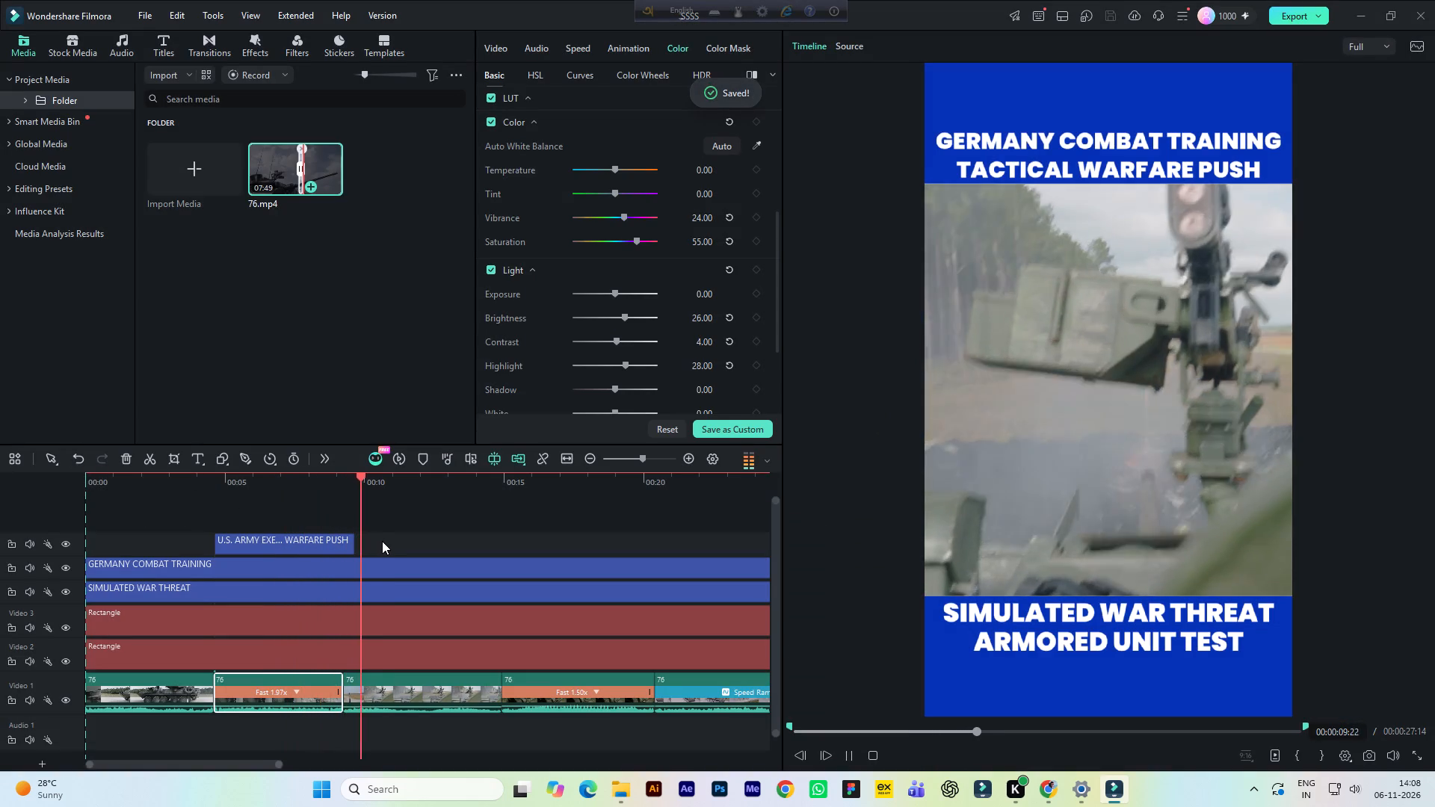
pyautogui.press('space')
pyautogui.press('space')
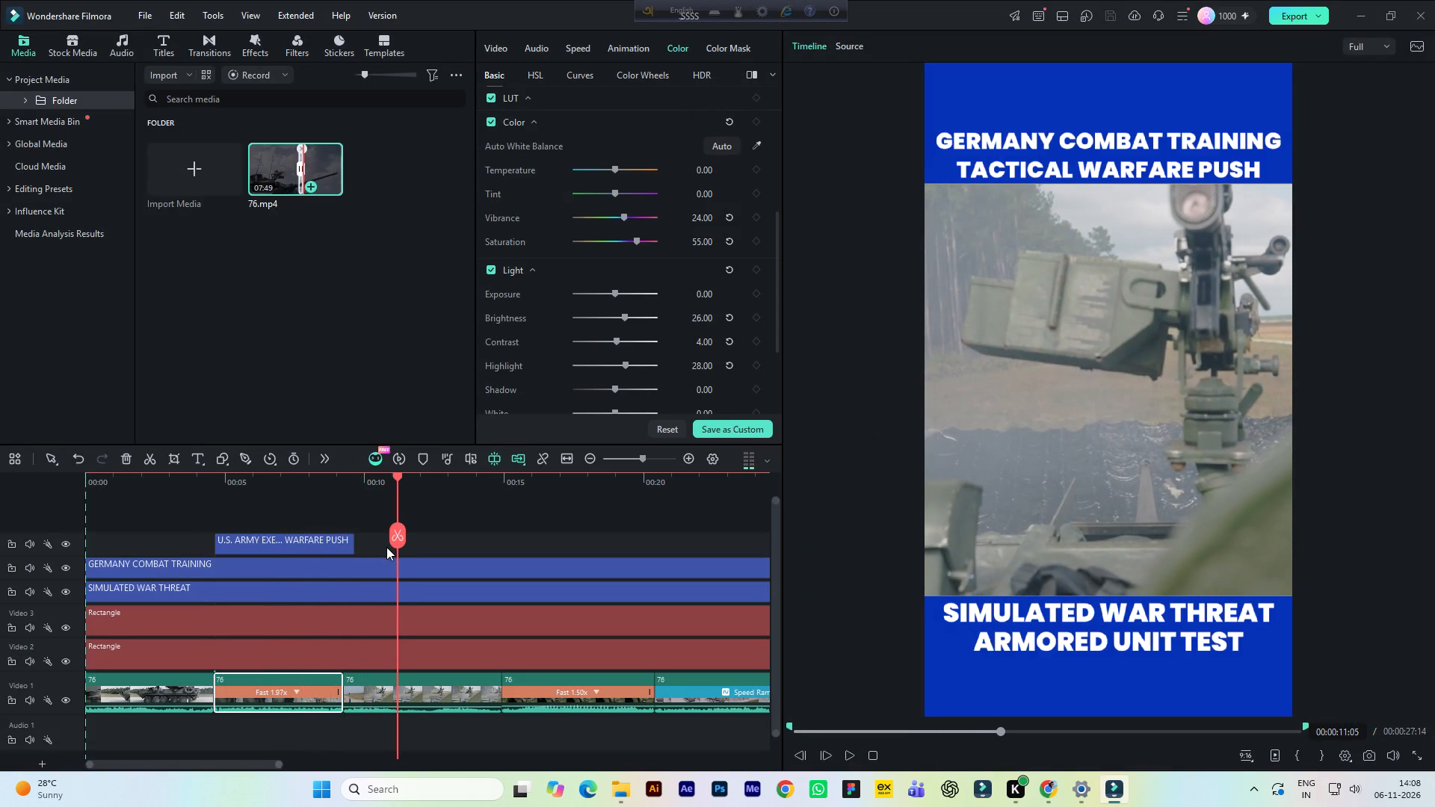
pyautogui.press('space')
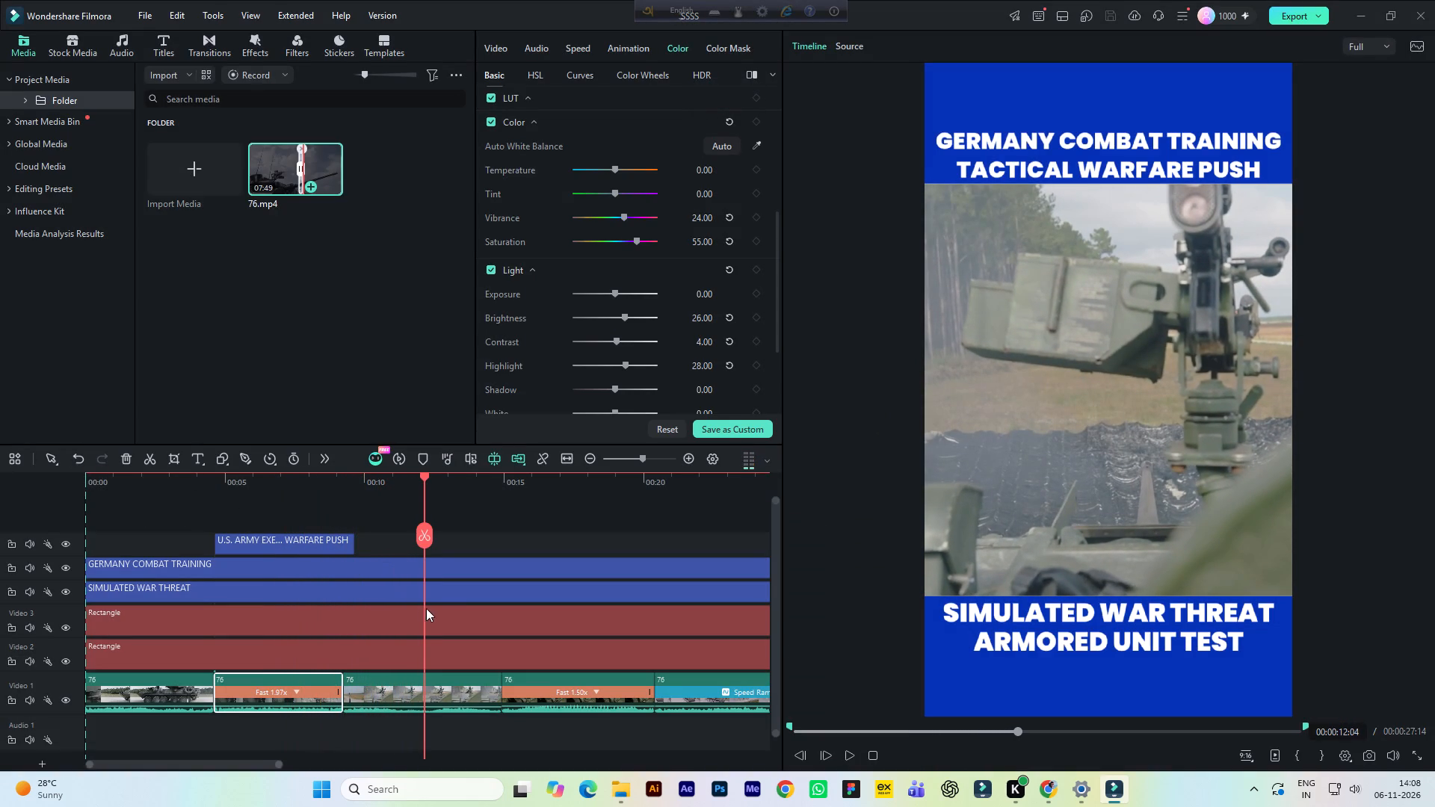
pyautogui.press('space')
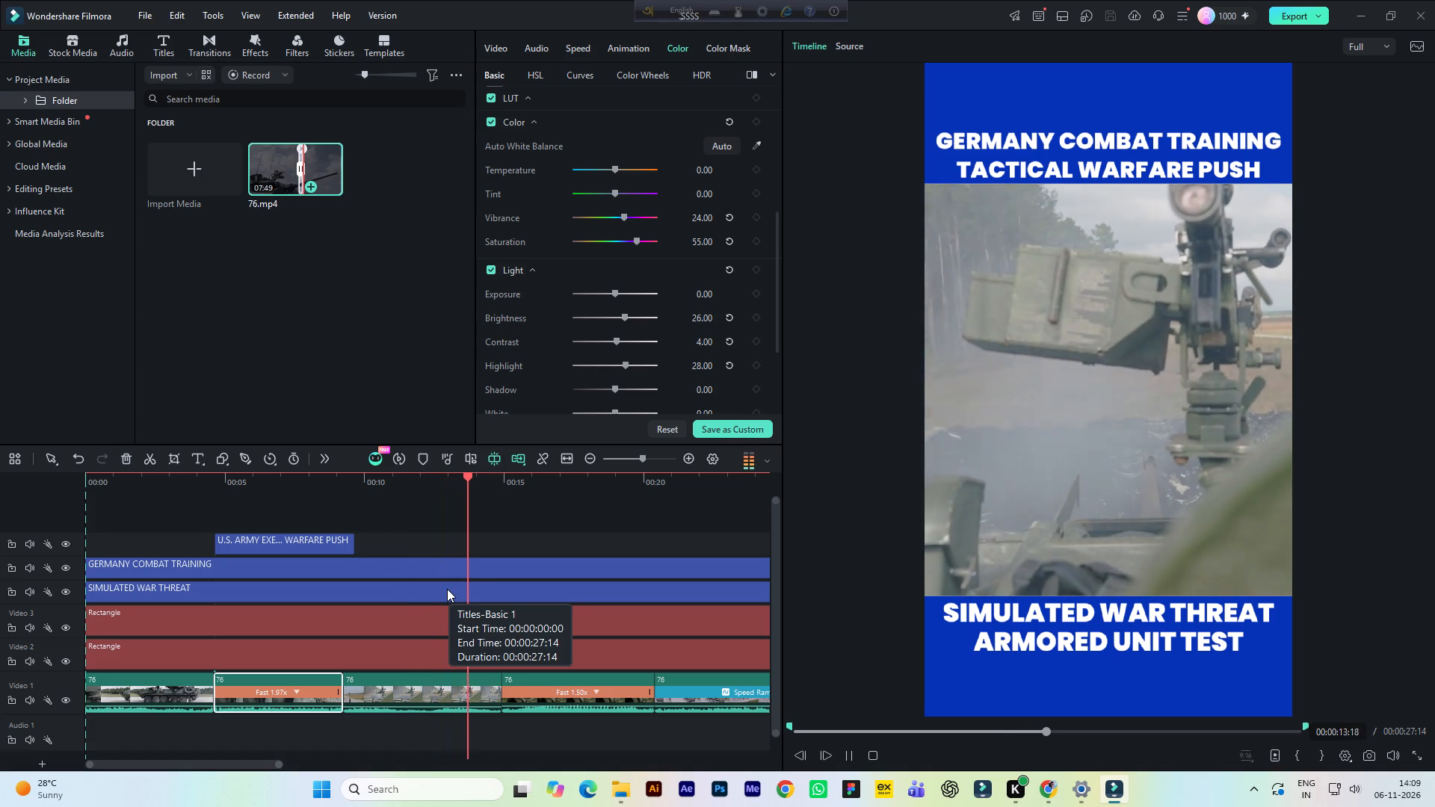
pyautogui.press('space')
pyautogui.click(463, 687)
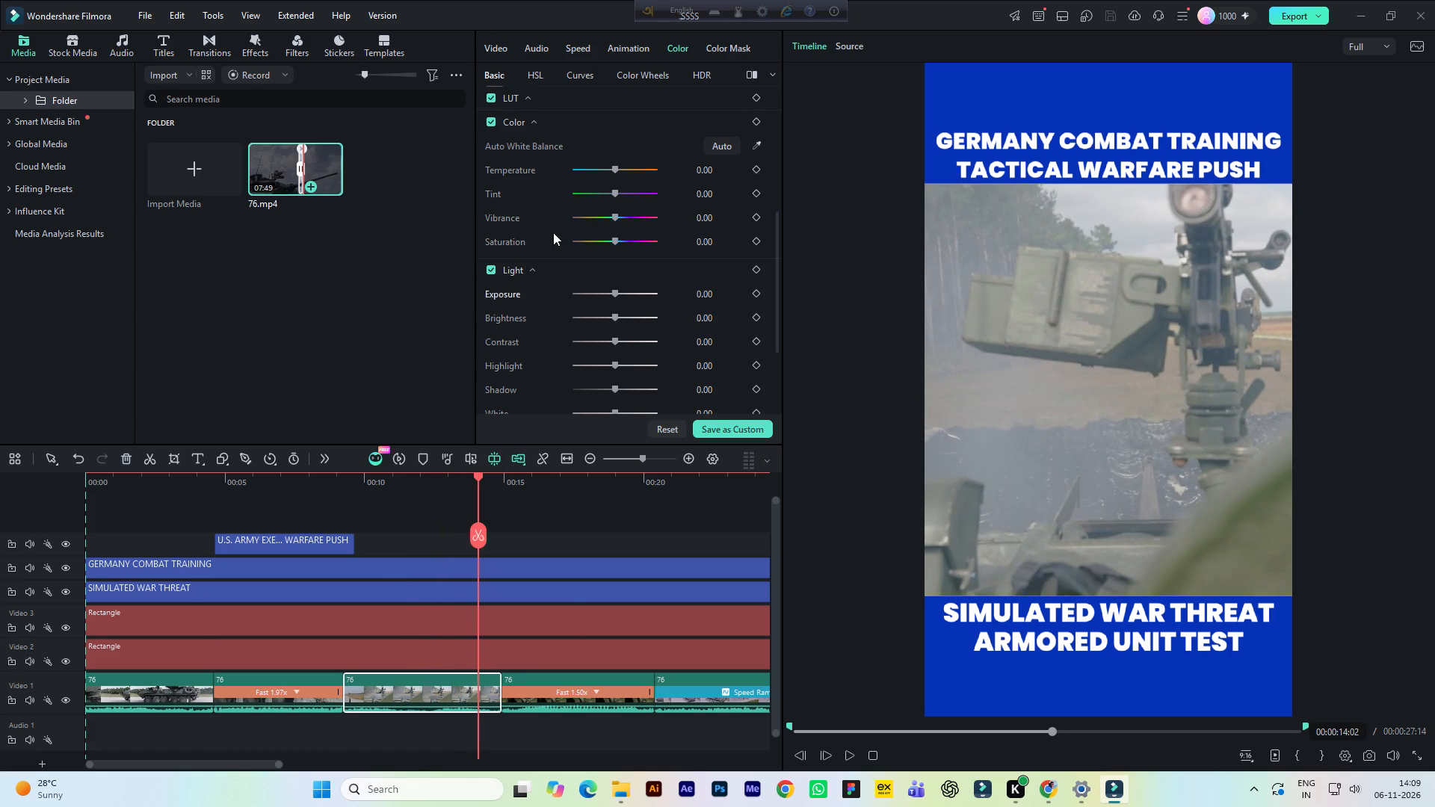
pyautogui.click(497, 45)
pyautogui.click(580, 313)
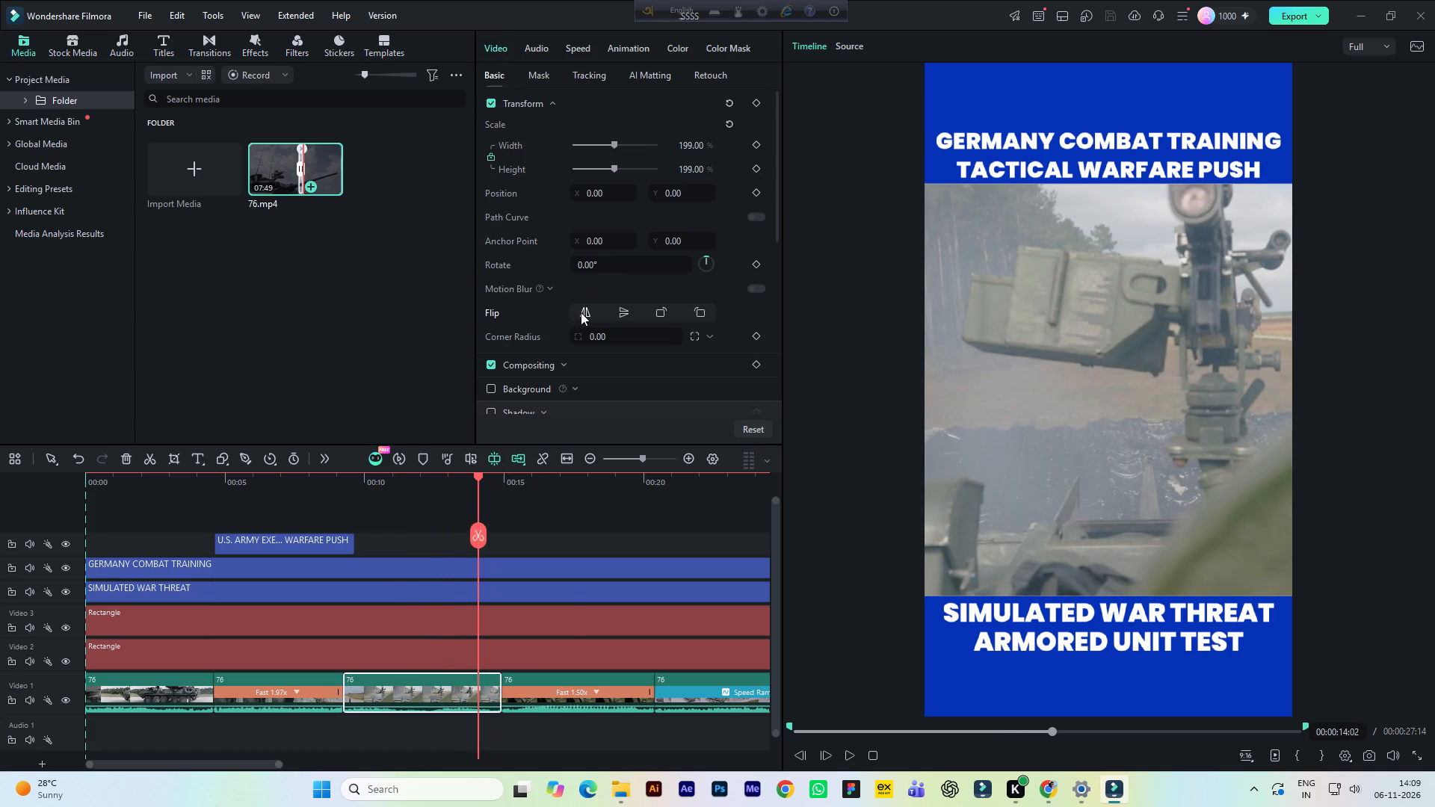
# Sample the grey-green weapon housing in the third clip's HSL adjustments and set its hue to 19, saturation to 19 and luminance to 26.
pyautogui.click(401, 480)
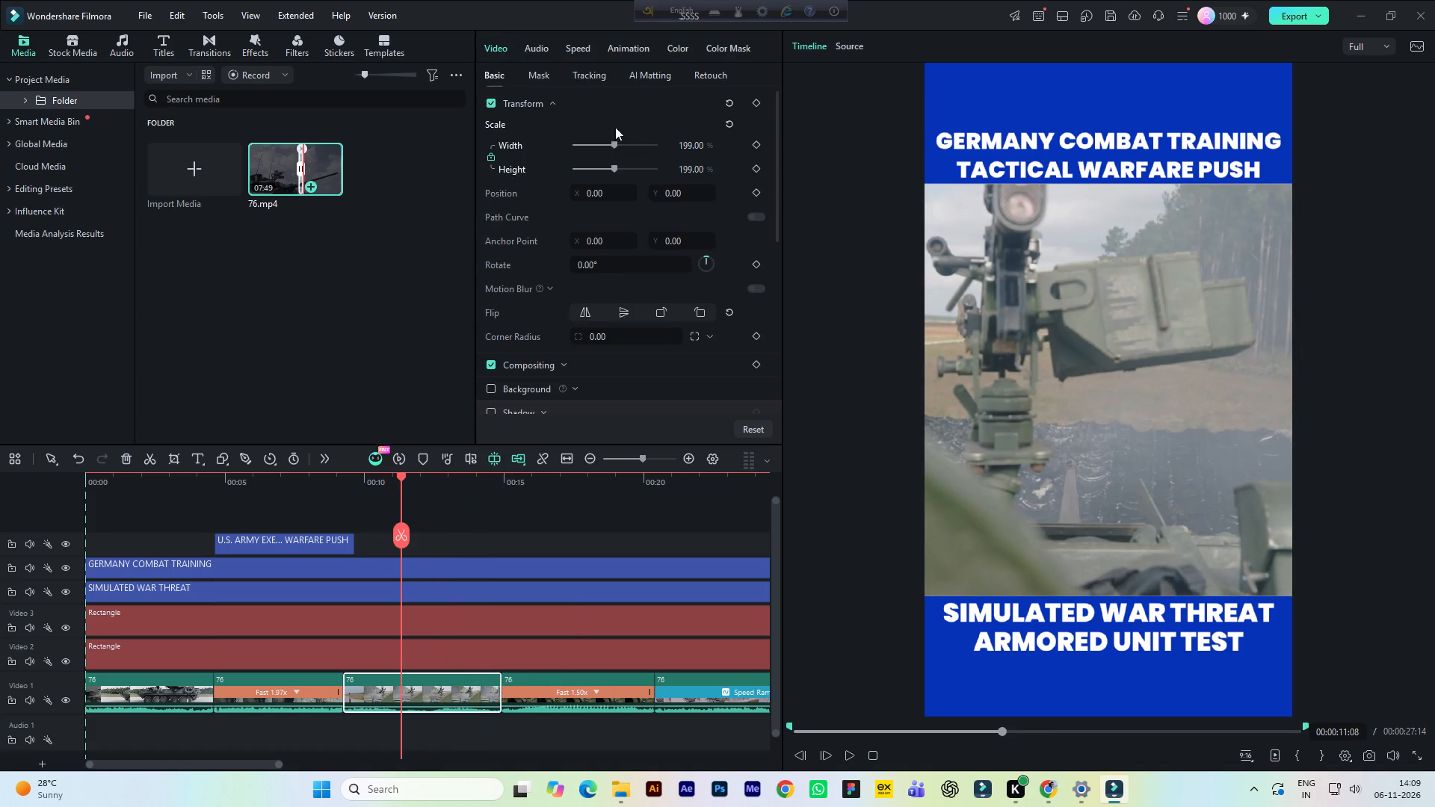
pyautogui.click(675, 50)
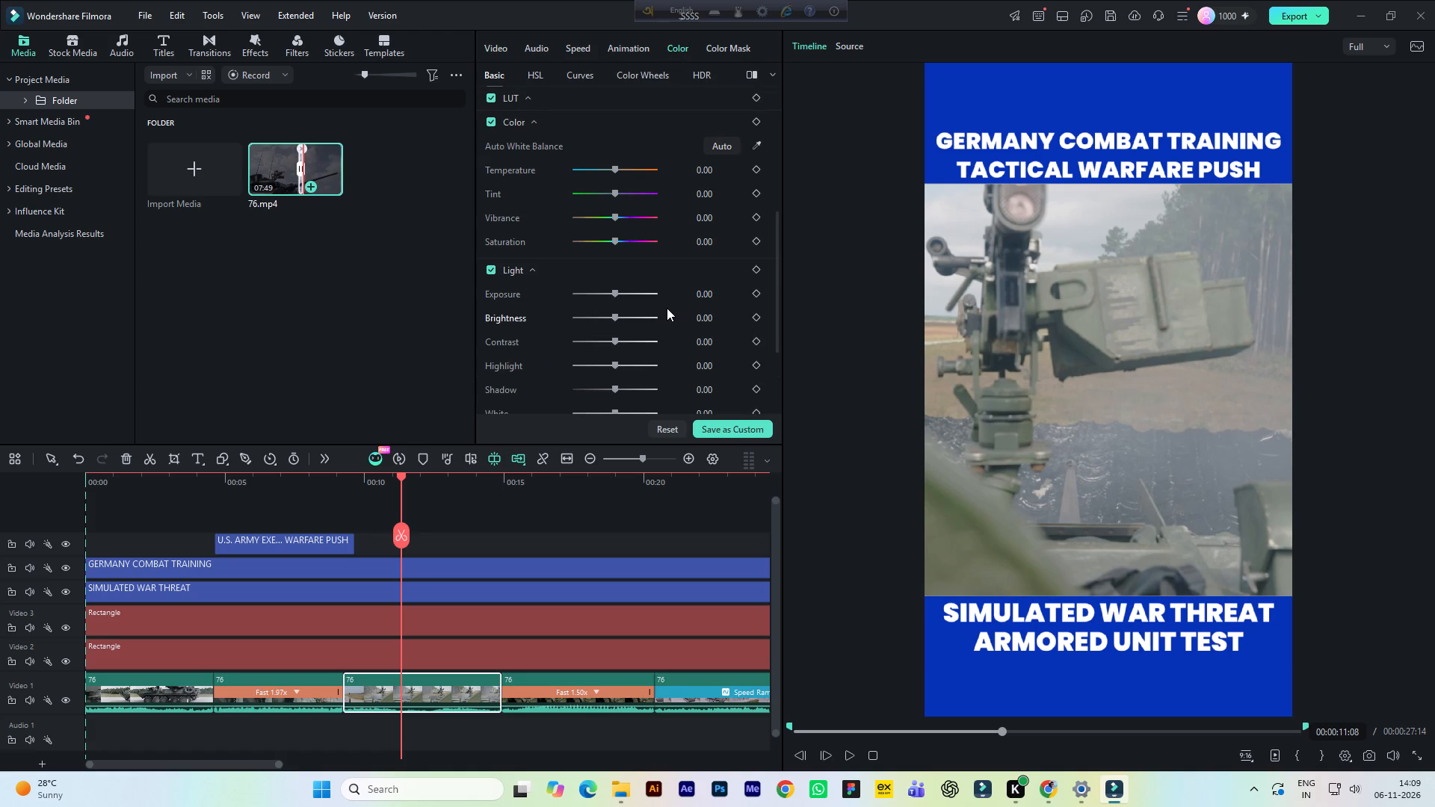
pyautogui.click(536, 75)
pyautogui.click(496, 128)
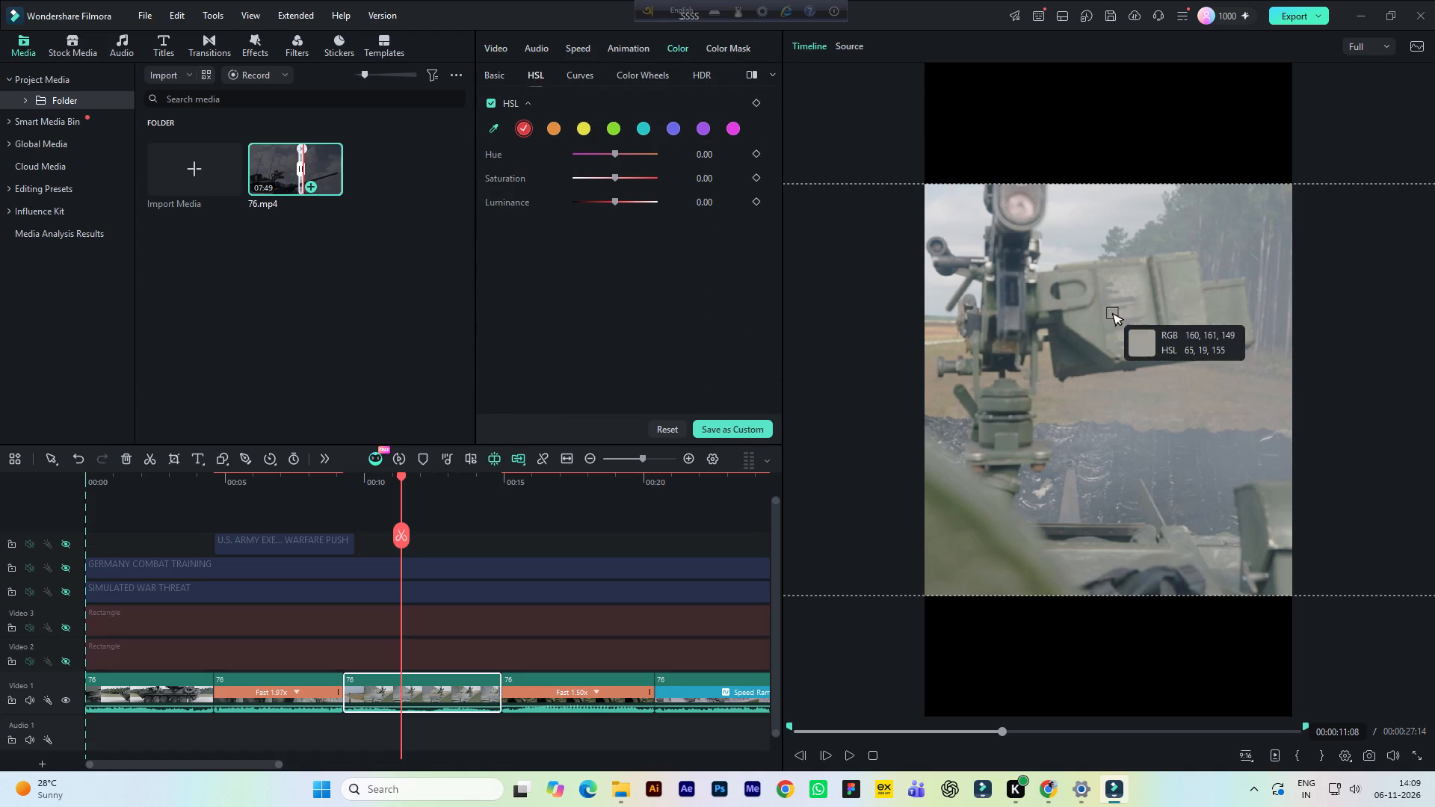
pyautogui.click(1093, 327)
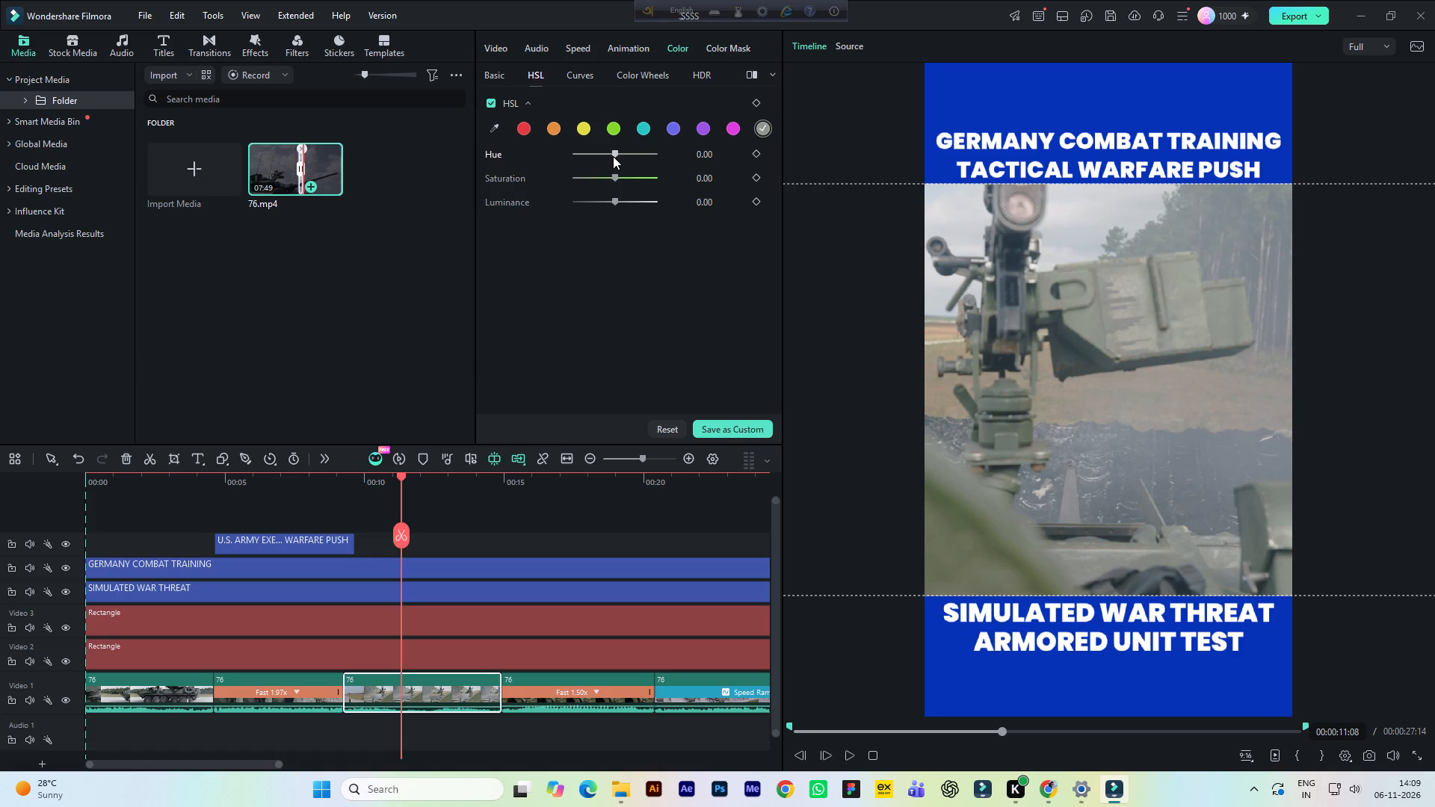
pyautogui.moveTo(613, 155); pyautogui.dragTo(623, 153)
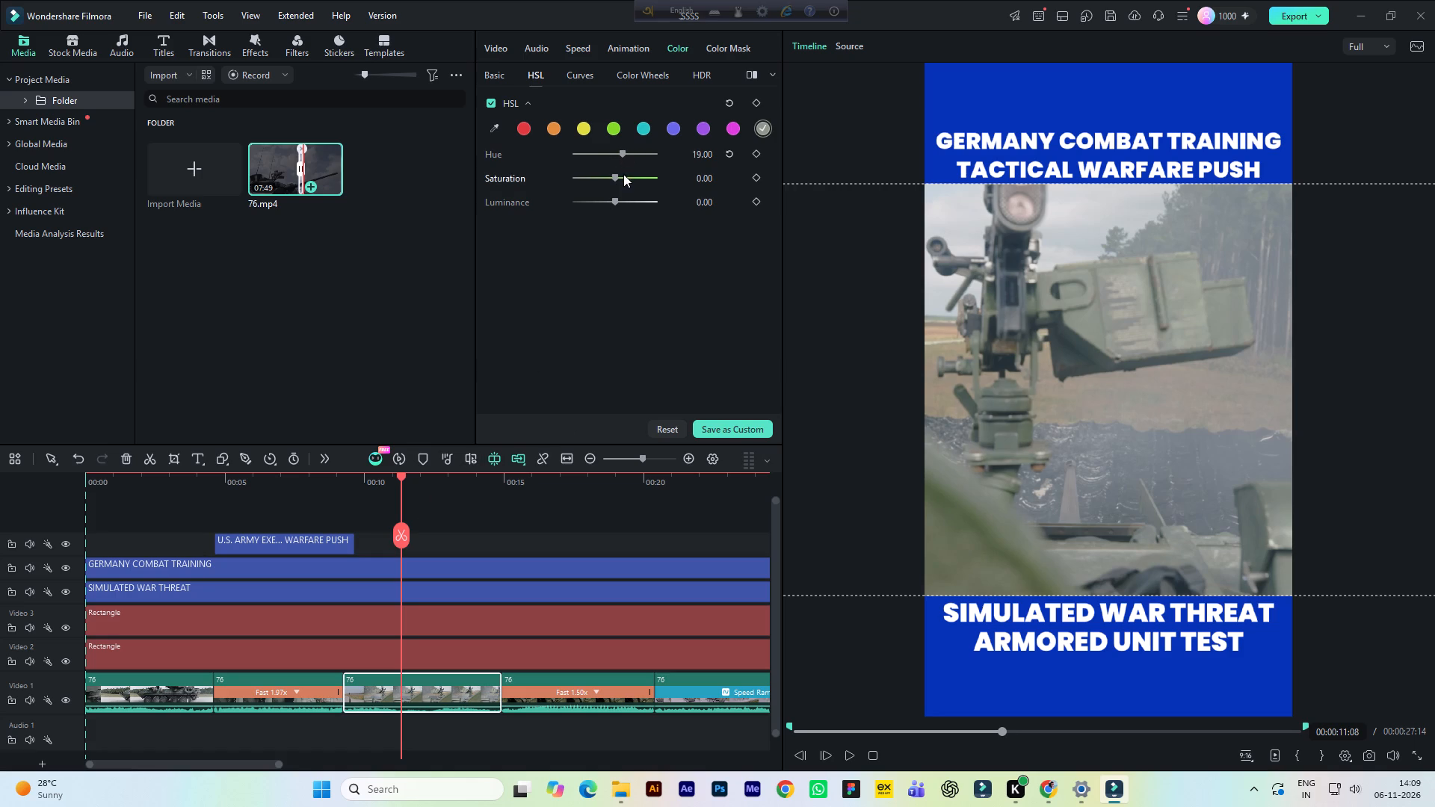
pyautogui.click(623, 174)
pyautogui.moveTo(614, 200); pyautogui.dragTo(626, 208)
pyautogui.click(366, 486)
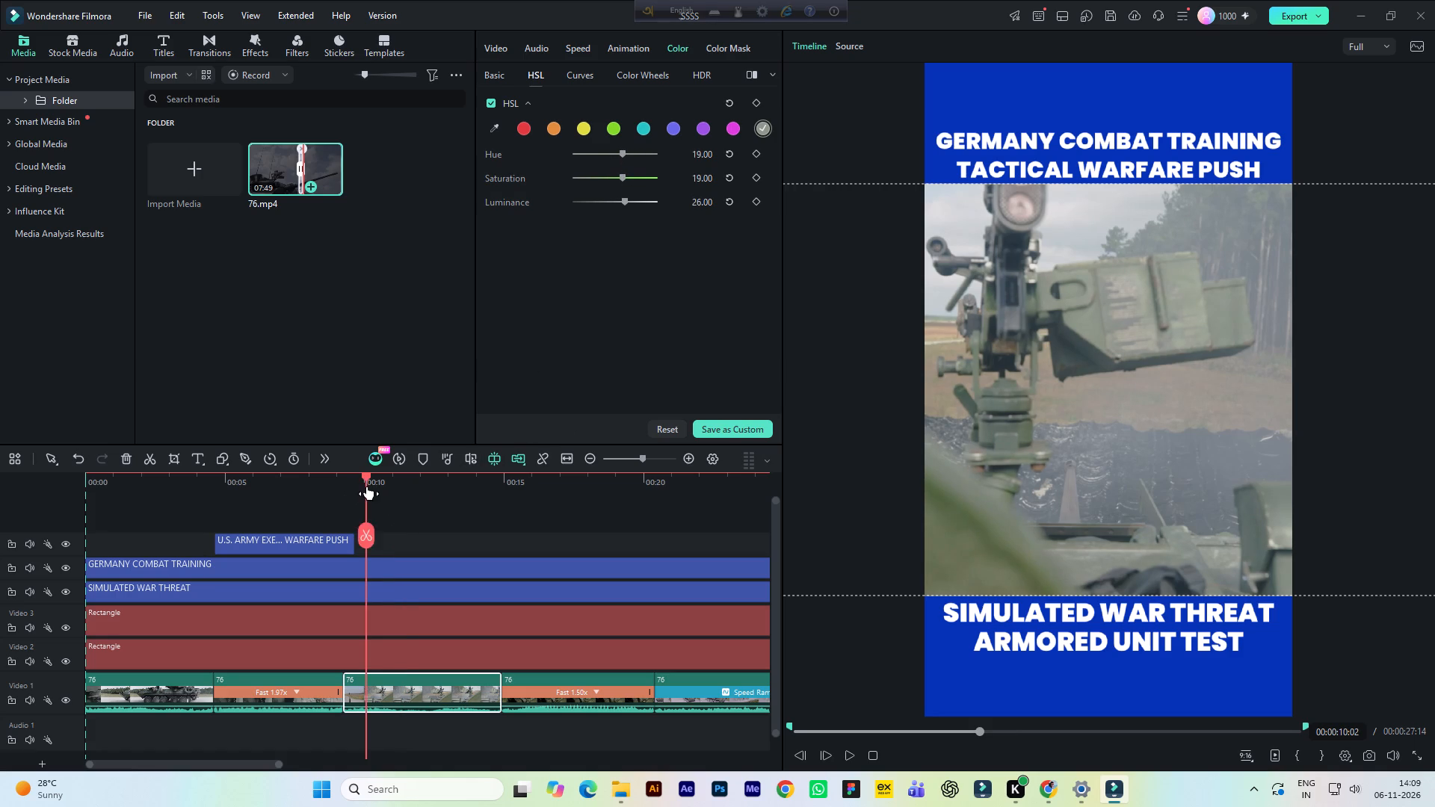
# Play a little further into the third clip and set its basic contrast to 30, highlight to -61, saturation to 51 and vibrance to 5.
pyautogui.press('space')
pyautogui.press('space')
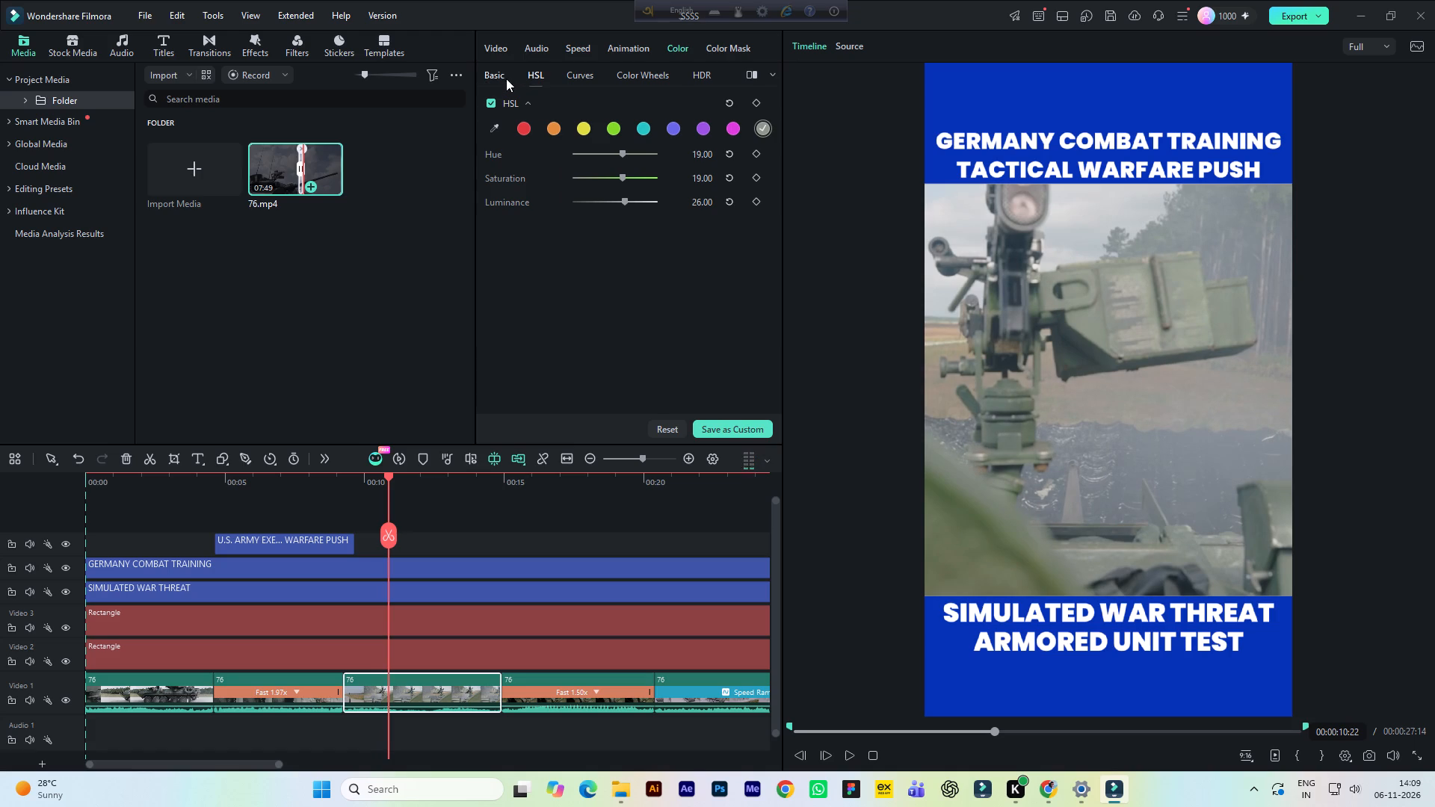
pyautogui.click(505, 78)
pyautogui.click(703, 345)
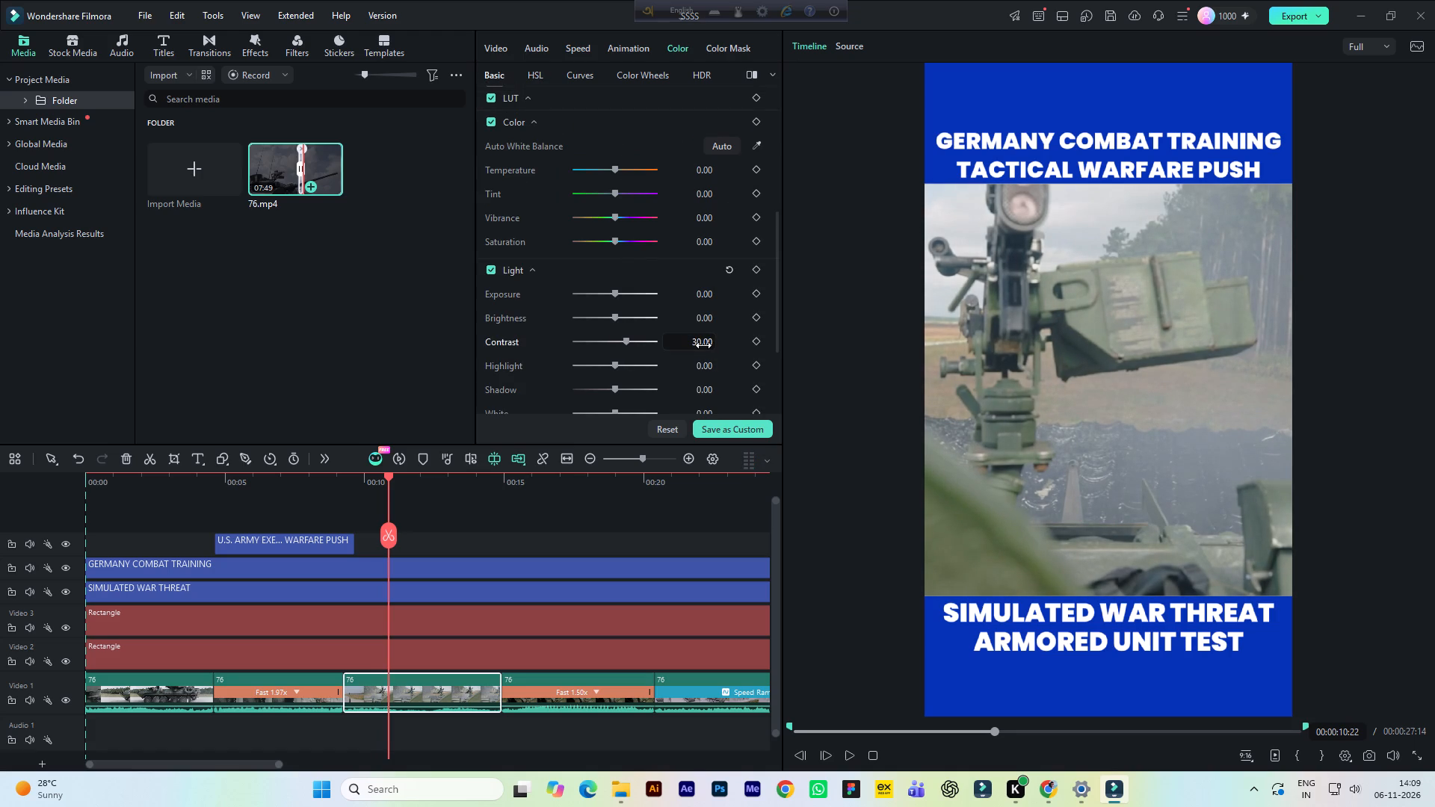
pyautogui.click(704, 365)
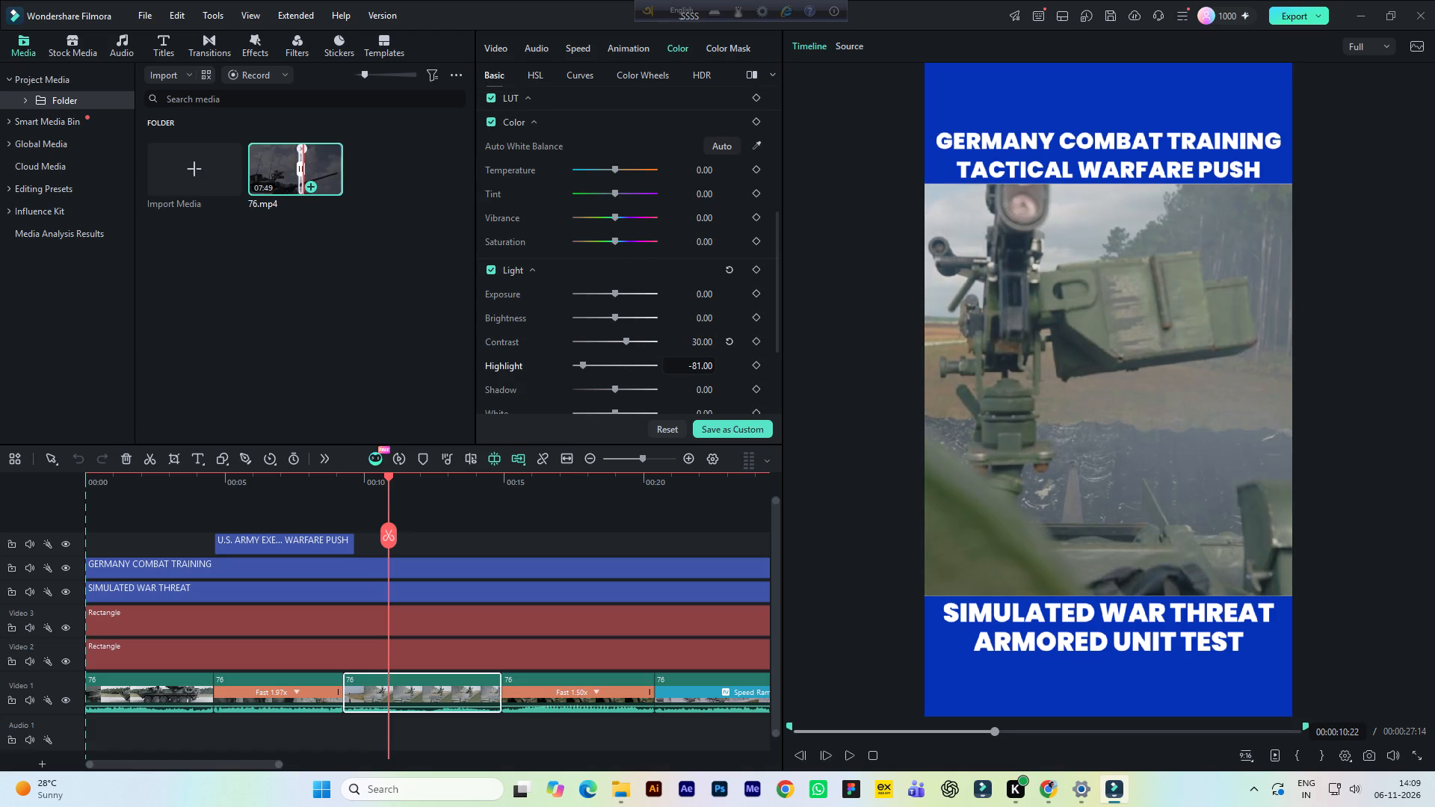
pyautogui.click(706, 244)
pyautogui.click(708, 222)
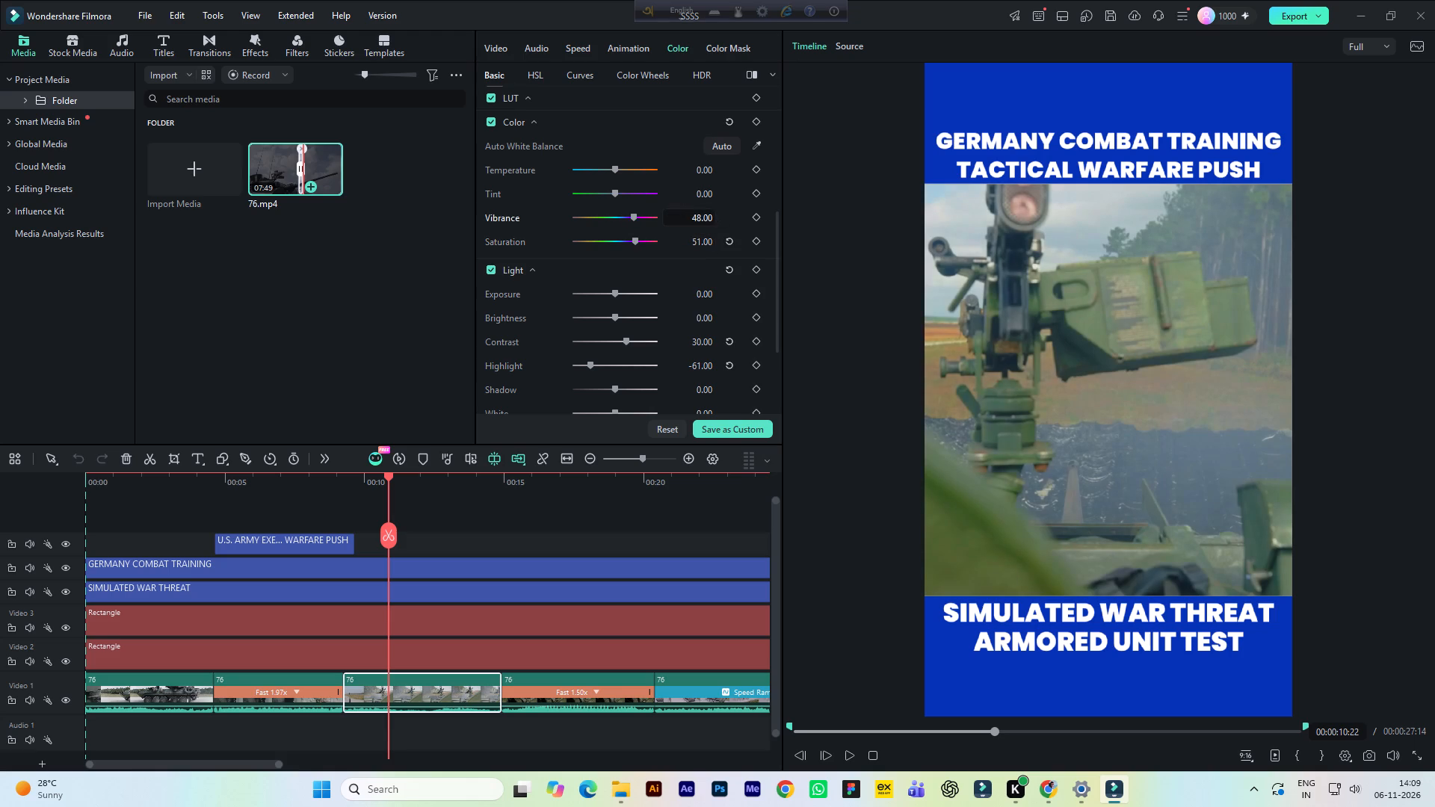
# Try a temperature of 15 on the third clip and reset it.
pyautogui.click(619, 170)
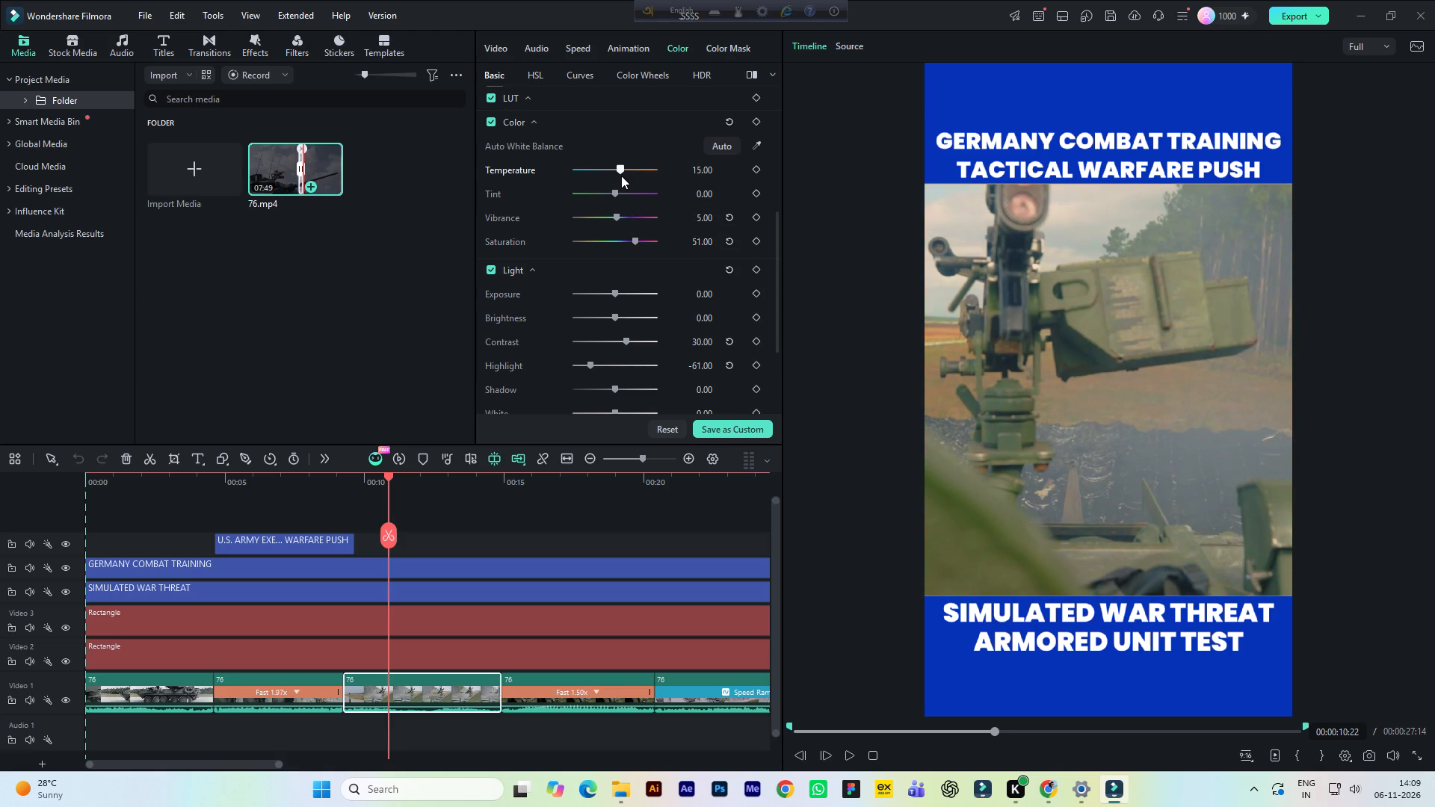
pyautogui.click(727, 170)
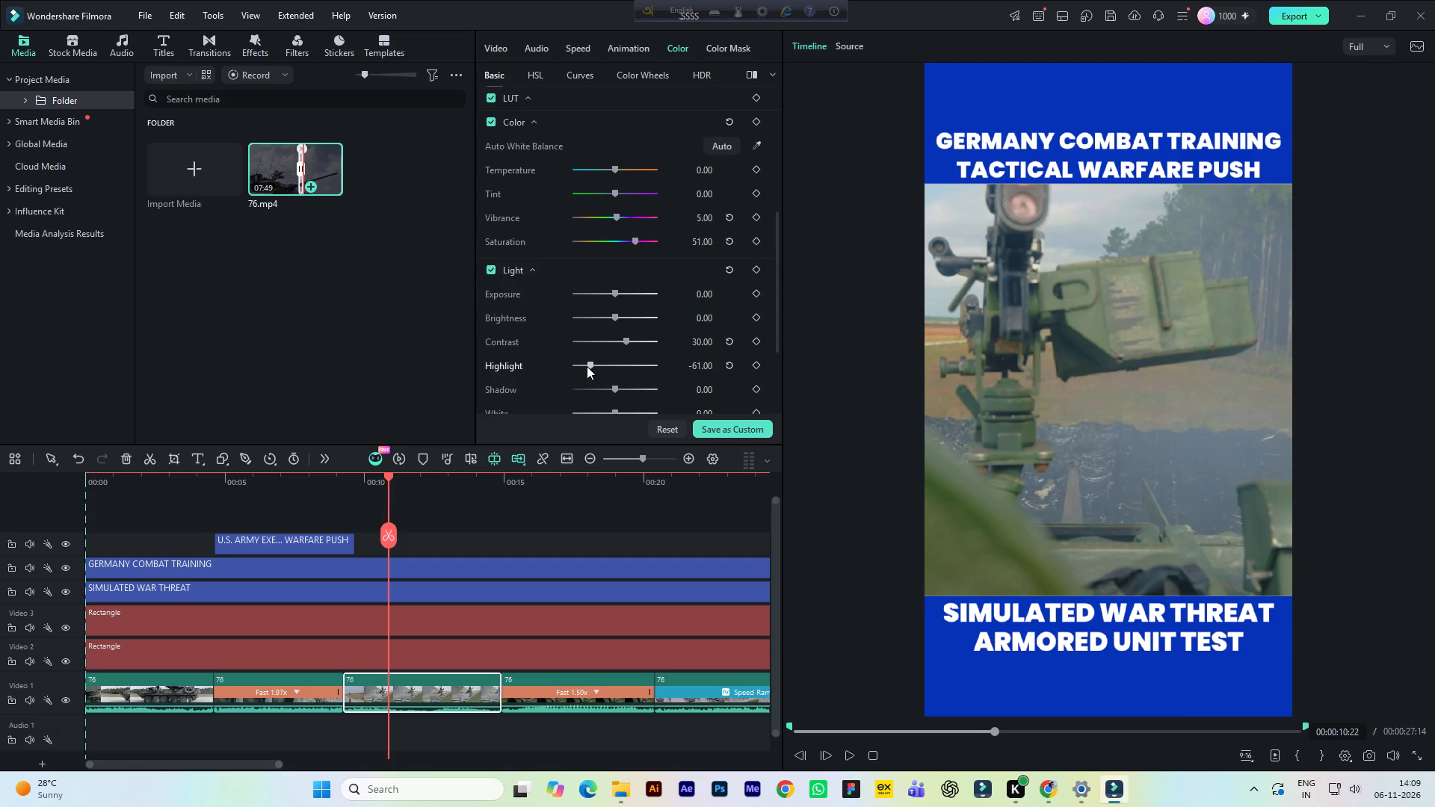
# Save the project and set the third clip's saturation to 8.
pyautogui.hotkey('ctrl', 's')
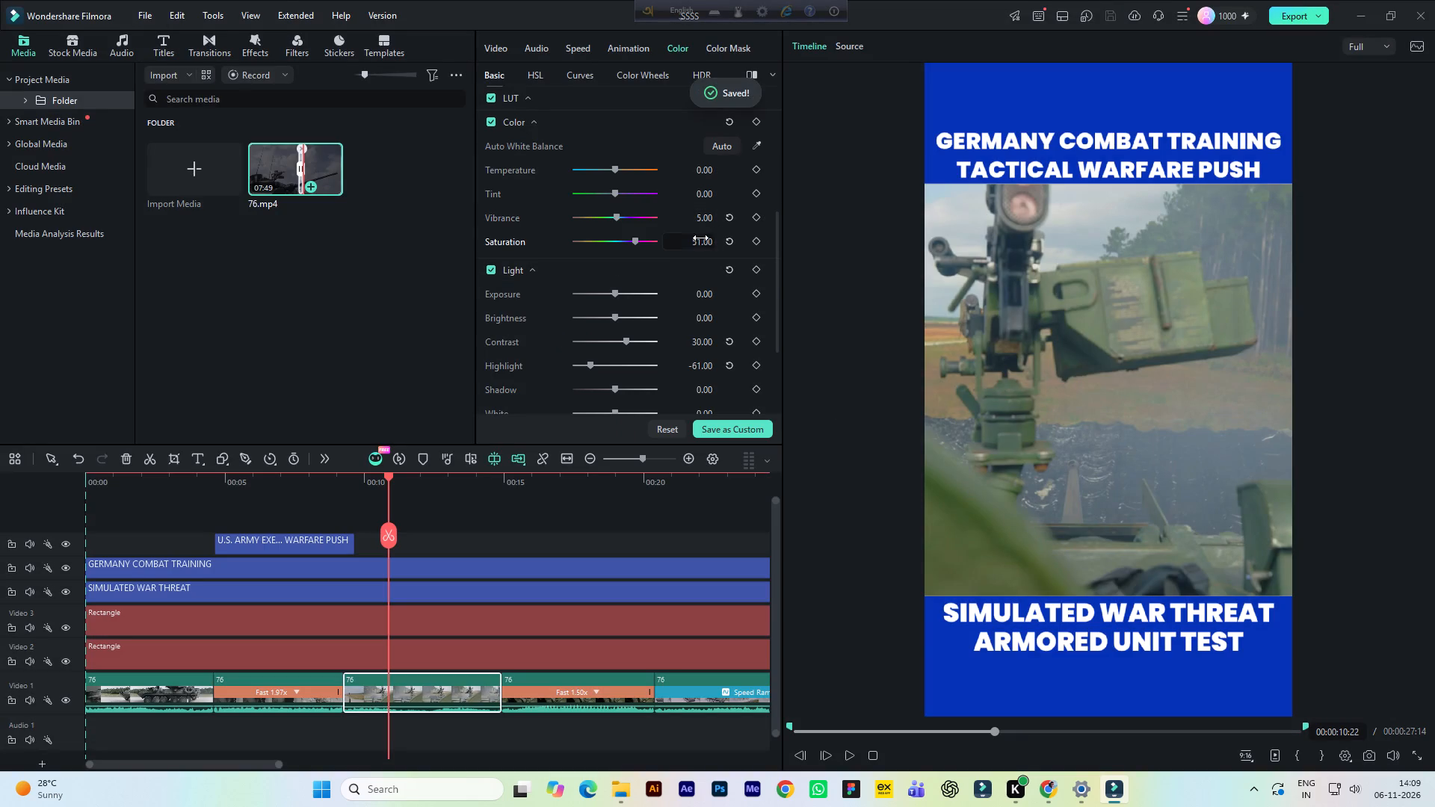
pyautogui.click(700, 238)
# Play from the third clip through the 1.50x and speed-ramped clips to the timeline's end, replaying from the 1.50x clip with that clip selected.
pyautogui.press('space')
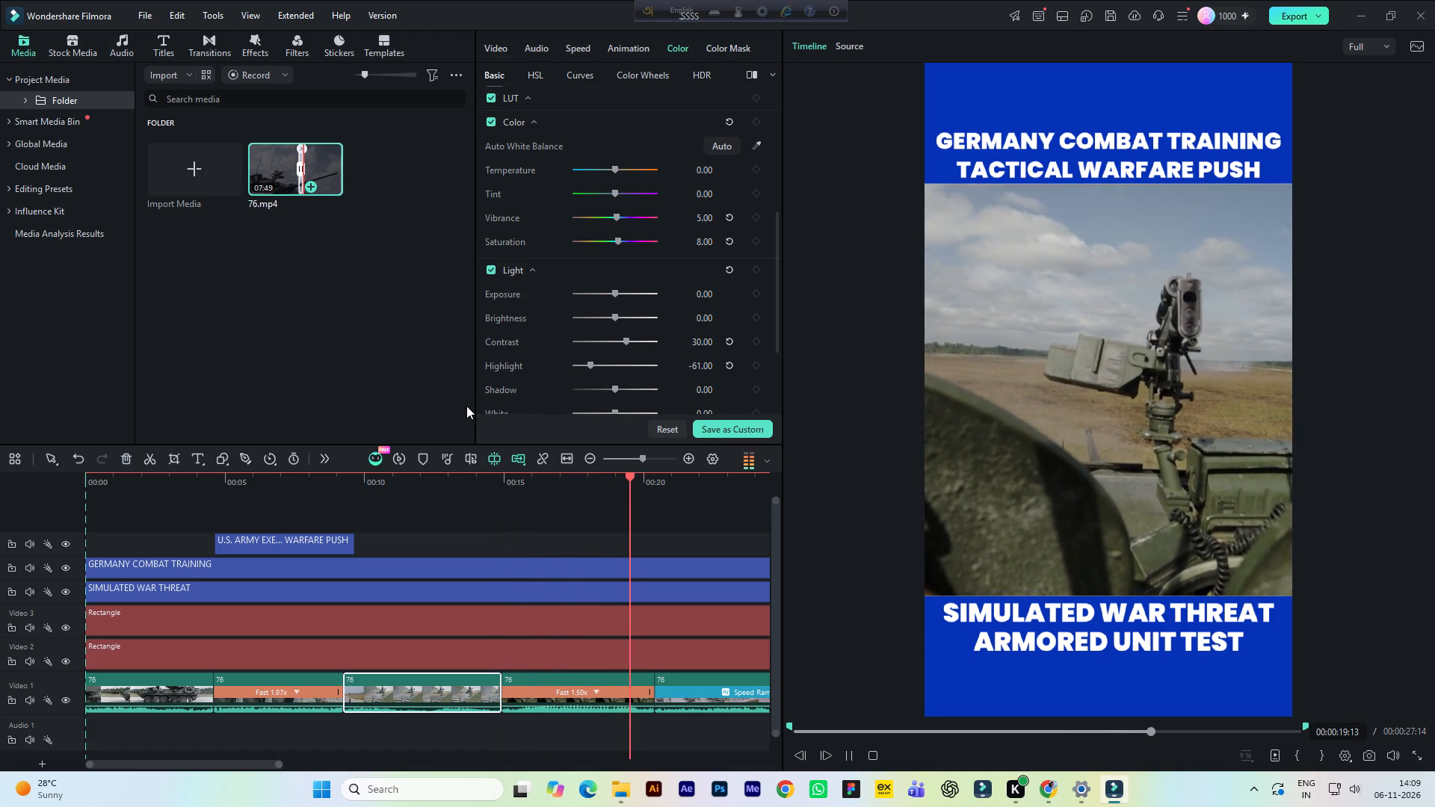
pyautogui.press('space')
pyautogui.click(531, 696)
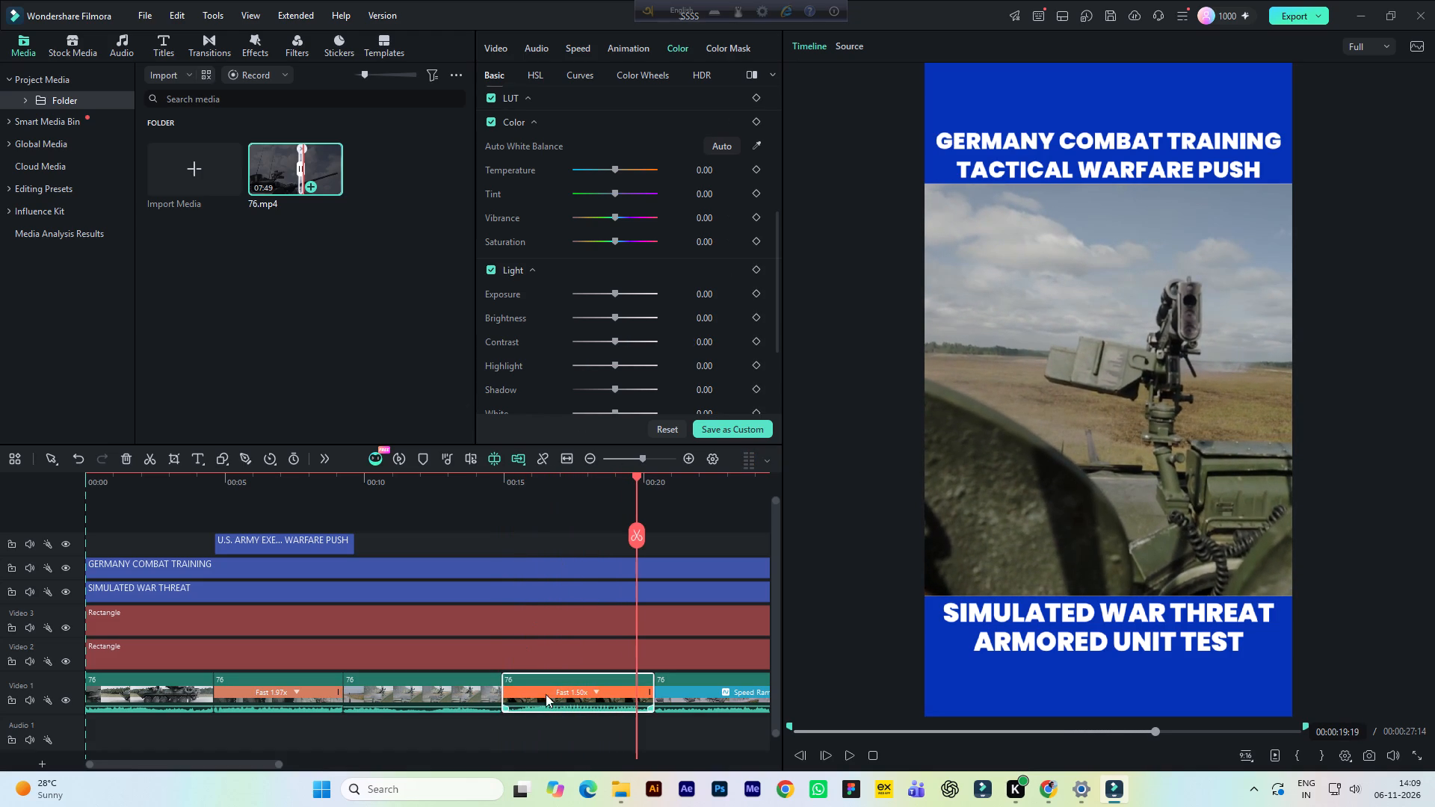
pyautogui.click(568, 706)
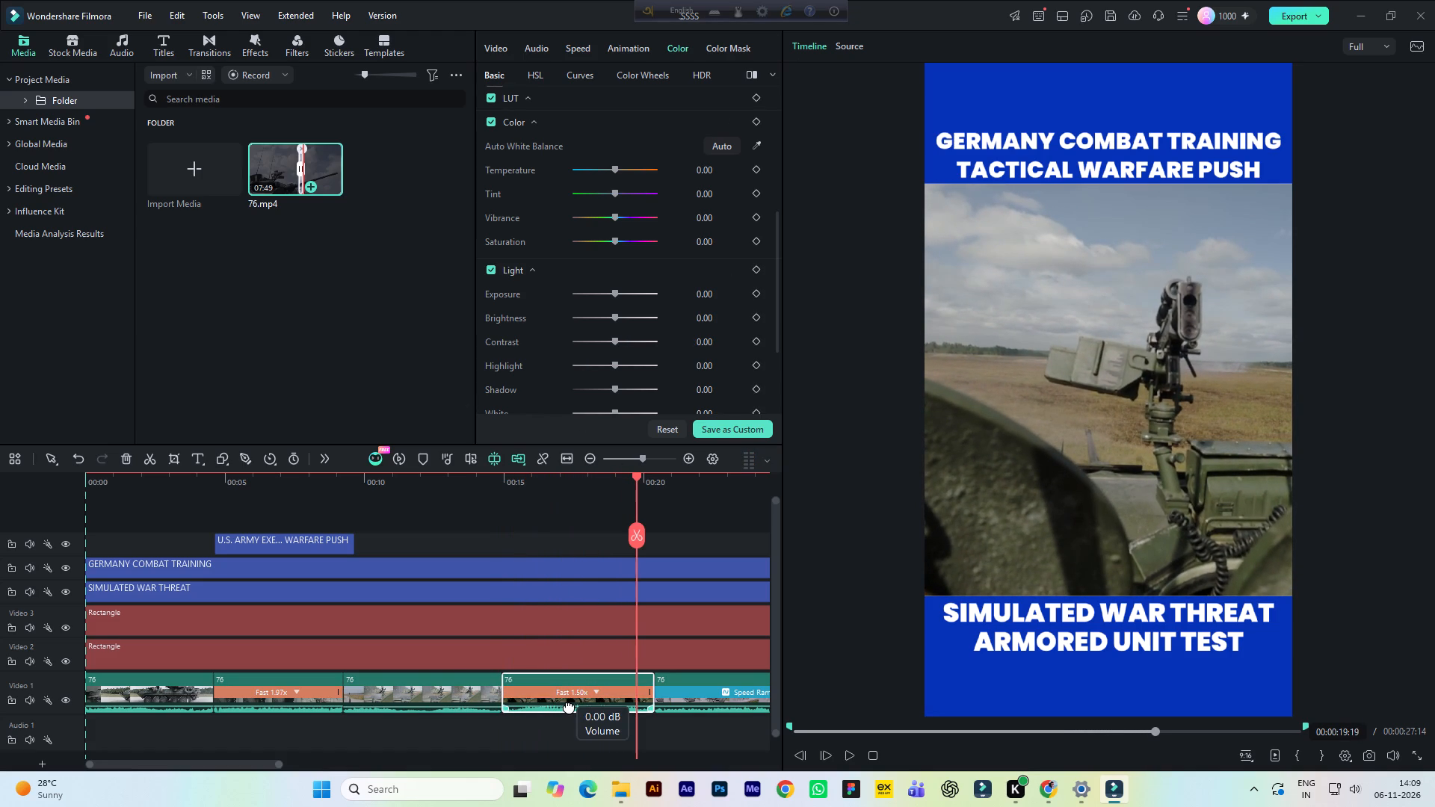
pyautogui.click(524, 486)
pyautogui.press('space')
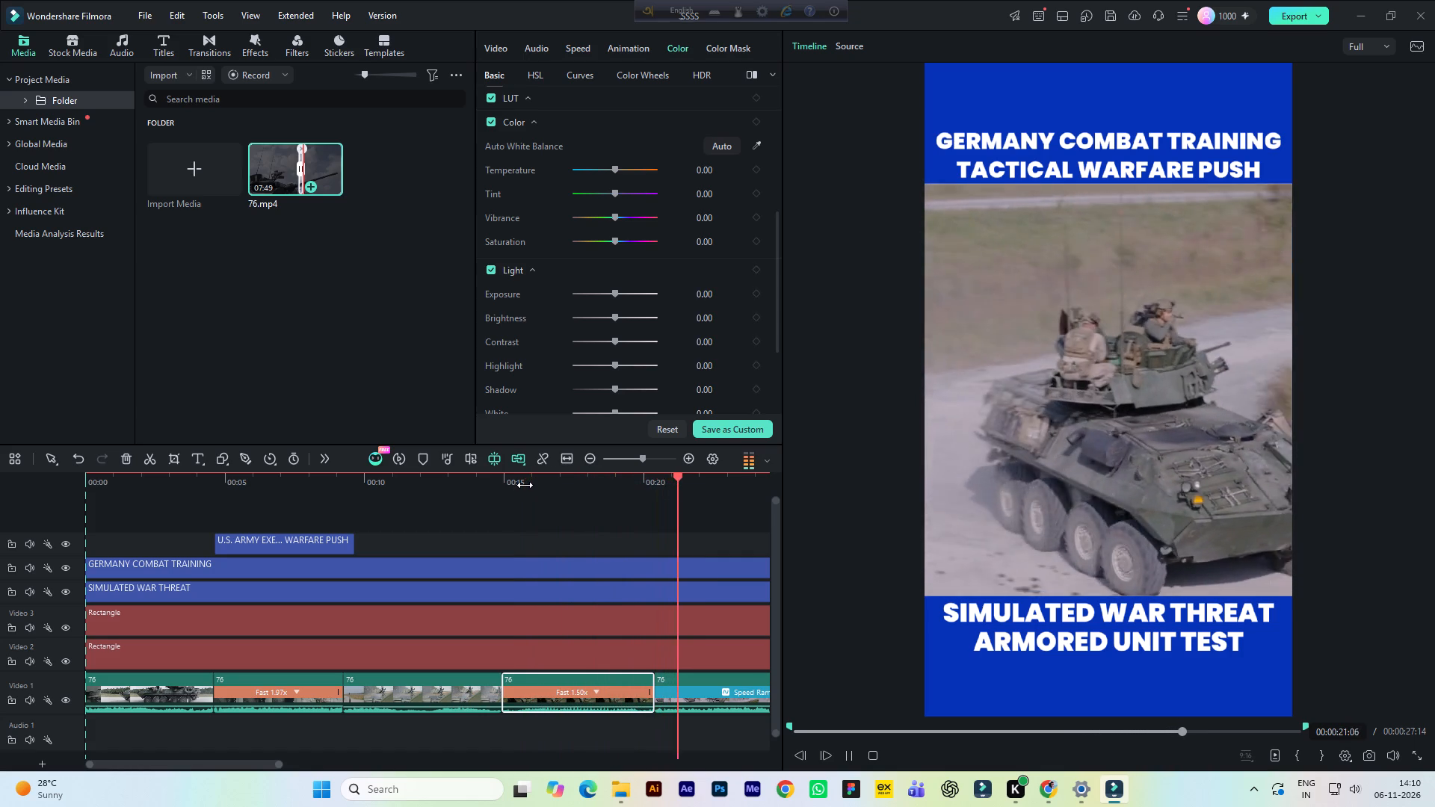
pyautogui.press('space')
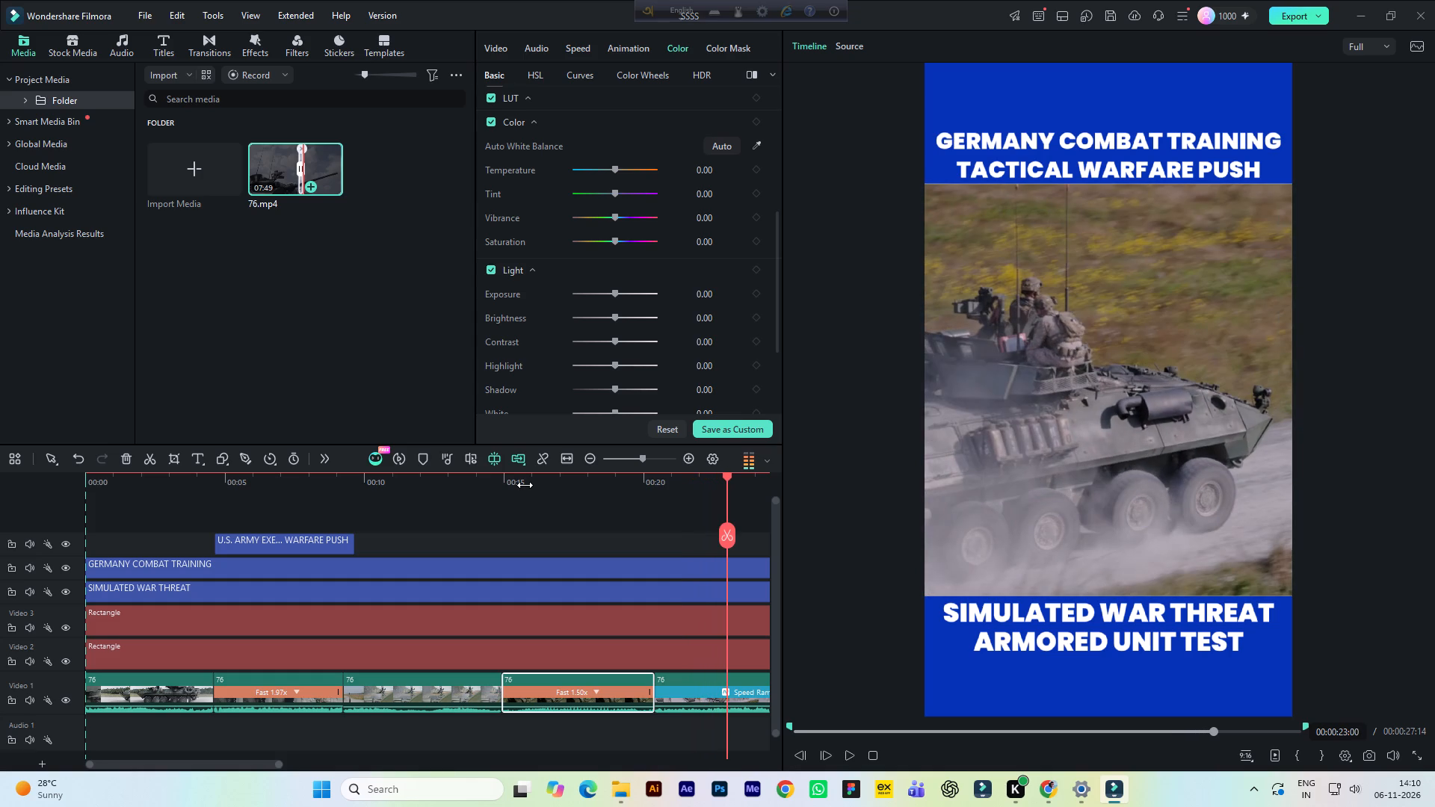
pyautogui.moveTo(534, 487); pyautogui.dragTo(509, 486)
pyautogui.press('space')
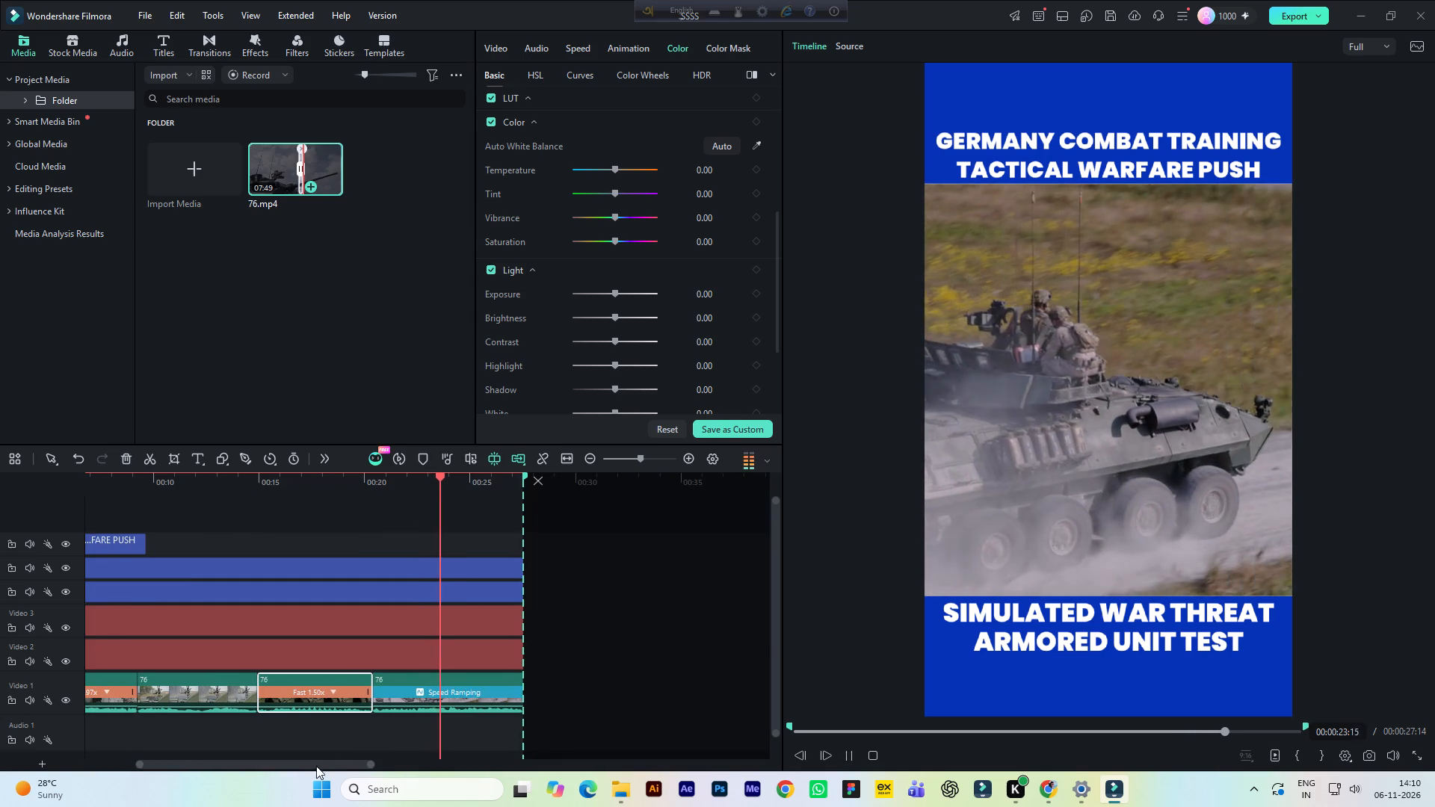
pyautogui.moveTo(314, 765); pyautogui.dragTo(233, 767)
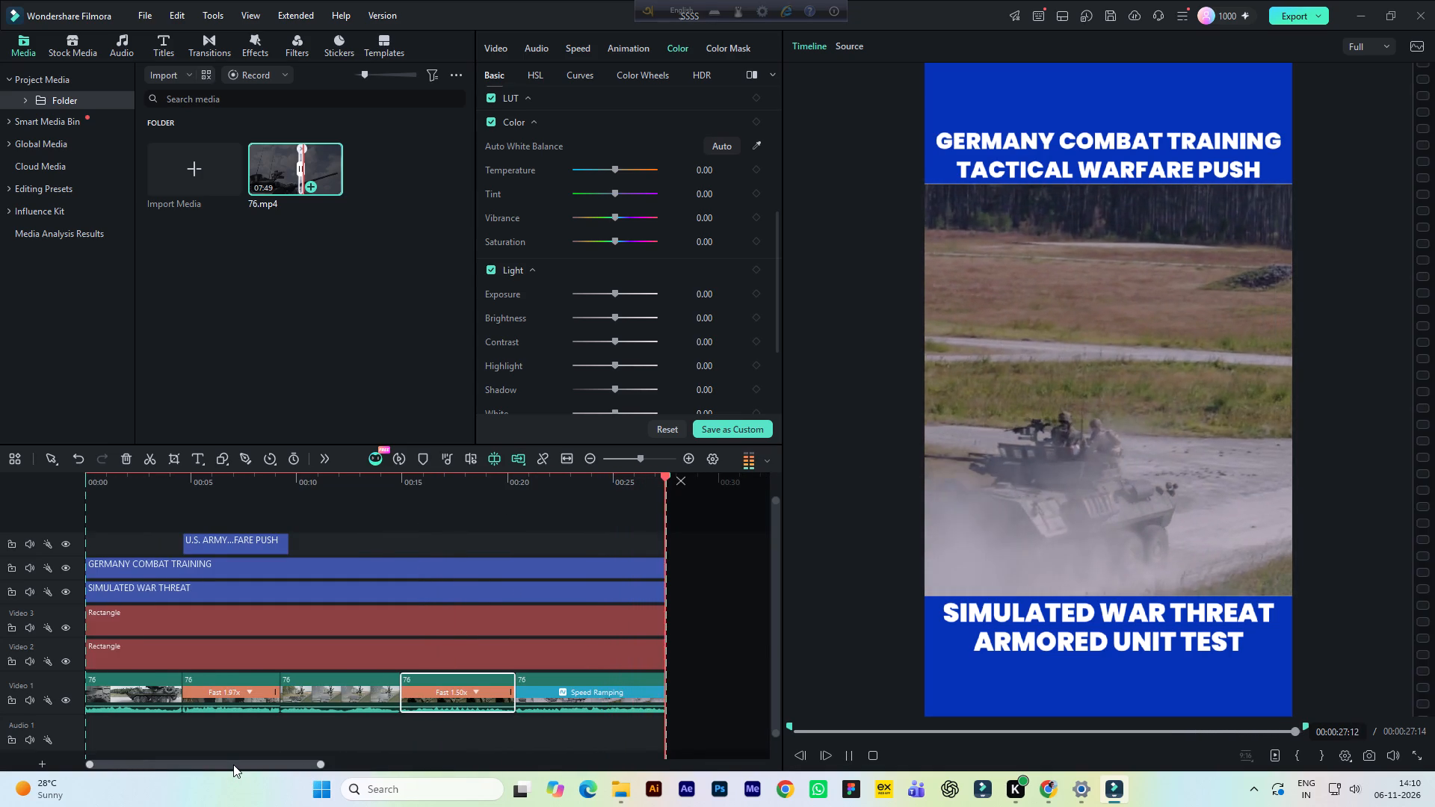
pyautogui.press('space')
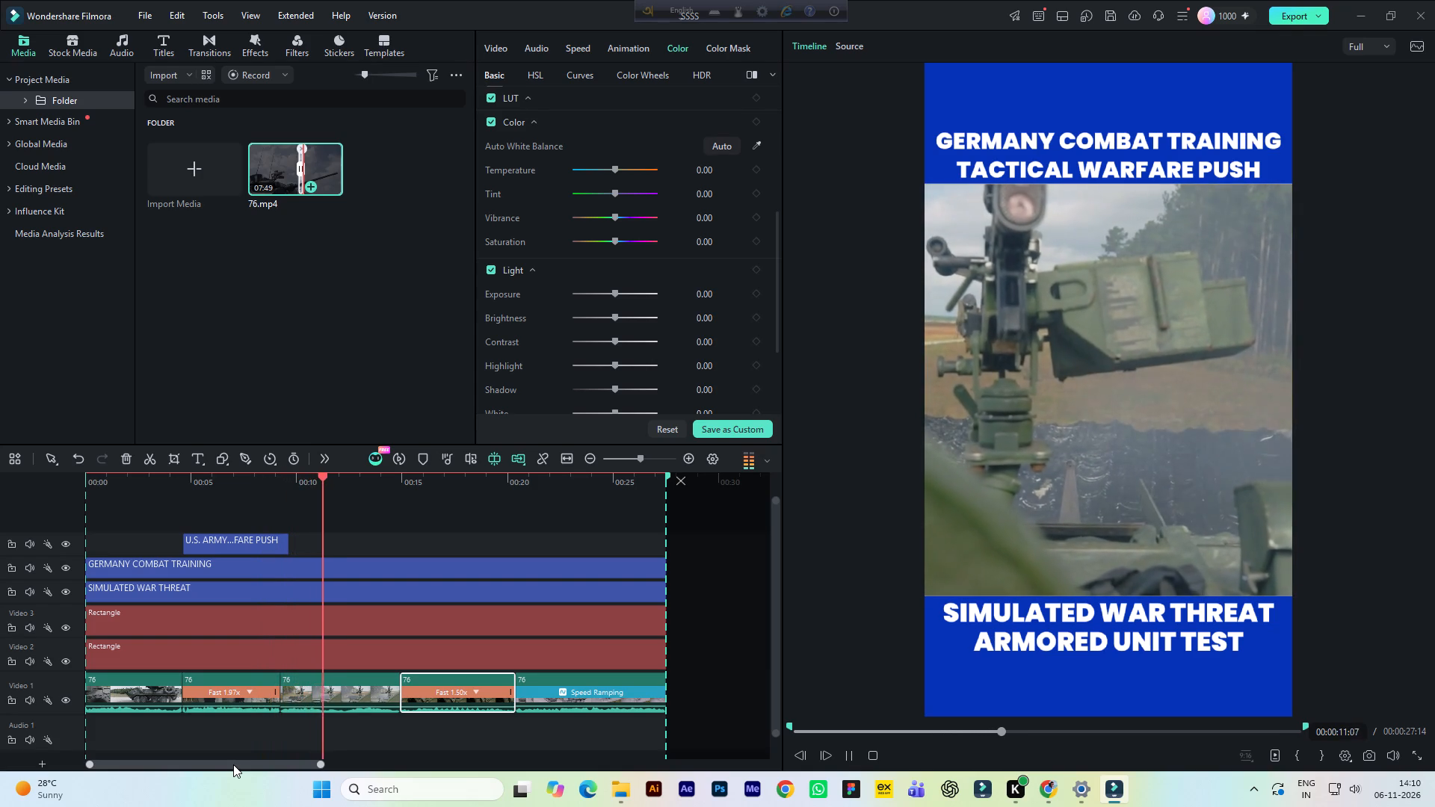
pyautogui.press('space')
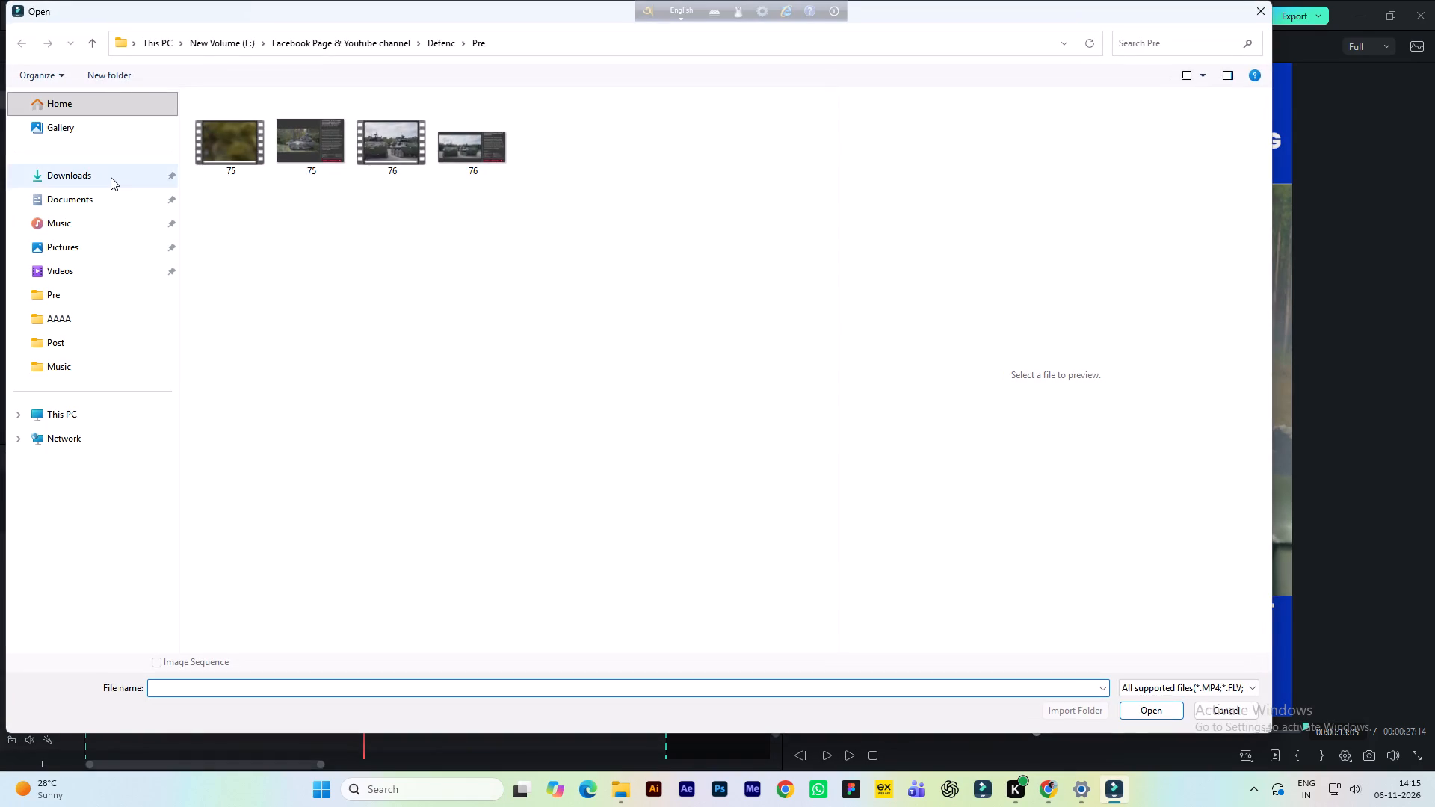
pyautogui.click(291, 293)
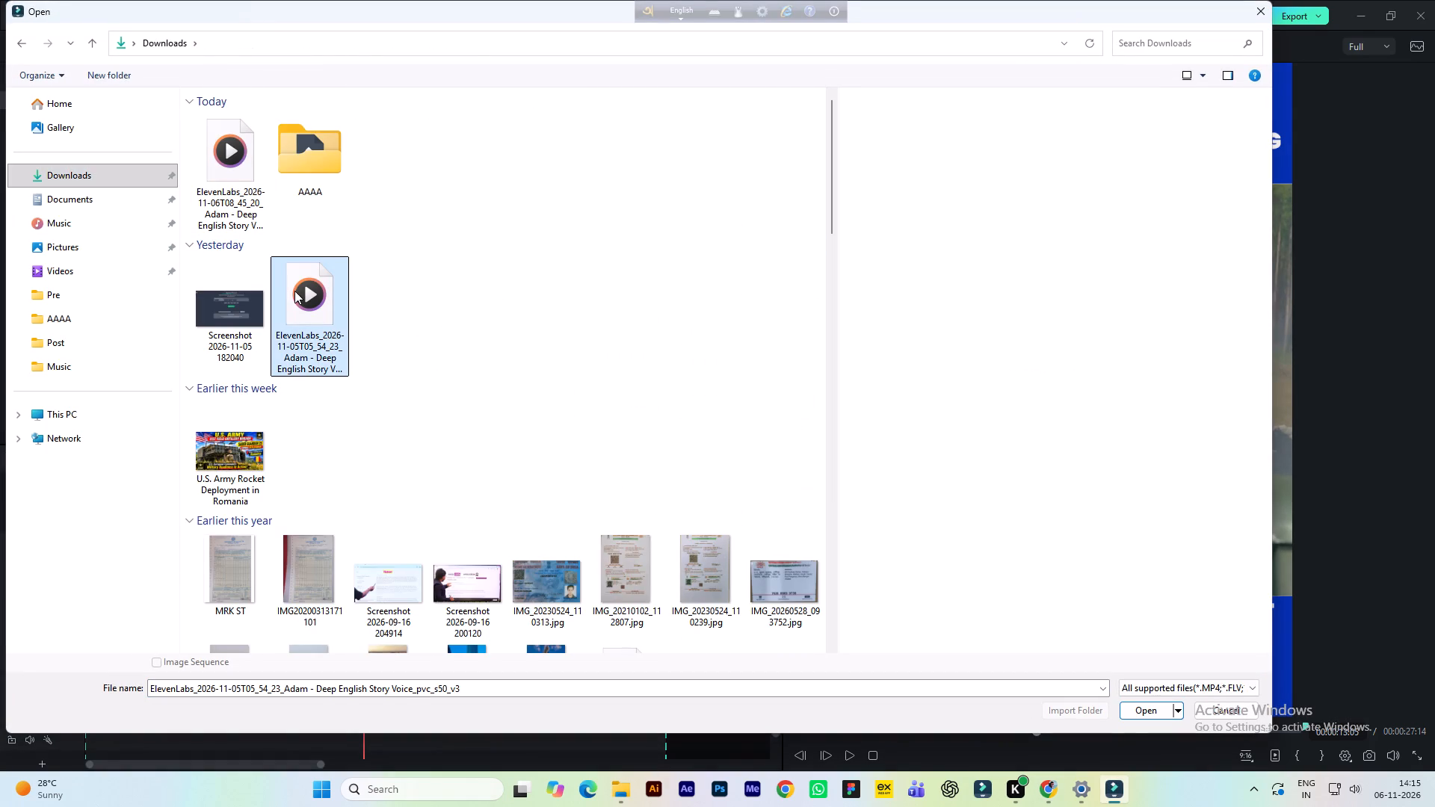
pyautogui.press('Delete')
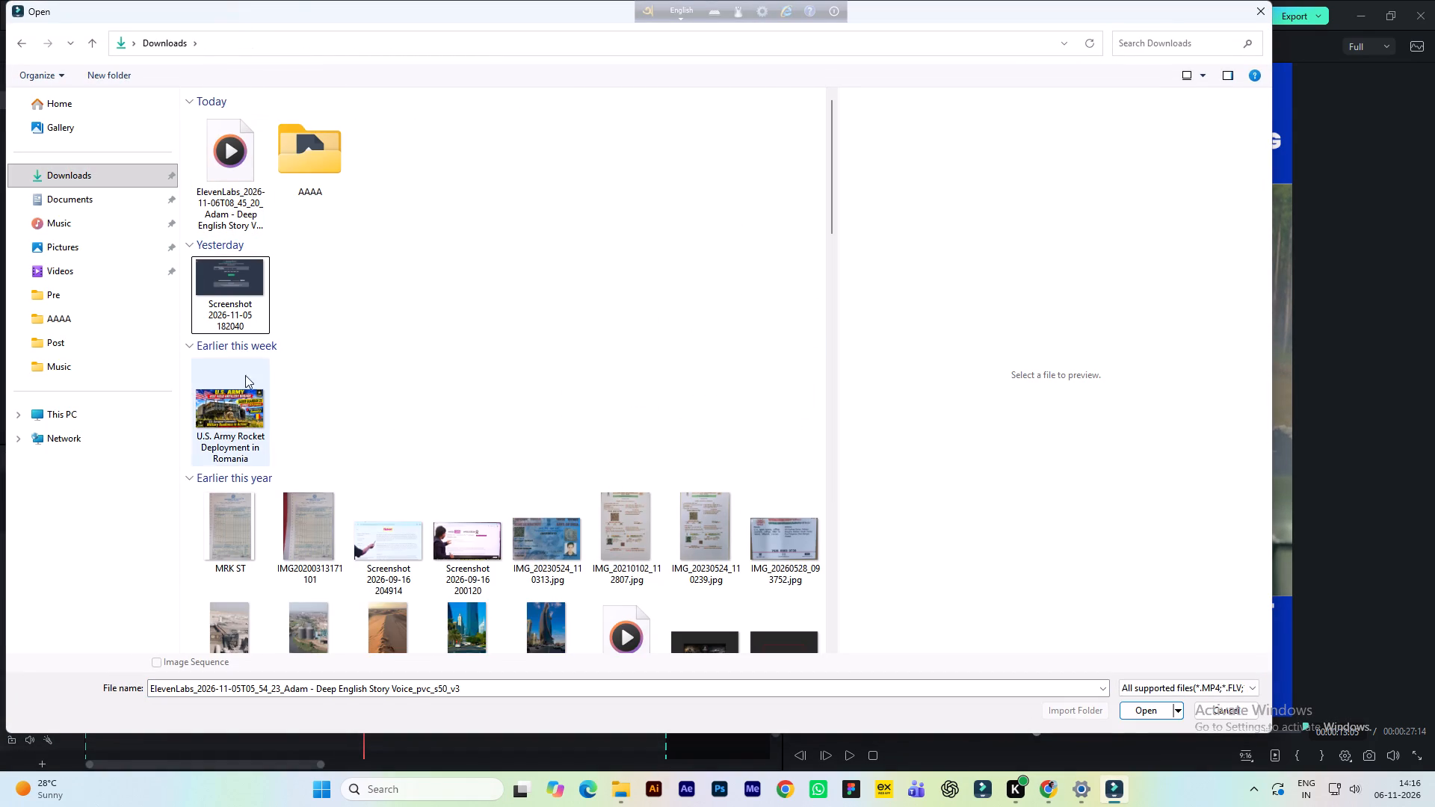
pyautogui.click(238, 413)
pyautogui.scroll(-1, 603, 452)
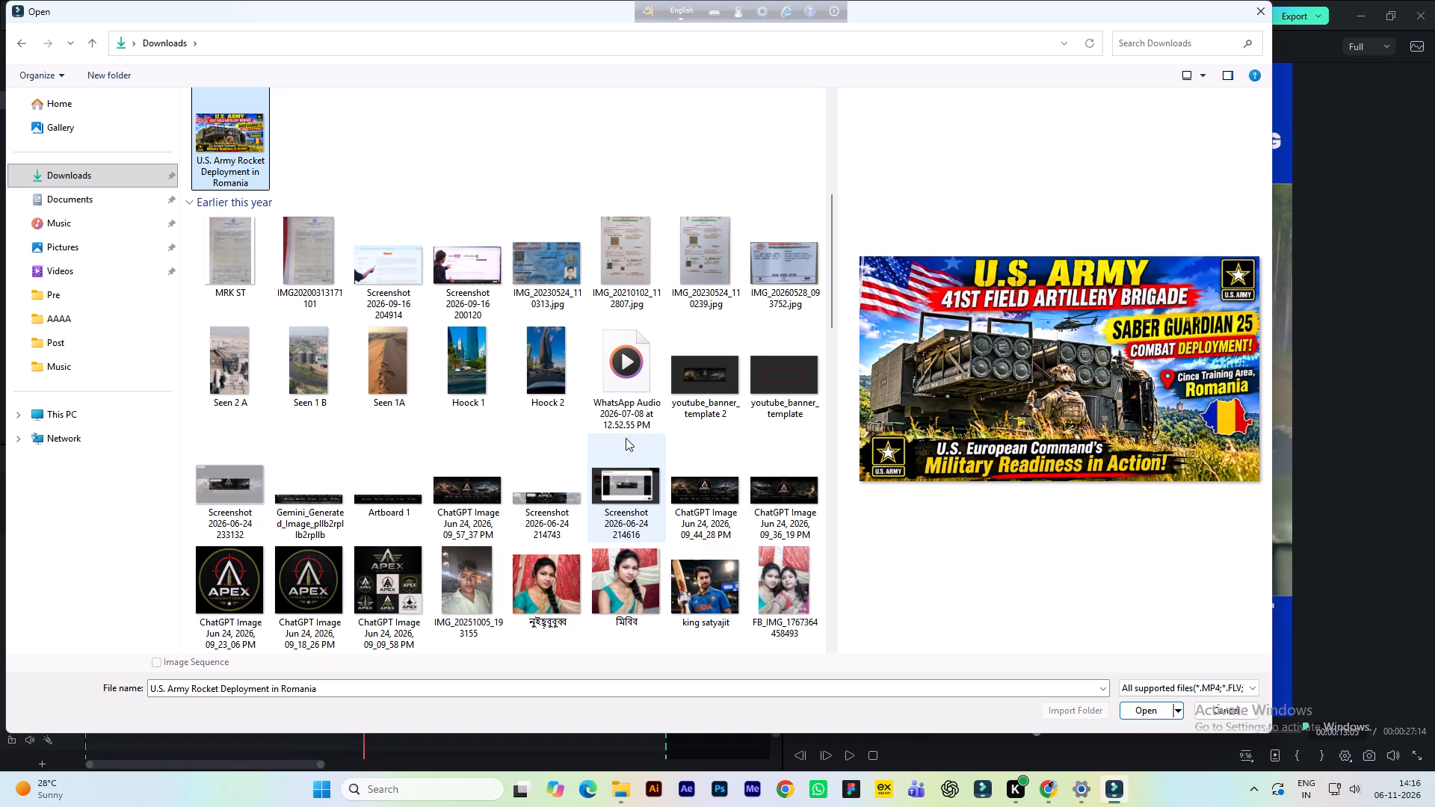
pyautogui.scroll(2, 614, 435)
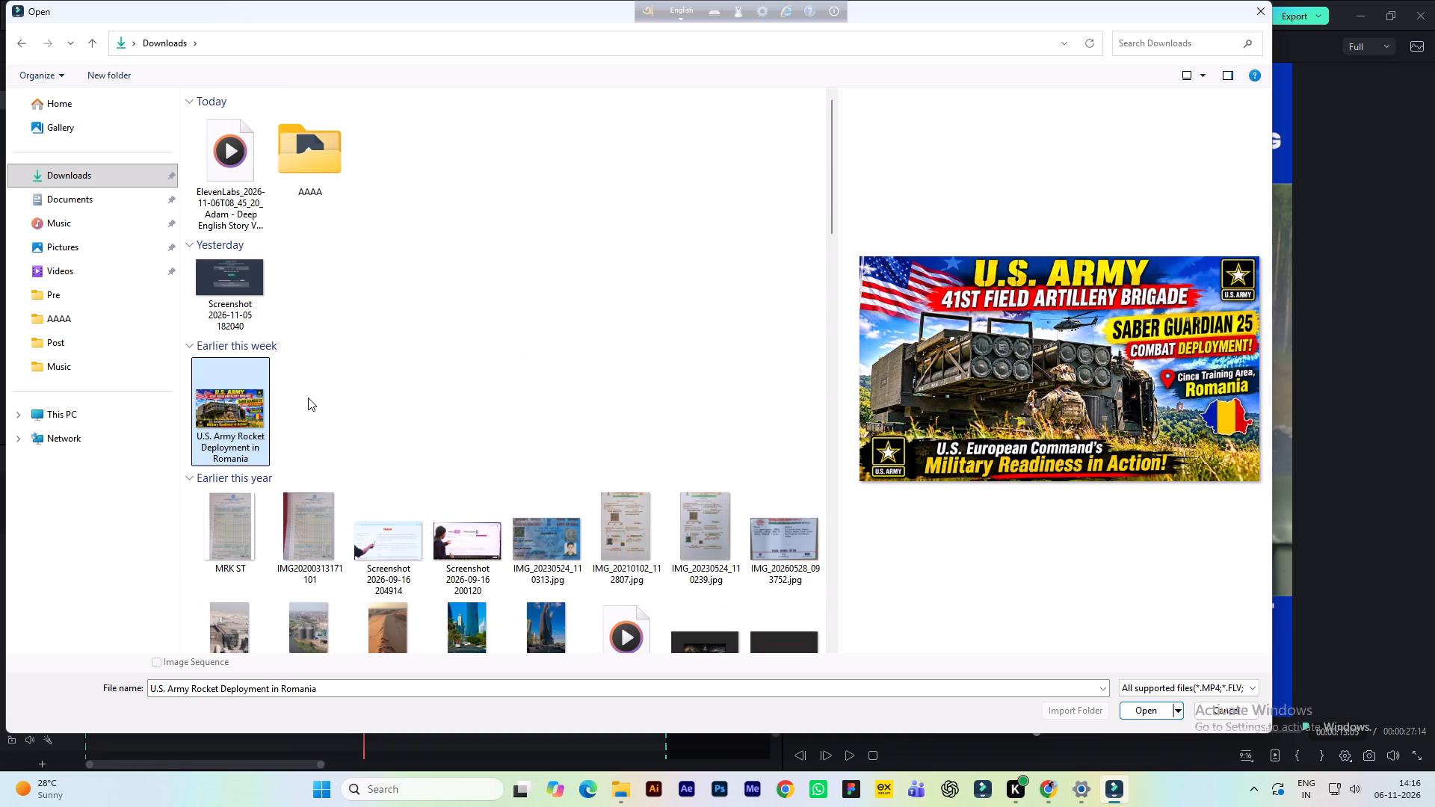
pyautogui.press('Delete')
pyautogui.click(244, 284)
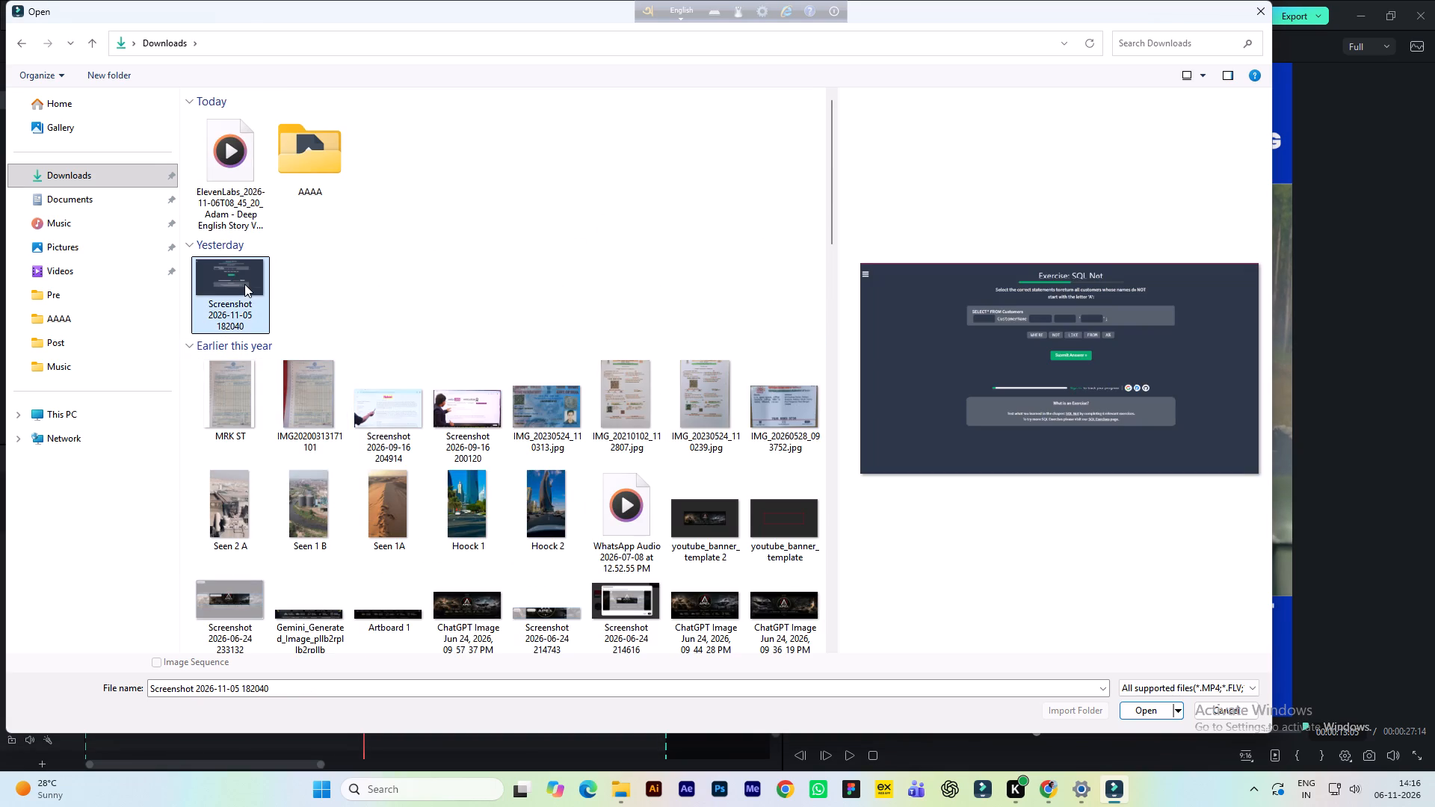
pyautogui.press('Delete')
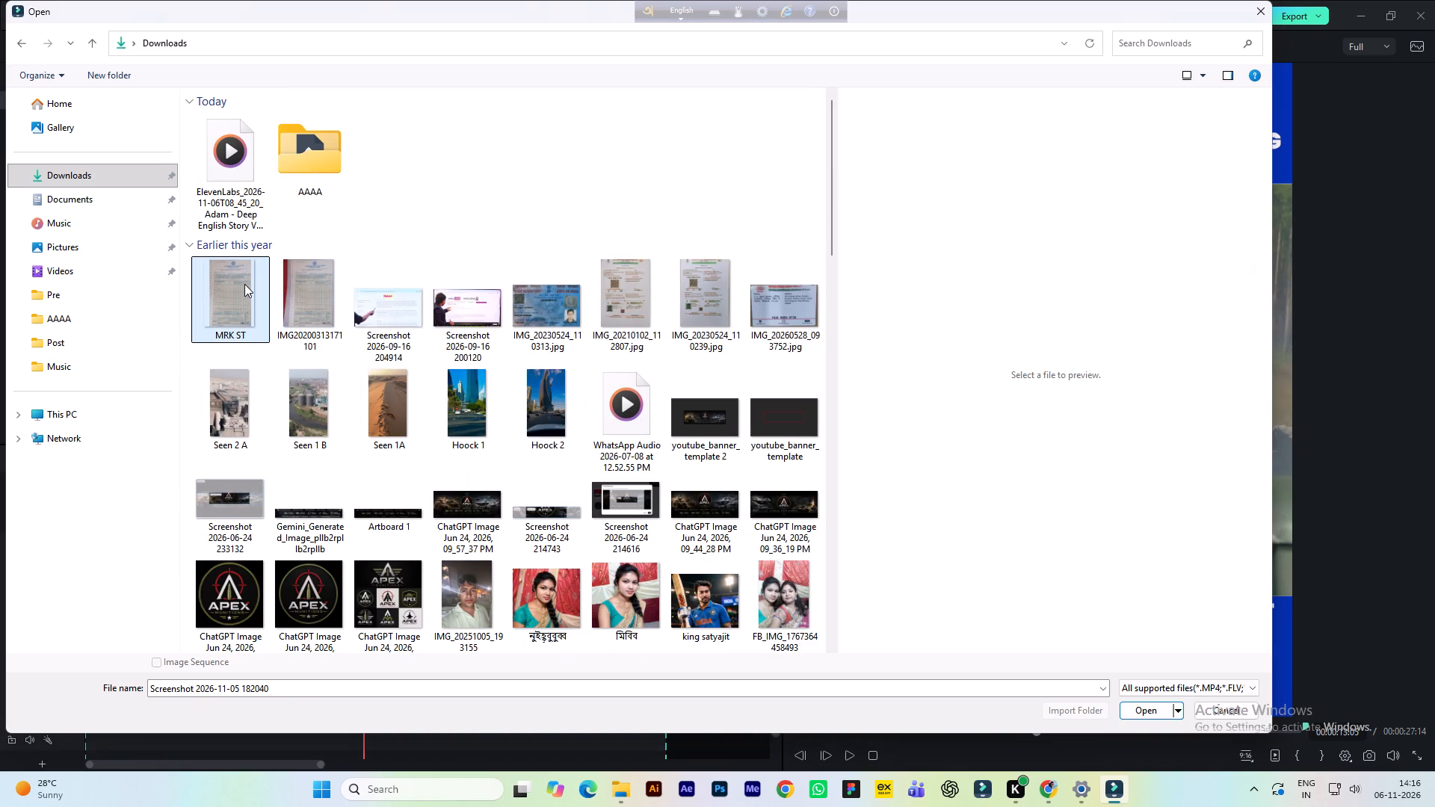
# Import the ElevenLabs_2026-11-06T08_45_20 voiceover and place it on the Audio 1 track starting at about 2 seconds.
pyautogui.click(224, 172)
pyautogui.press('Return')
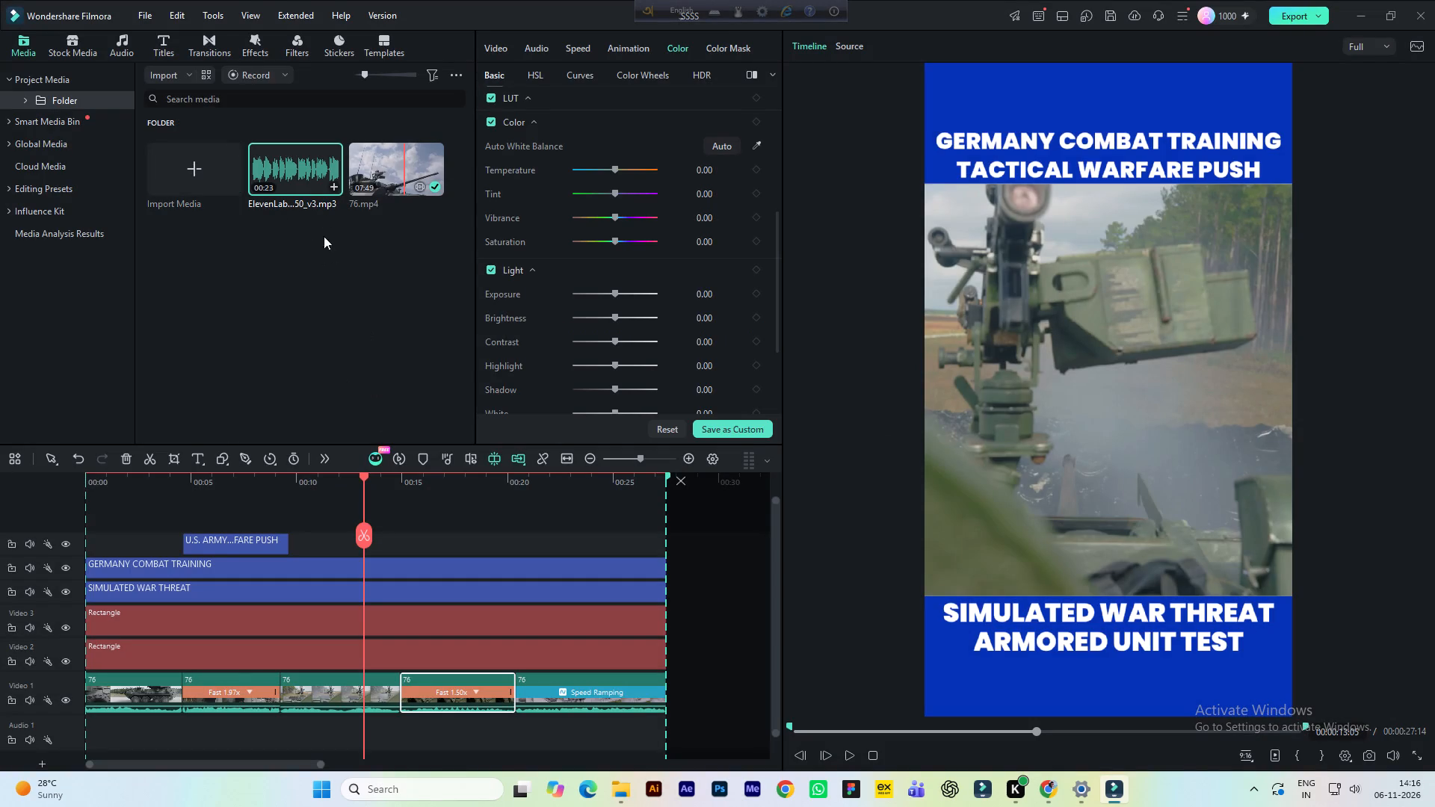
pyautogui.moveTo(306, 176); pyautogui.dragTo(155, 724)
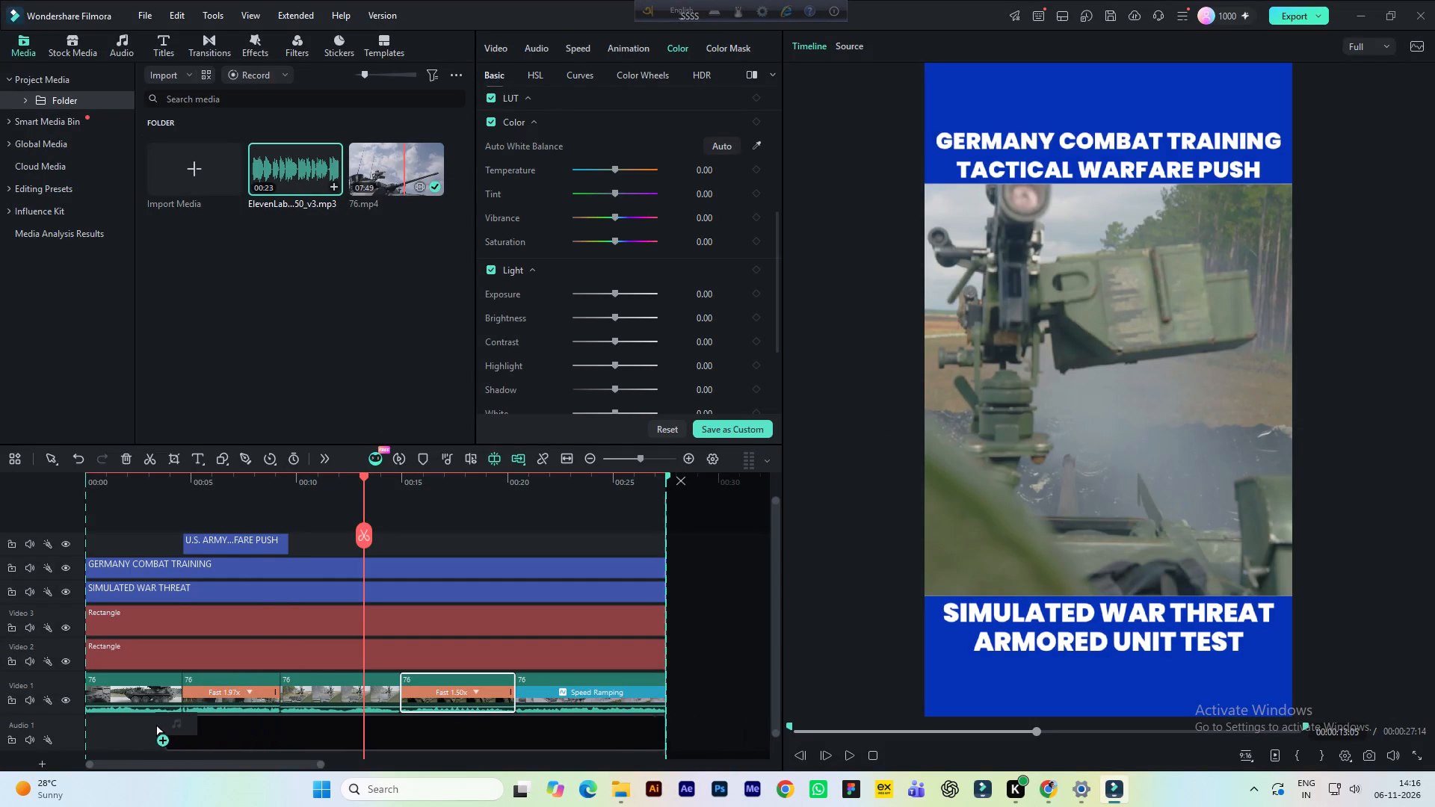
pyautogui.moveTo(155, 724); pyautogui.dragTo(132, 723)
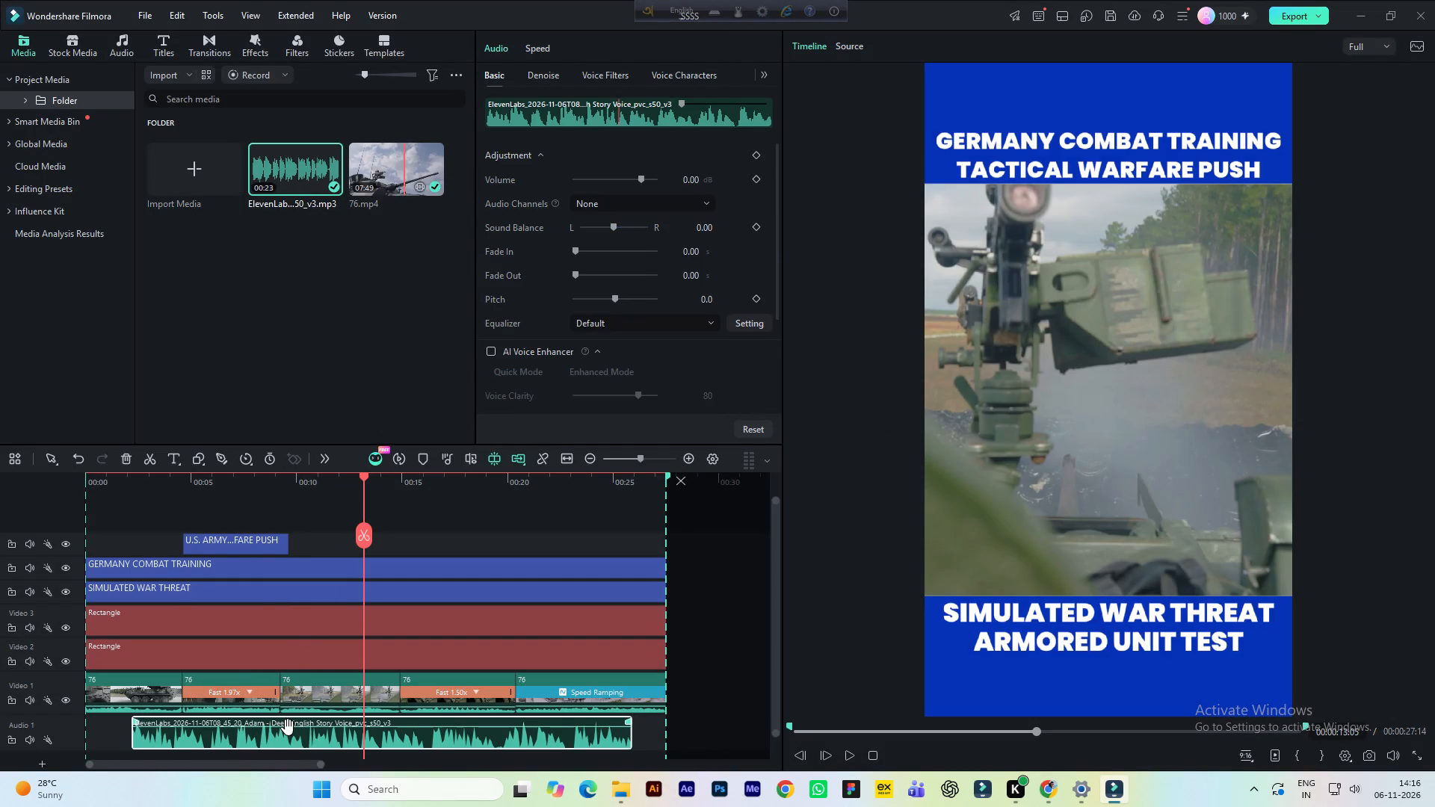
# Raise the voiceover clip's volume to 20 dB and save the project.
pyautogui.moveTo(288, 727); pyautogui.dragTo(288, 709)
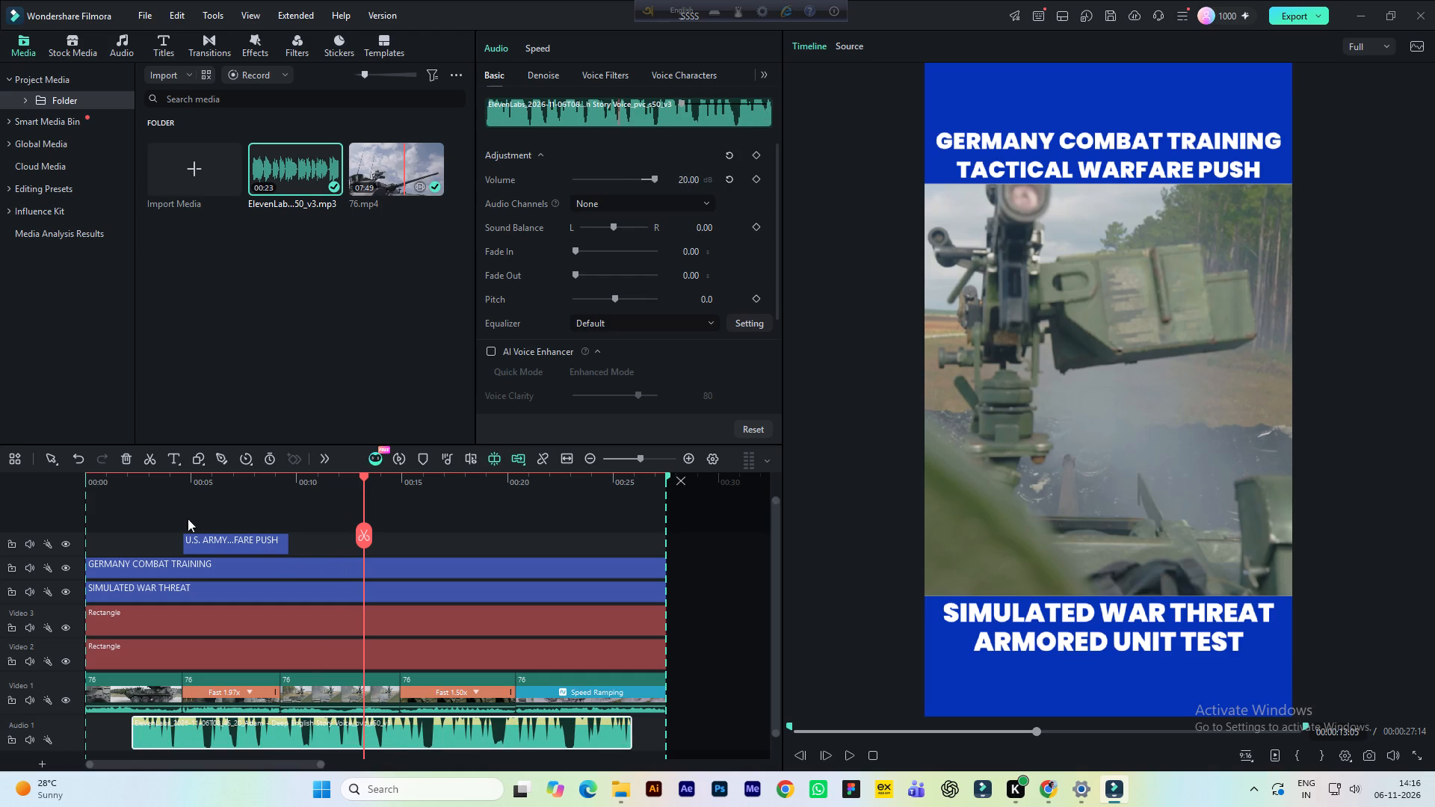
pyautogui.click(143, 486)
pyautogui.hotkey('ctrl', 's')
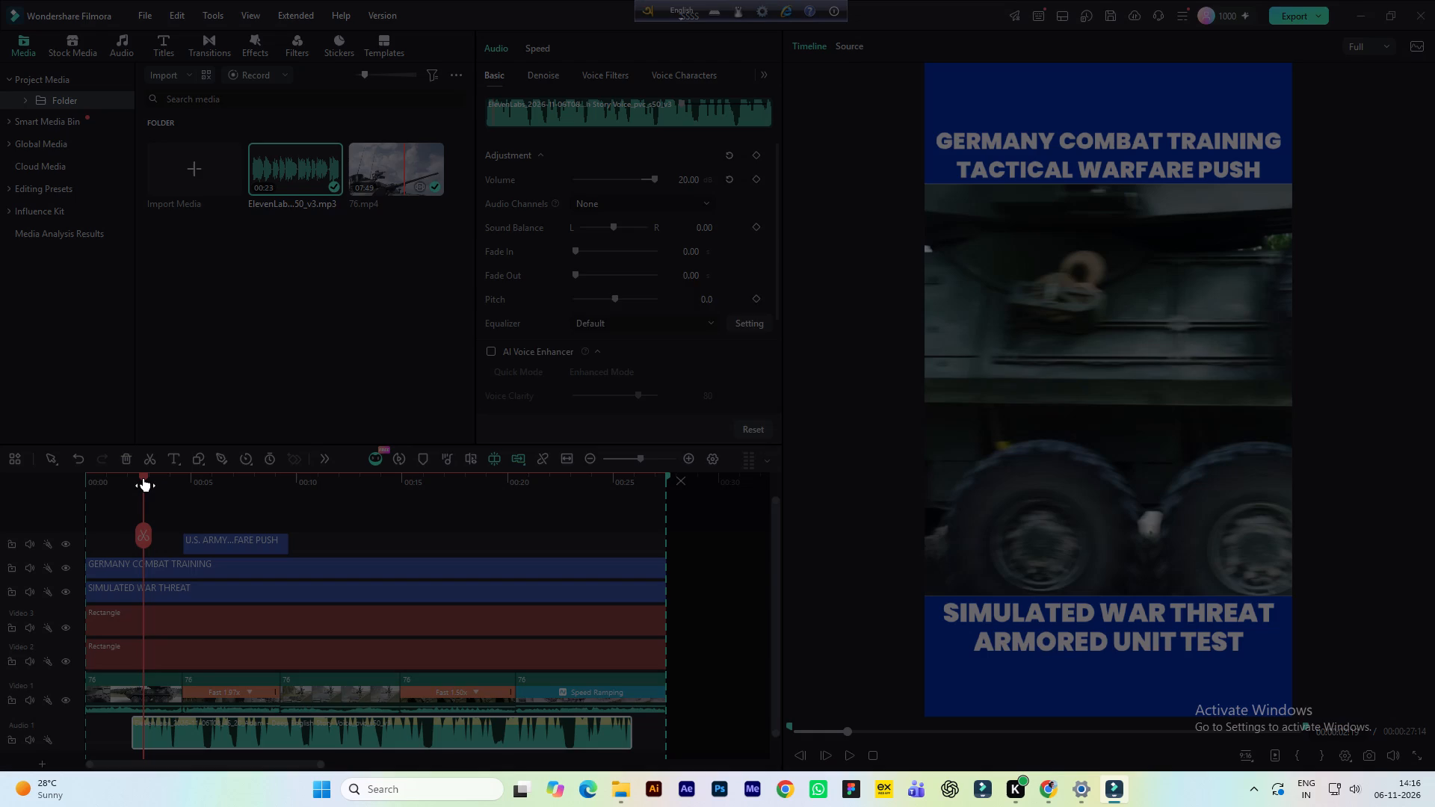
# Play the short from the beginning against the voiceover and move the TACTICAL WARFARE PUSH title clip to start at about 9 seconds.
pyautogui.moveTo(143, 478); pyautogui.dragTo(61, 491)
pyautogui.press('space')
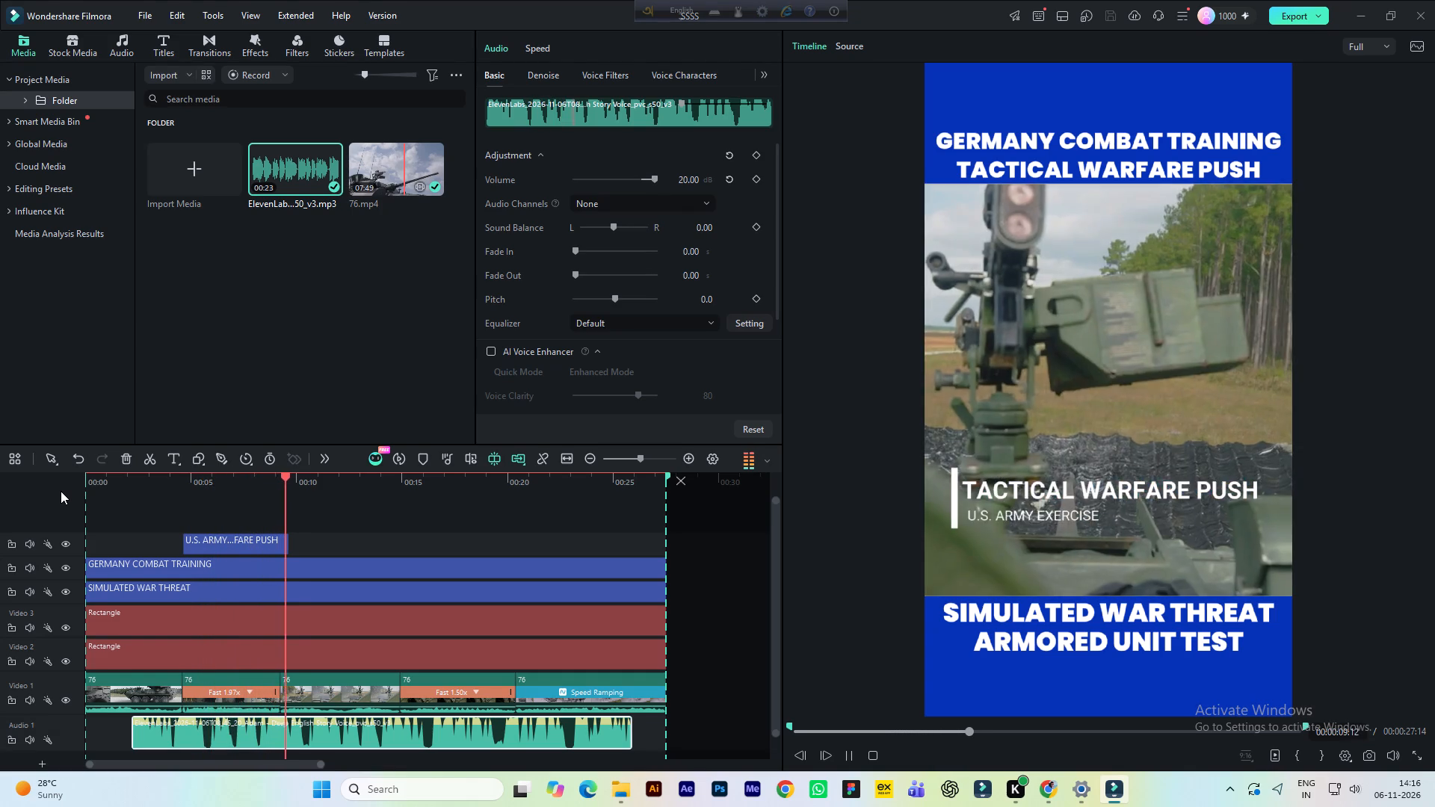
pyautogui.press('space')
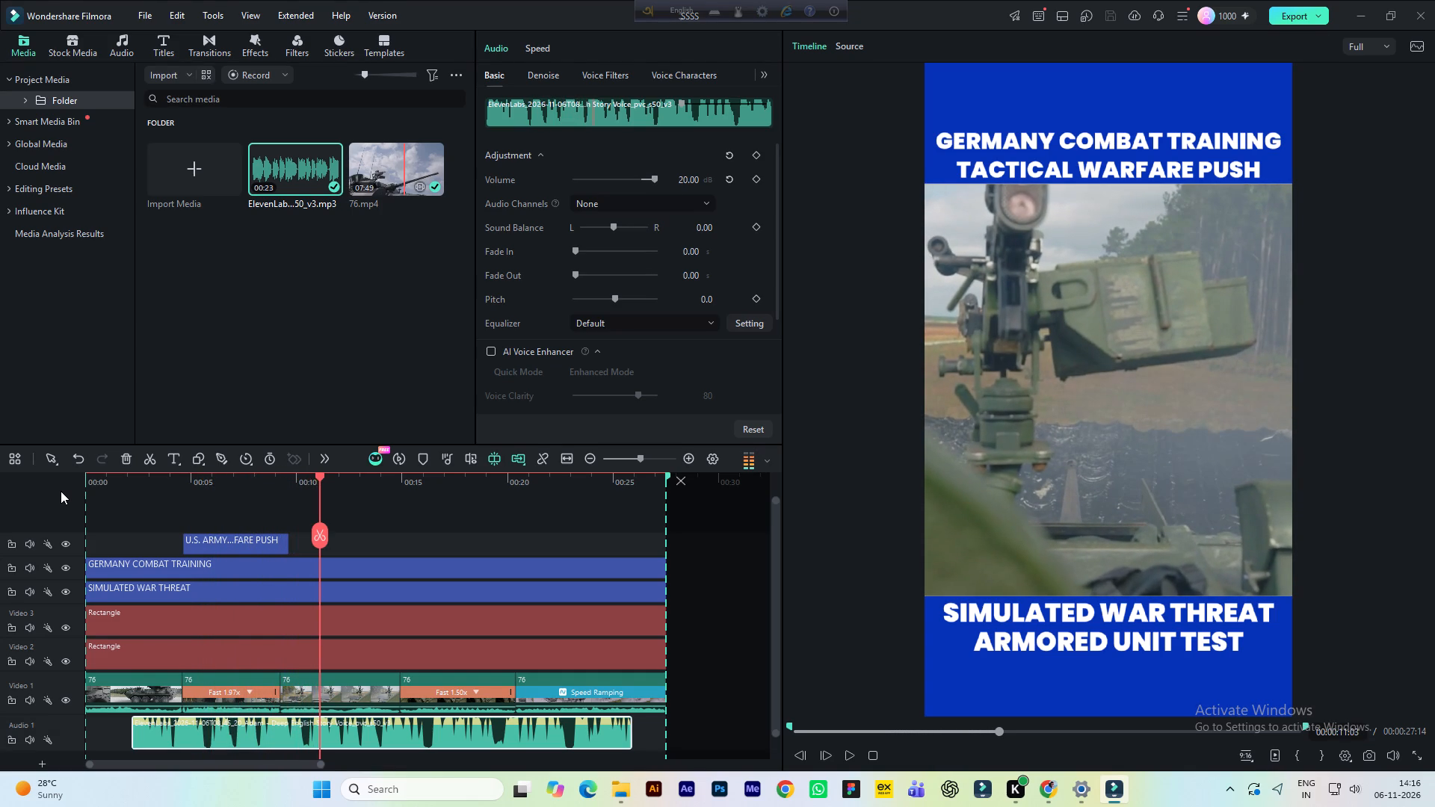
pyautogui.click(247, 489)
pyautogui.press('space')
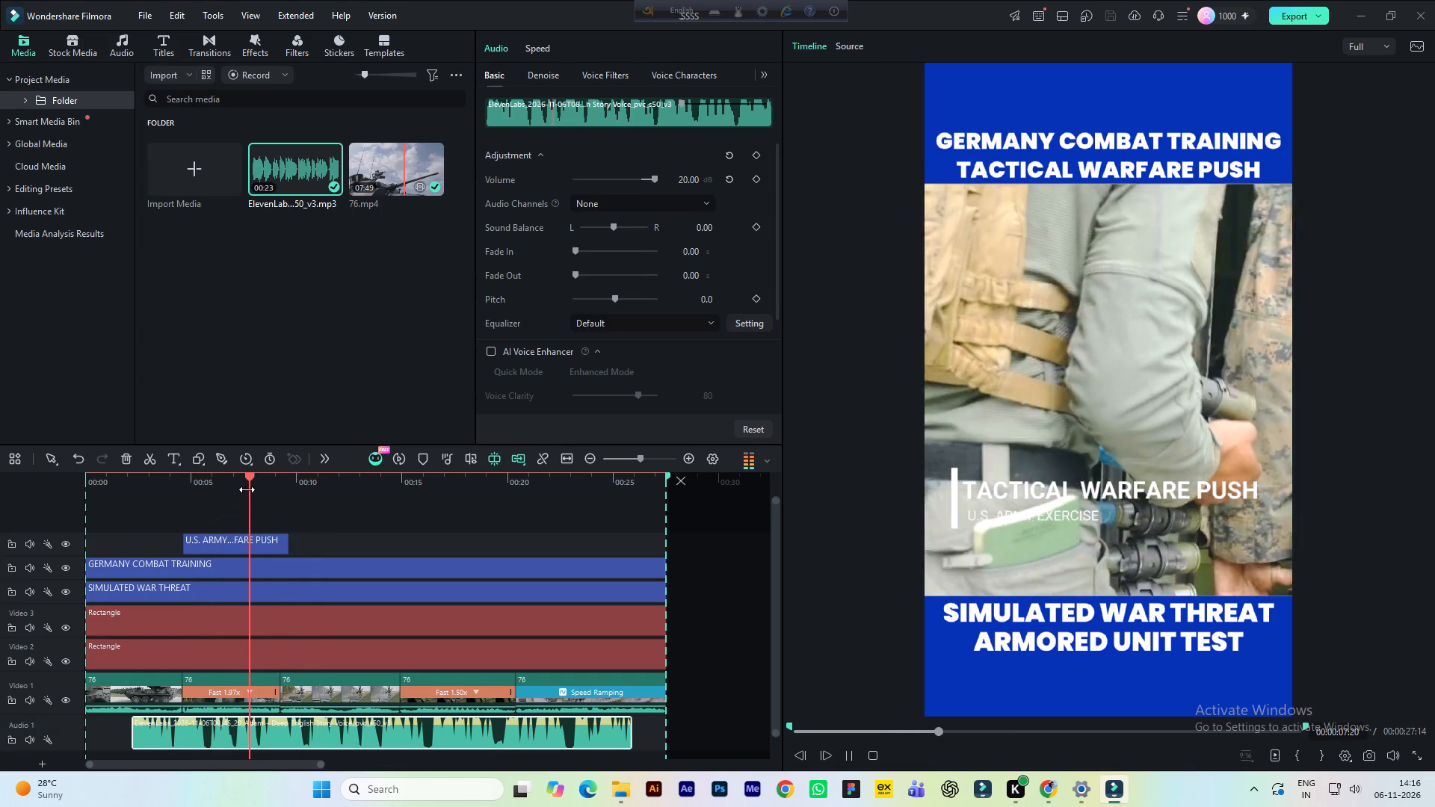
pyautogui.press('space')
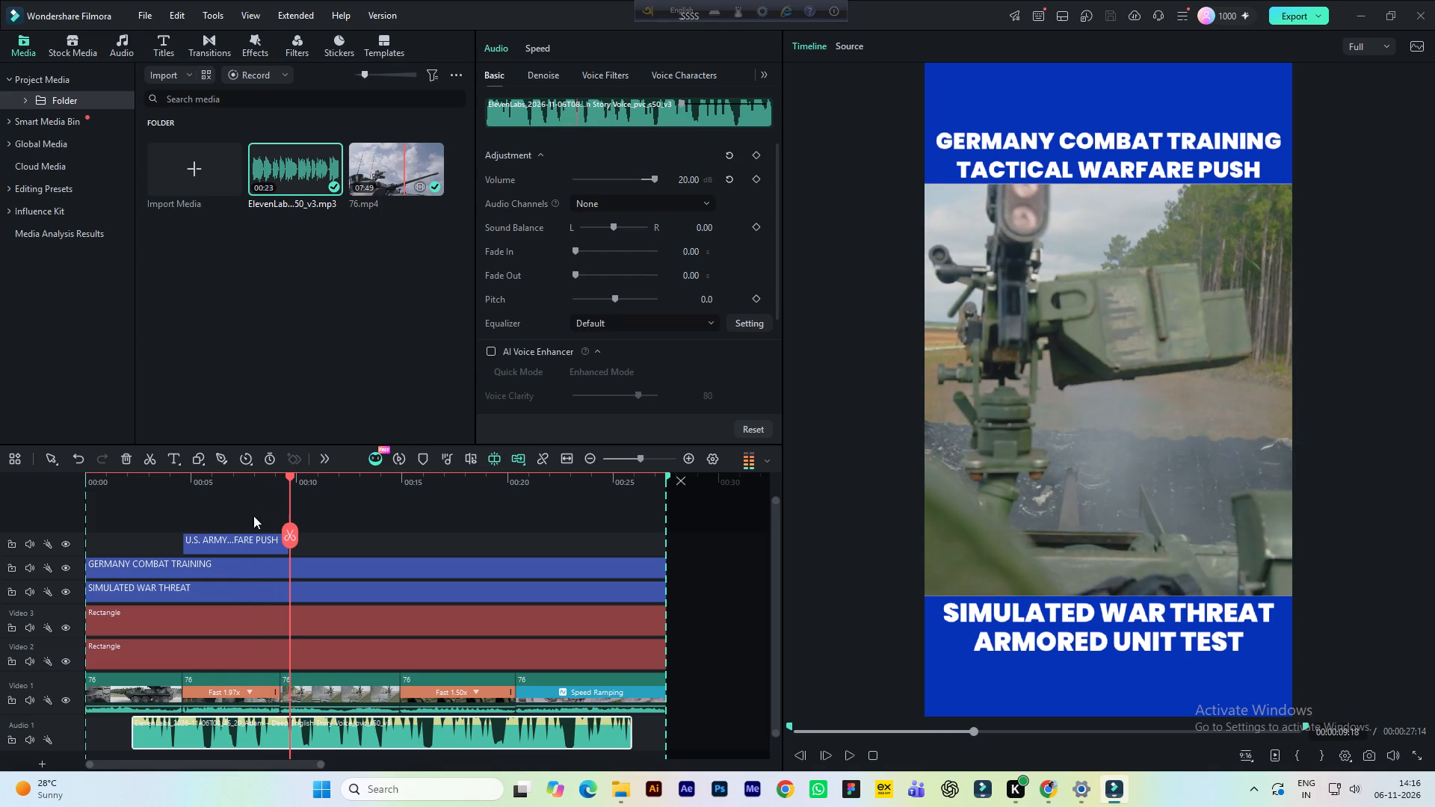
pyautogui.moveTo(233, 541); pyautogui.dragTo(310, 554)
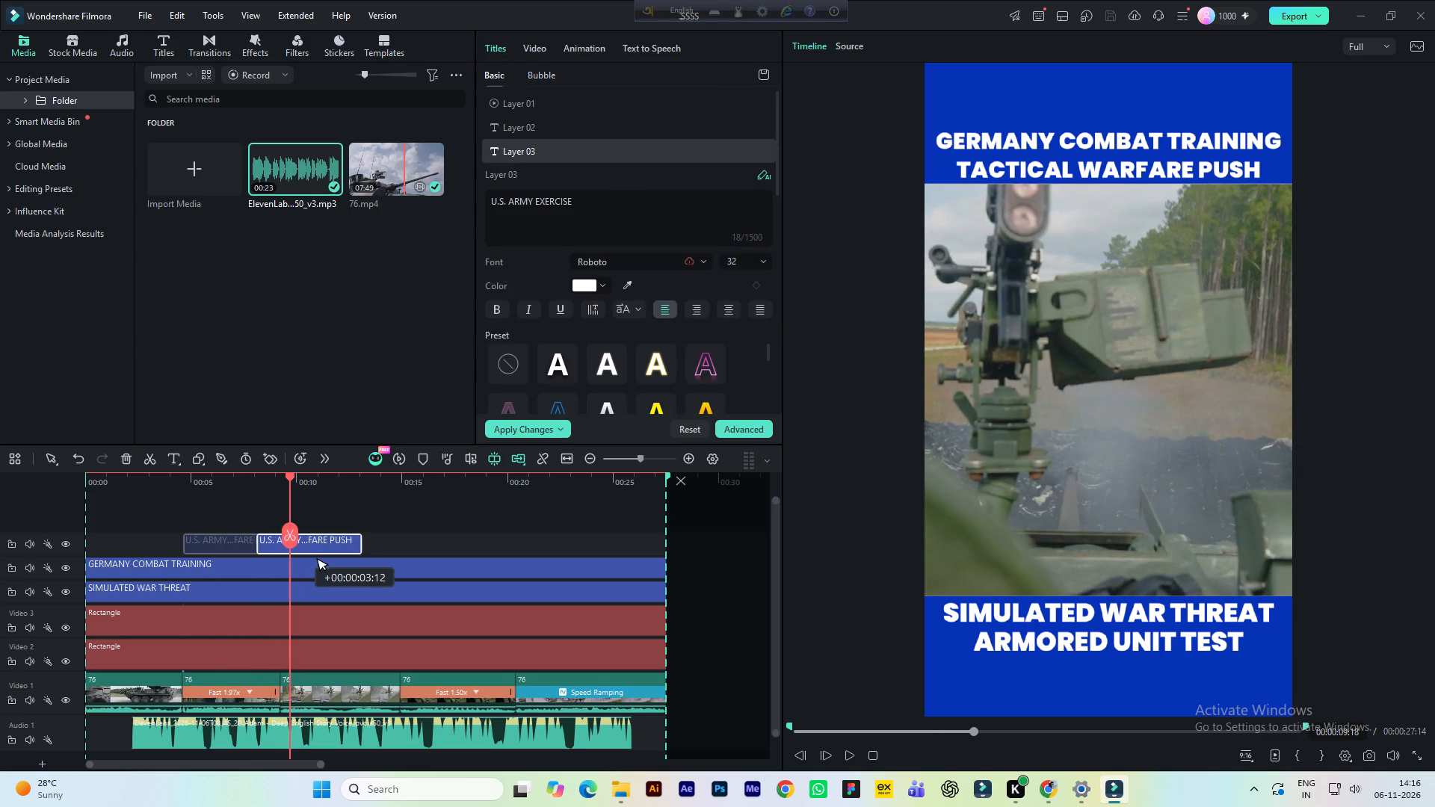
pyautogui.moveTo(310, 554); pyautogui.dragTo(331, 554)
# Play back the moved title, save the project and review the short from near its start.
pyautogui.click(230, 479)
pyautogui.press('space')
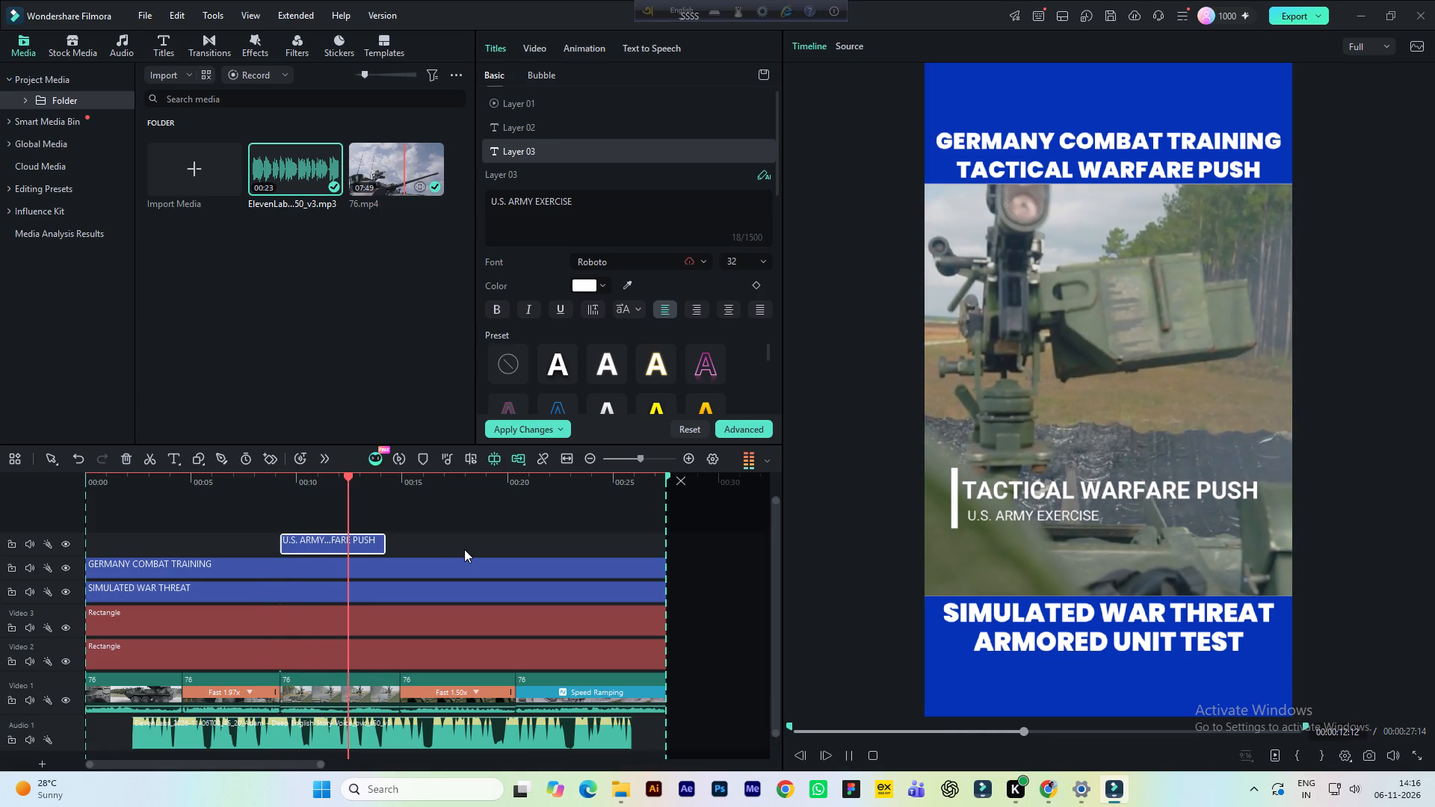
pyautogui.click(115, 489)
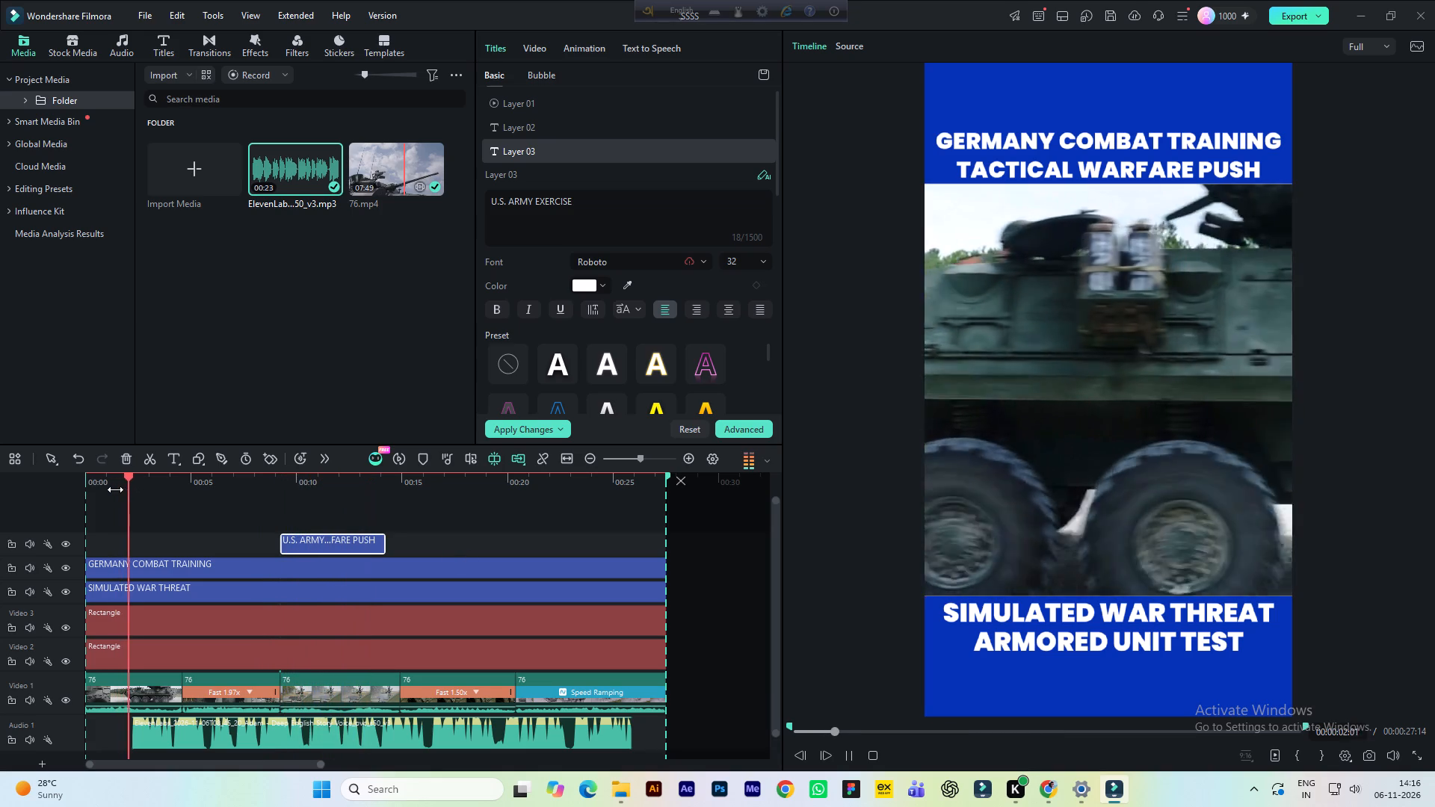
pyautogui.hotkey('ctrl', 's')
pyautogui.press('space')
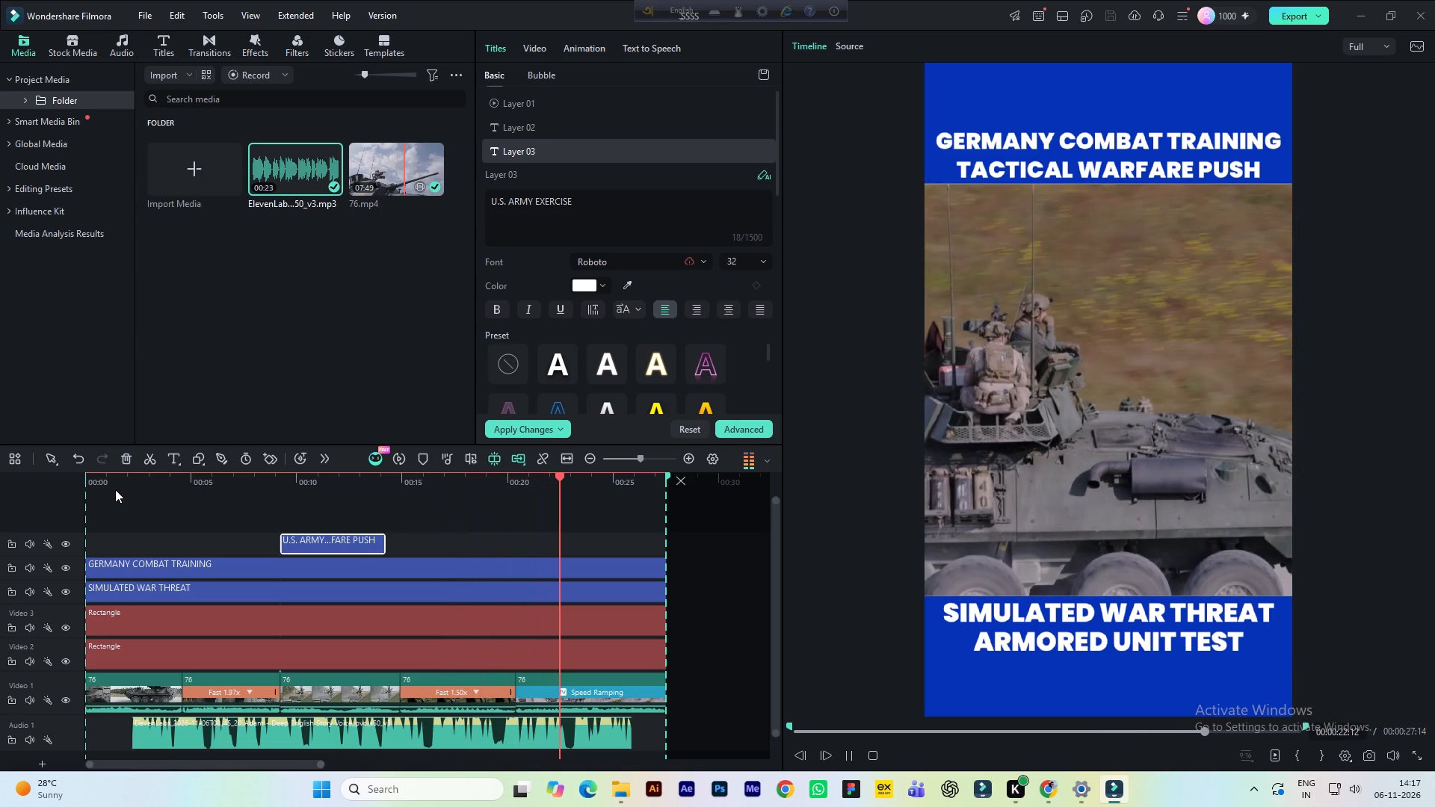
# Set the last Video 1 clip's contrast to 79, brightness to 7, saturation to 35 and vibrance to 38.
pyautogui.press('space')
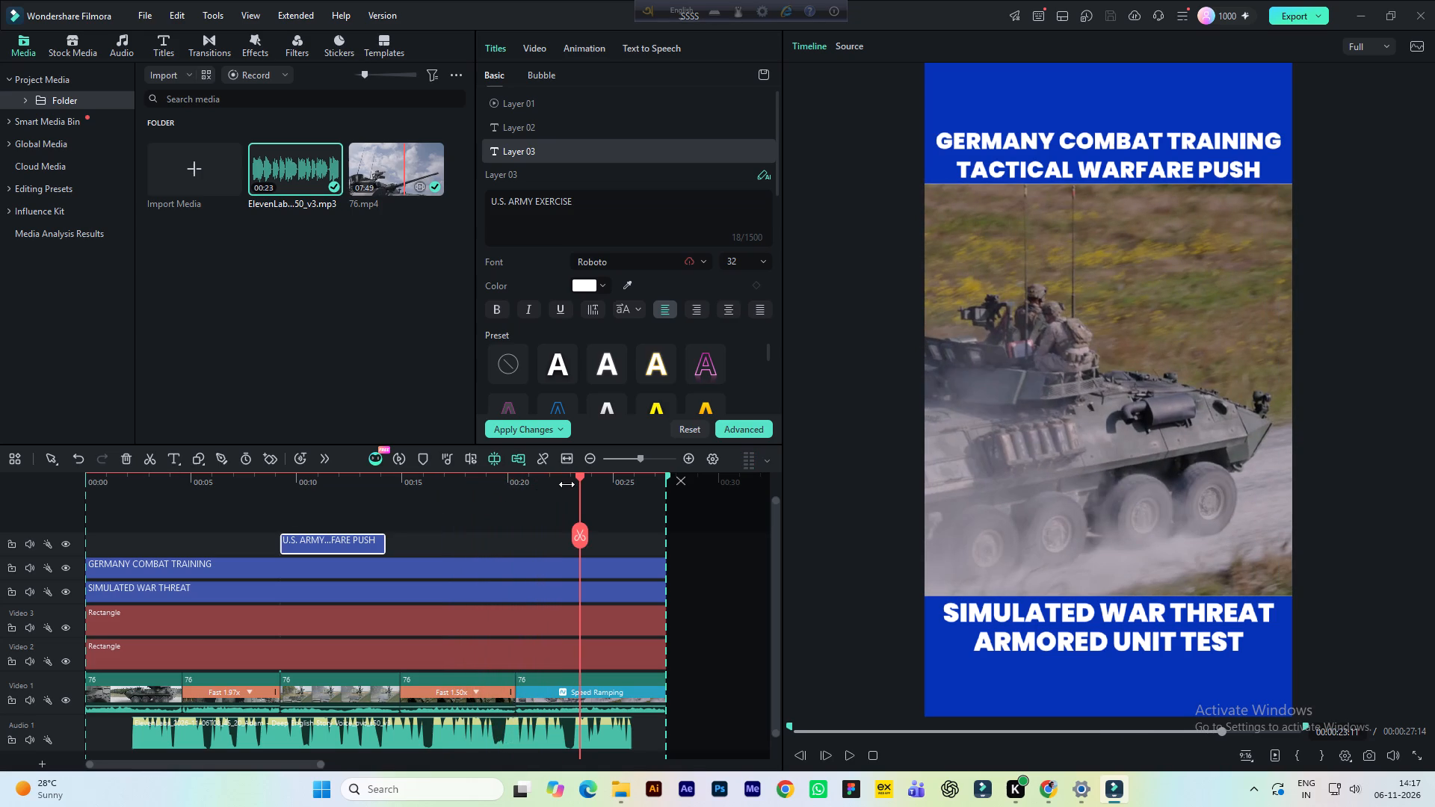
pyautogui.click(567, 484)
pyautogui.click(551, 486)
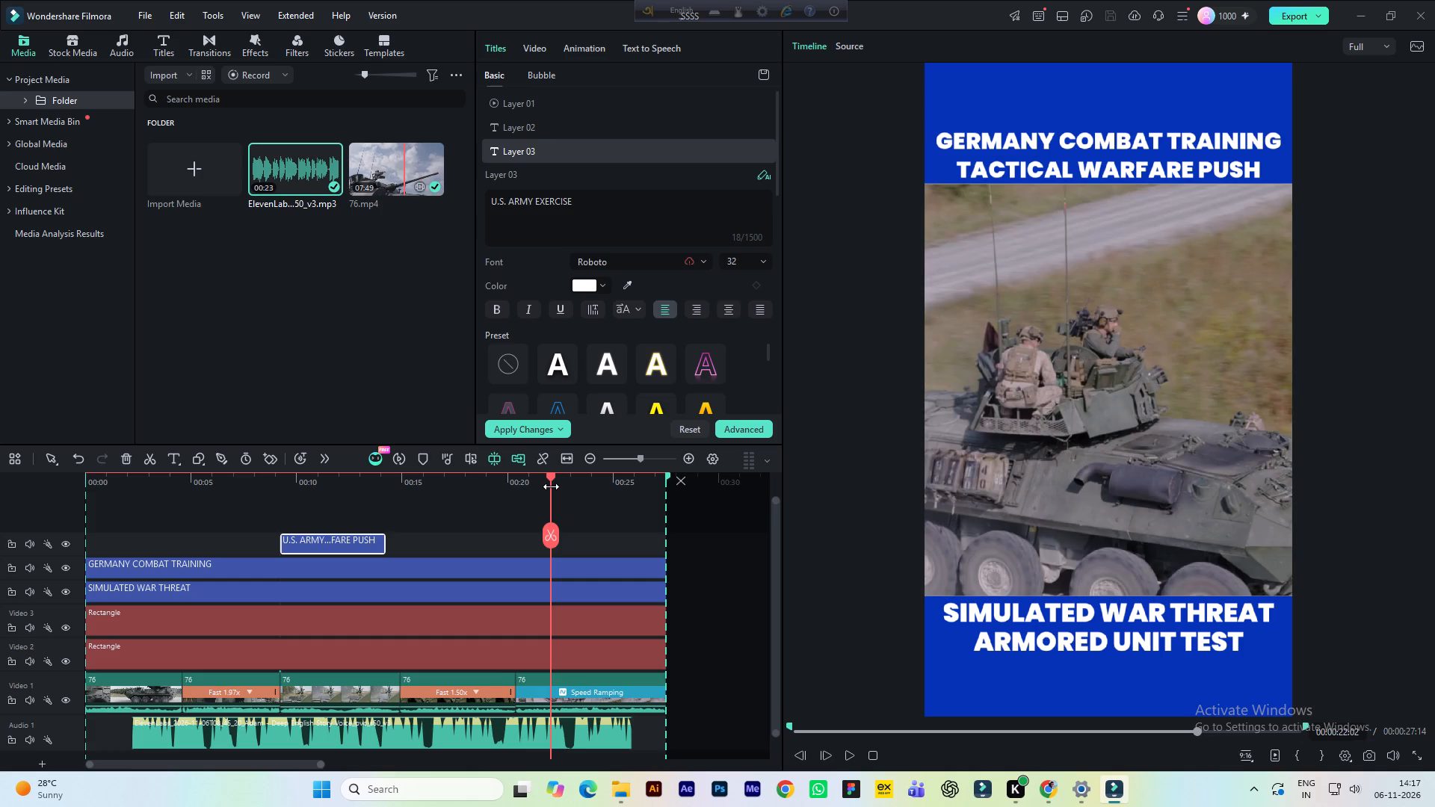
pyautogui.press('space')
pyautogui.press('space')
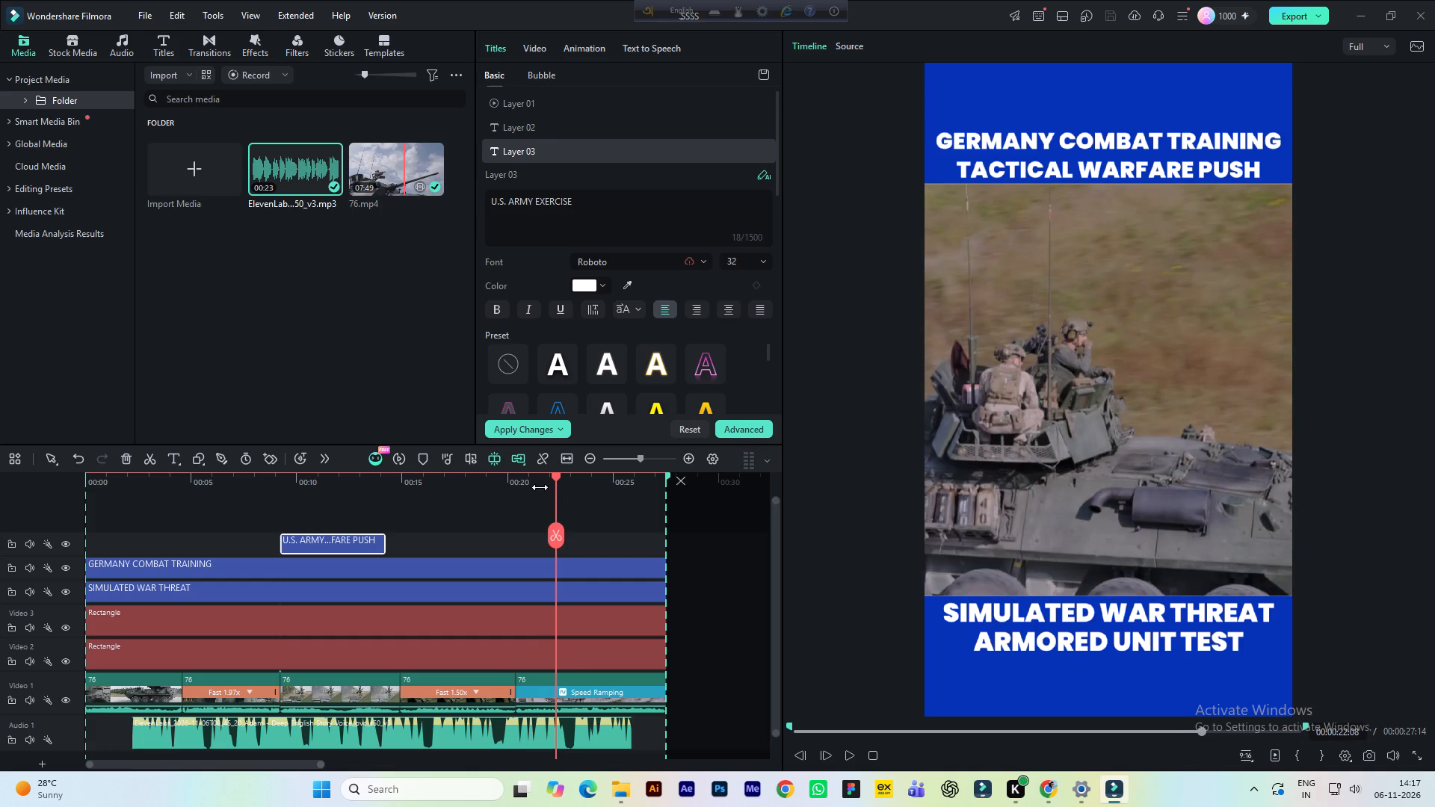
pyautogui.click(545, 677)
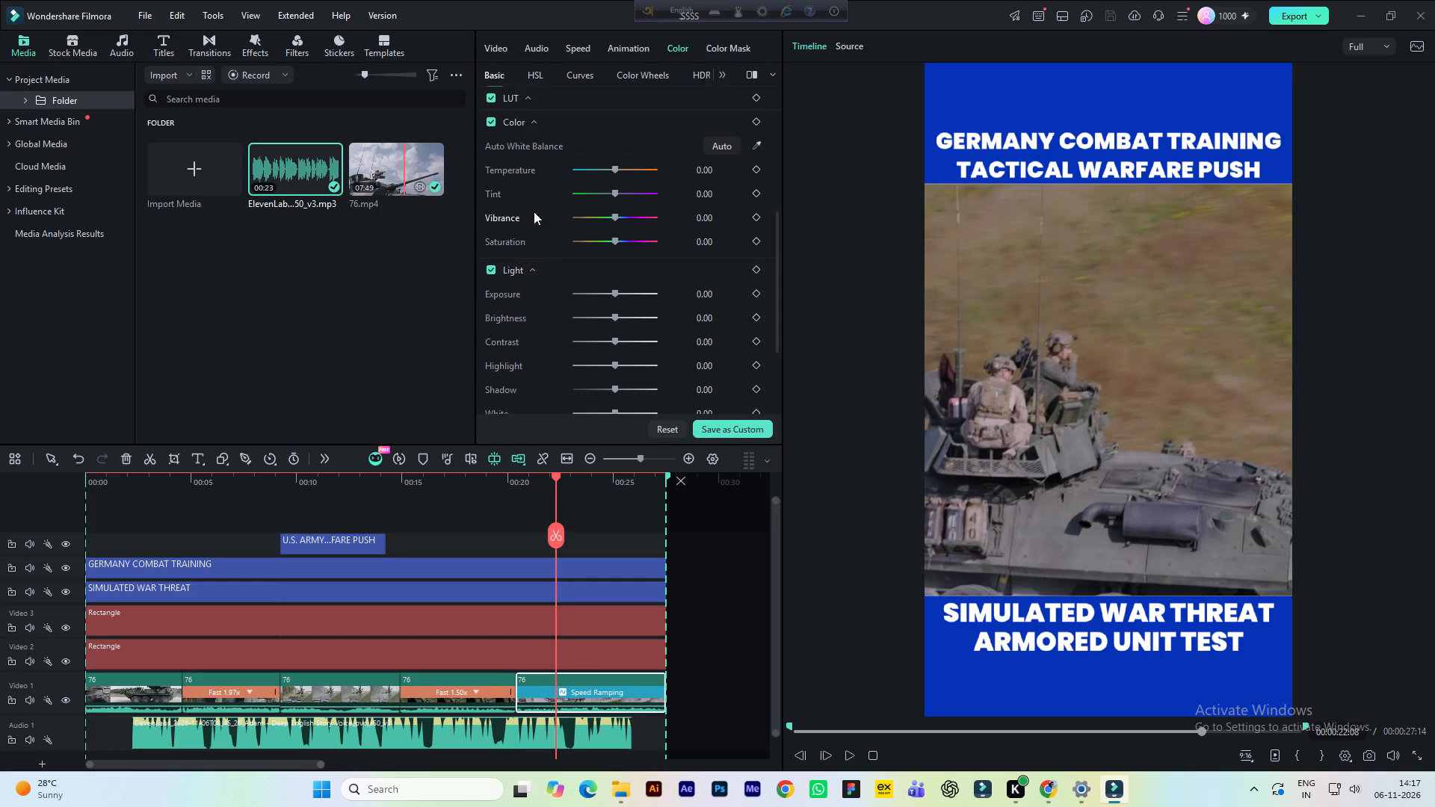
pyautogui.click(700, 345)
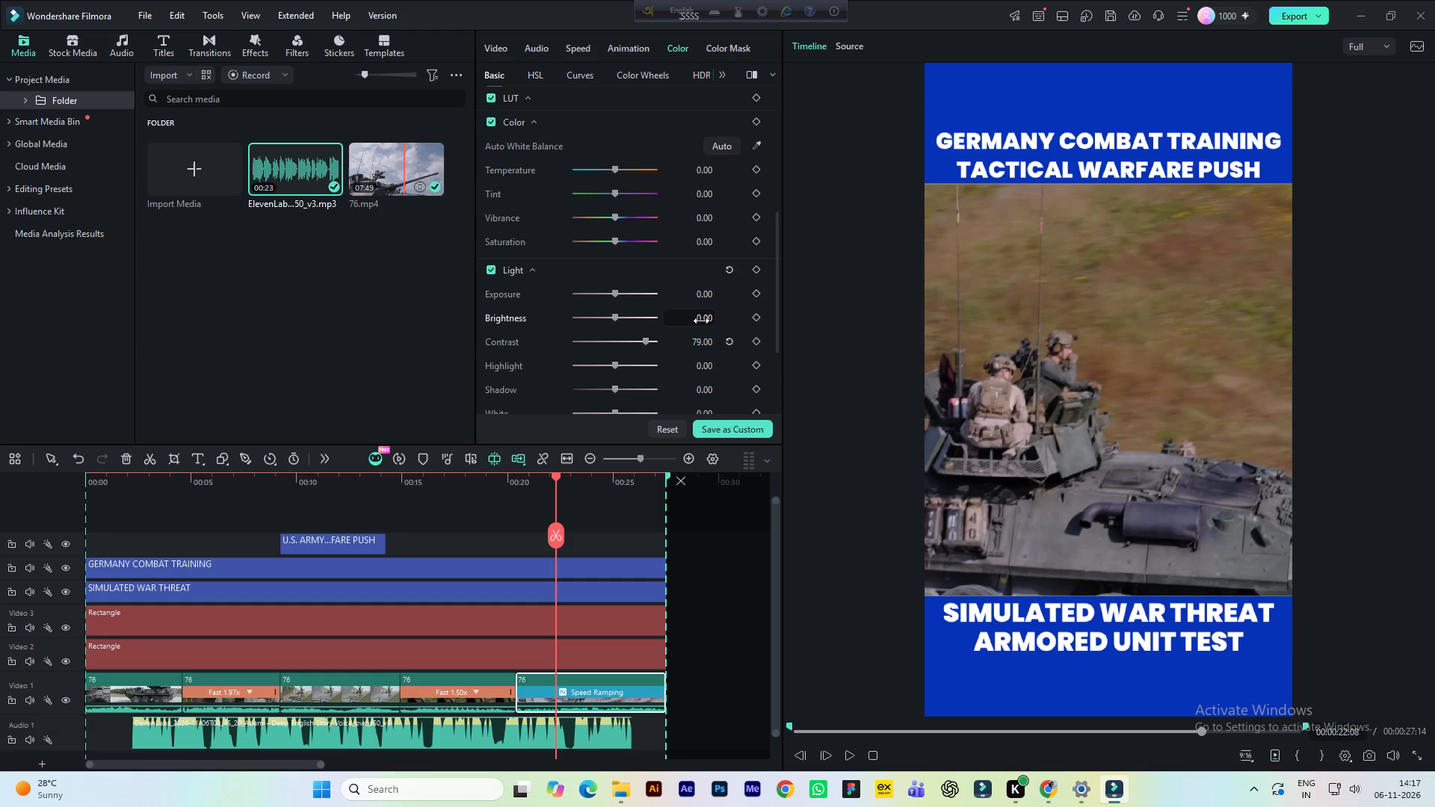
pyautogui.click(702, 320)
pyautogui.click(694, 241)
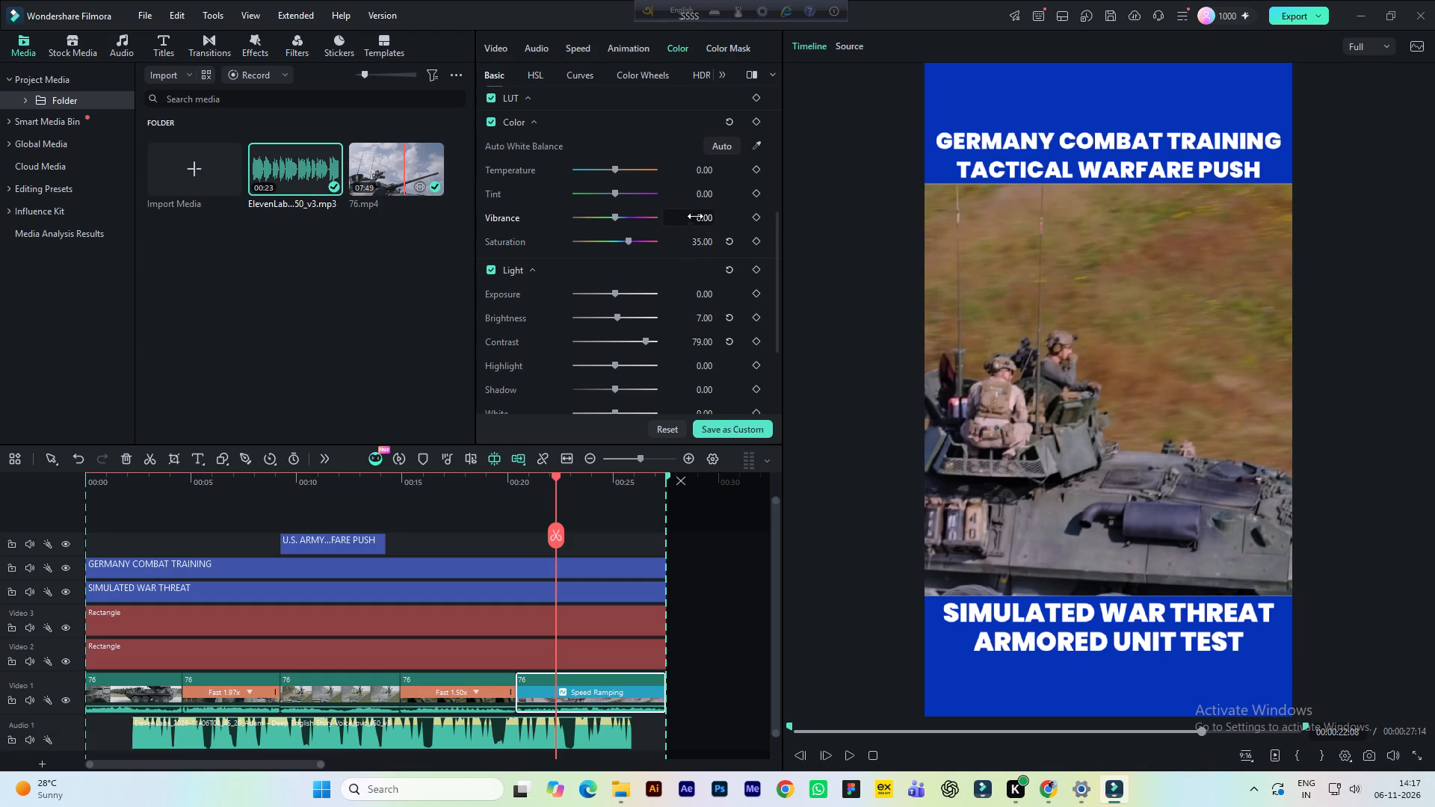
pyautogui.click(695, 216)
# Adjust the last clip's greens in HSL to hue 43, saturation 58 and luminance 8, save the project and play back the graded clip.
pyautogui.click(532, 74)
pyautogui.click(609, 126)
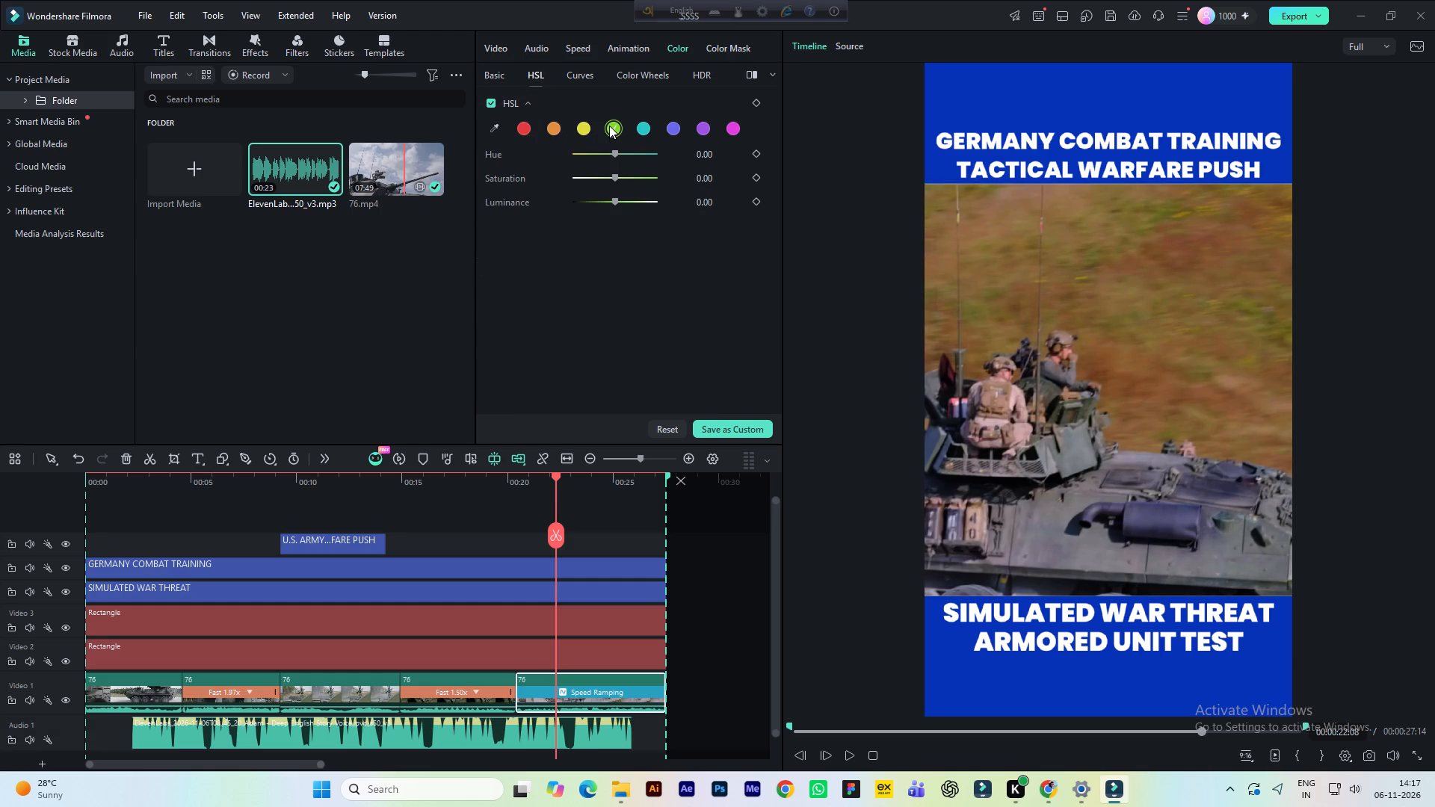
pyautogui.moveTo(615, 152); pyautogui.dragTo(632, 156)
pyautogui.moveTo(619, 177); pyautogui.dragTo(638, 177)
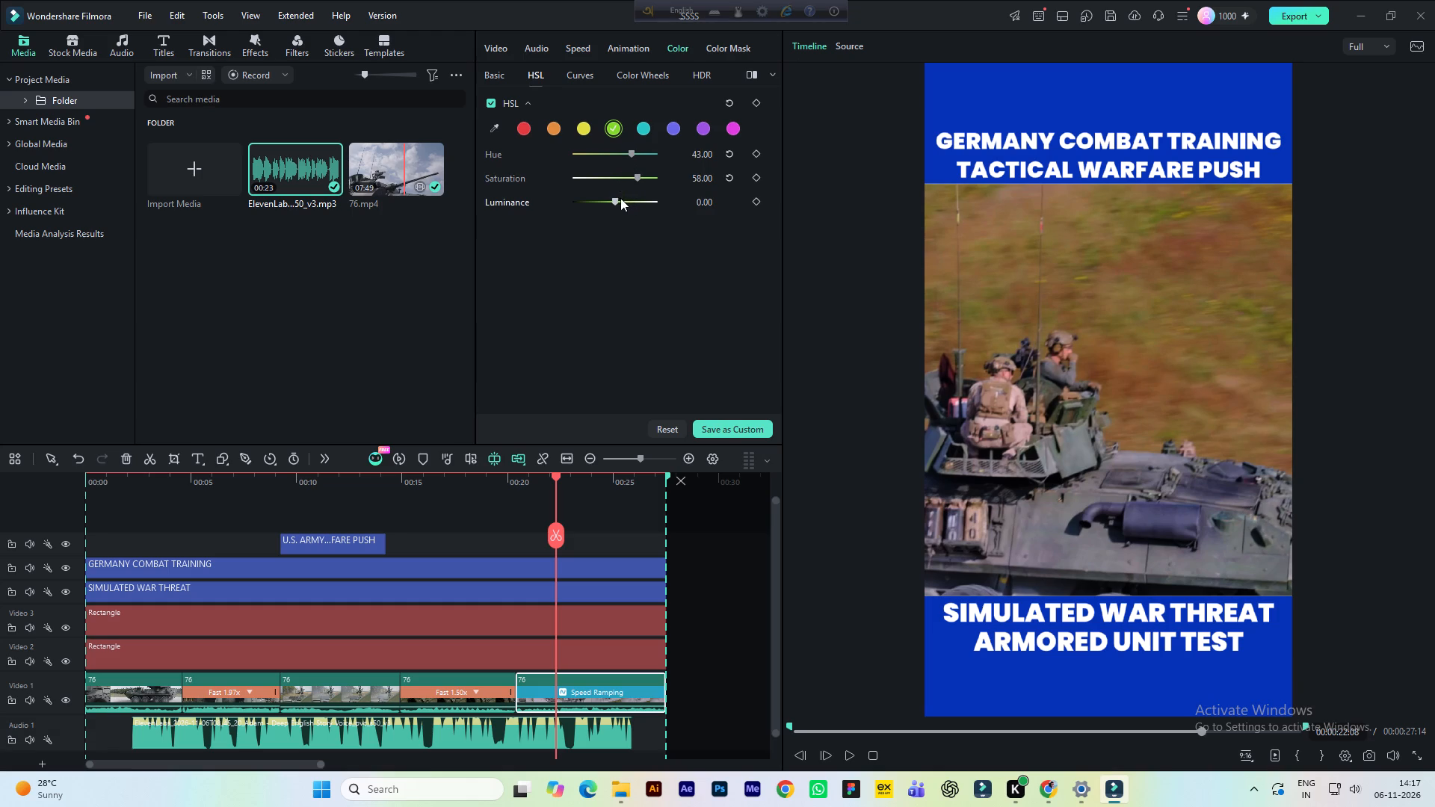
pyautogui.click(617, 199)
pyautogui.hotkey('ctrl', 's')
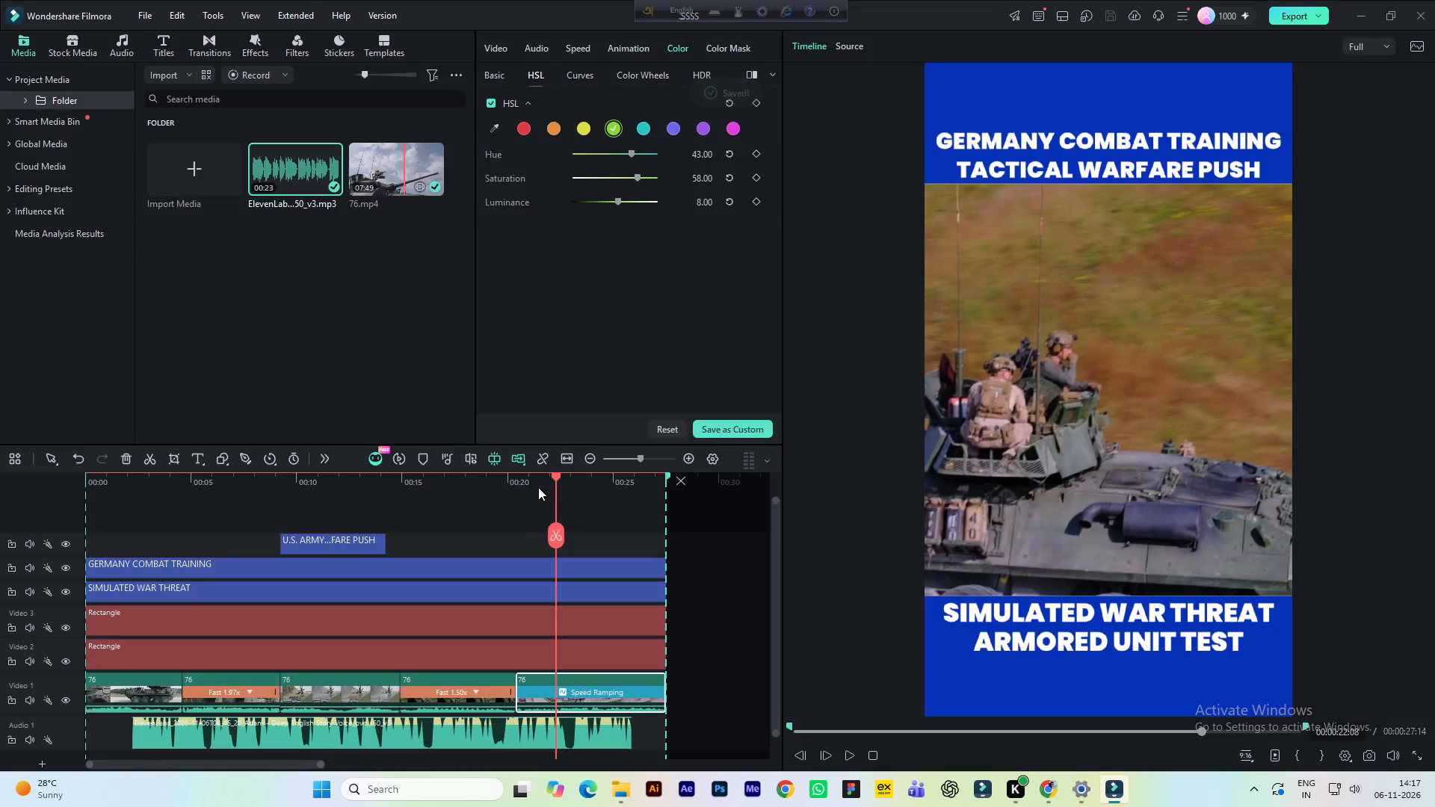
pyautogui.click(501, 485)
pyautogui.press('space')
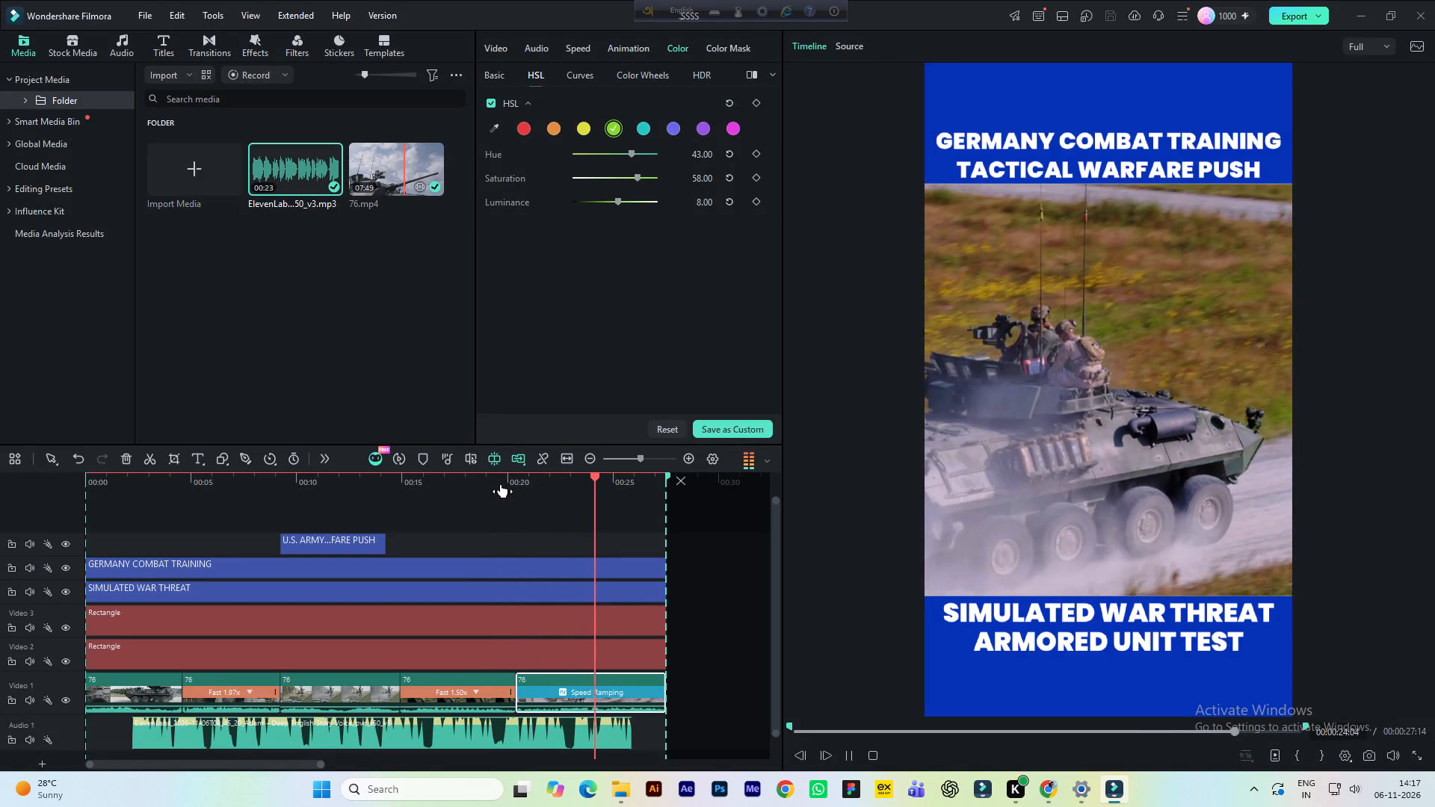
pyautogui.press('space')
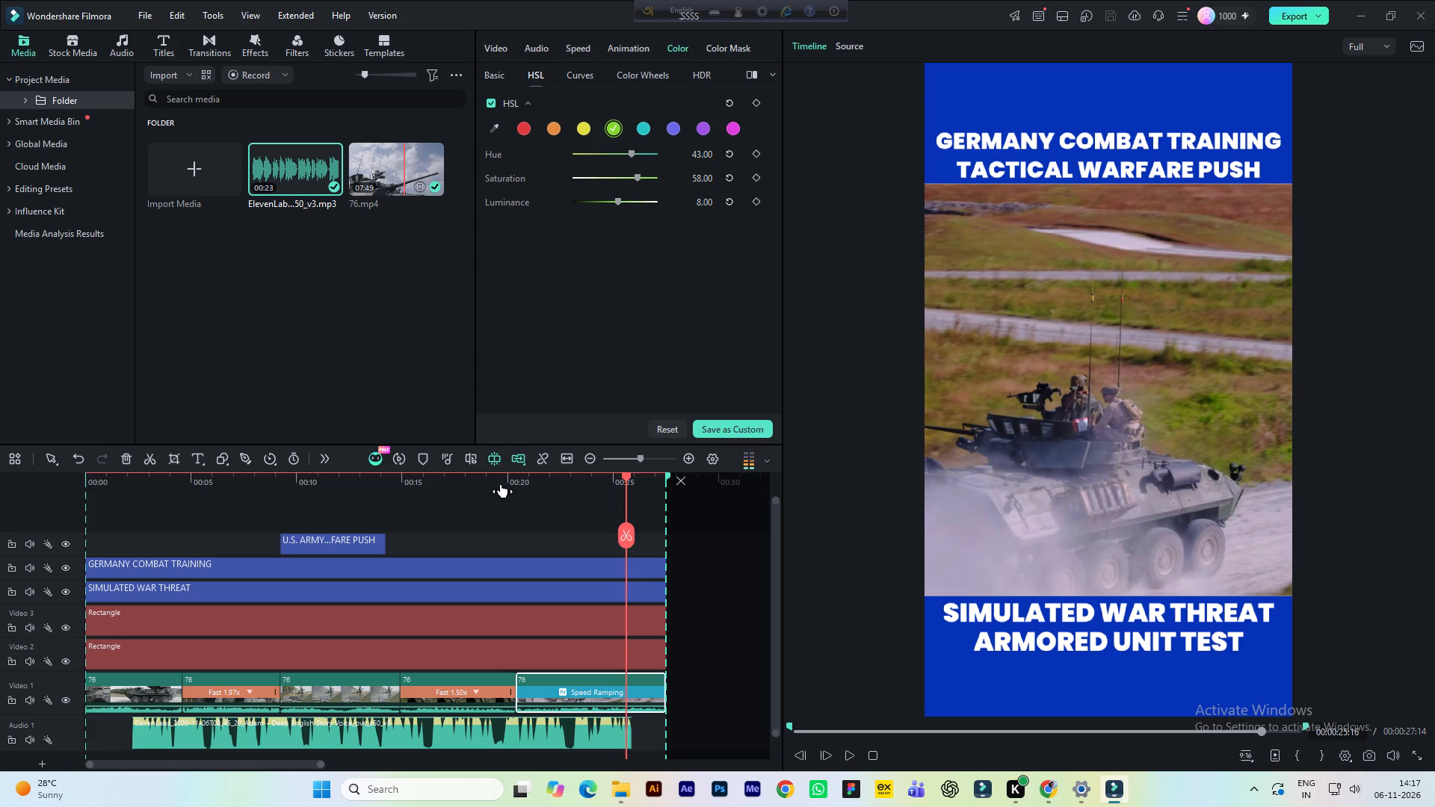
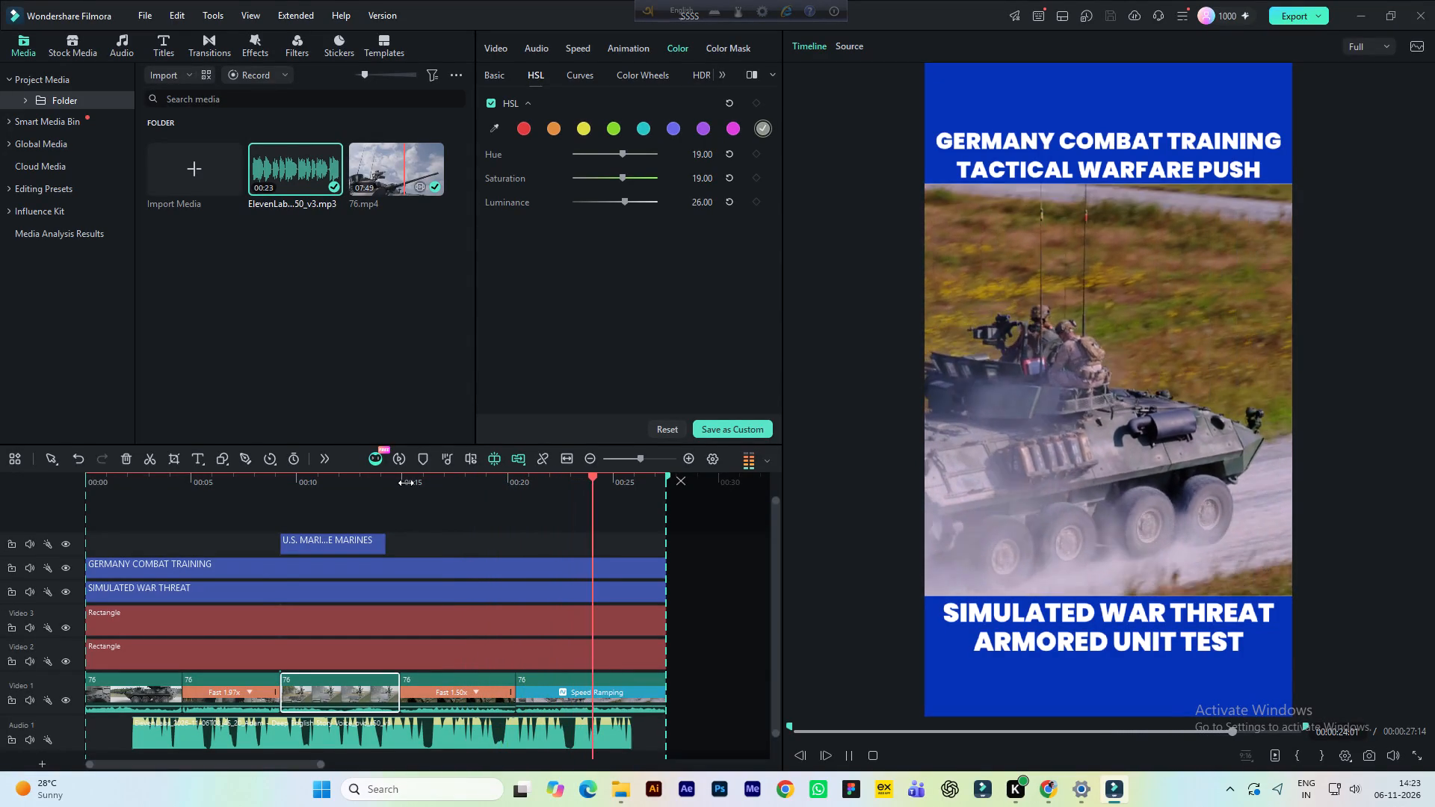
# Play back the short from about 15 to 18 seconds to review the footage against the voiceover.
pyautogui.press('space')
pyautogui.click(457, 488)
pyautogui.click(416, 490)
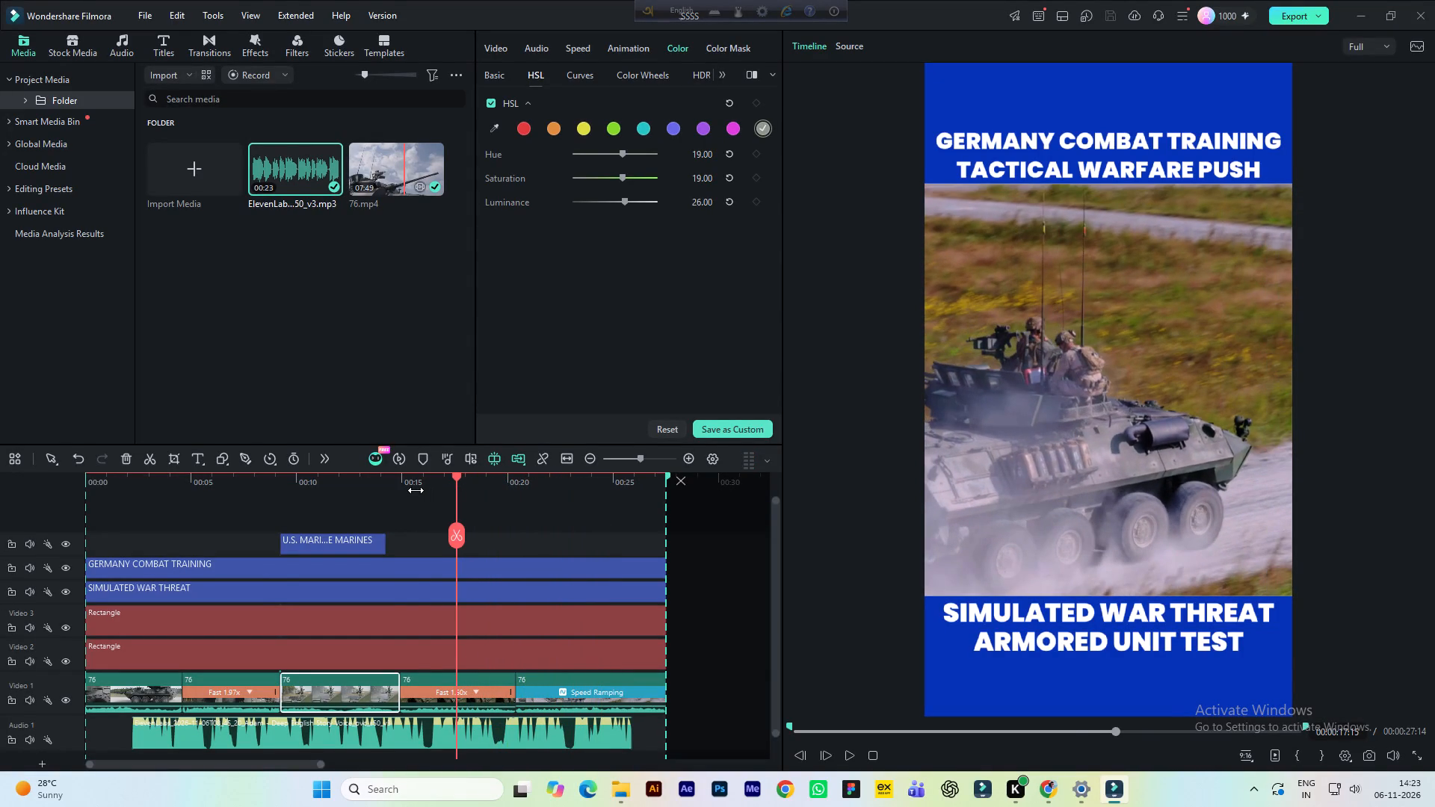
pyautogui.press('space')
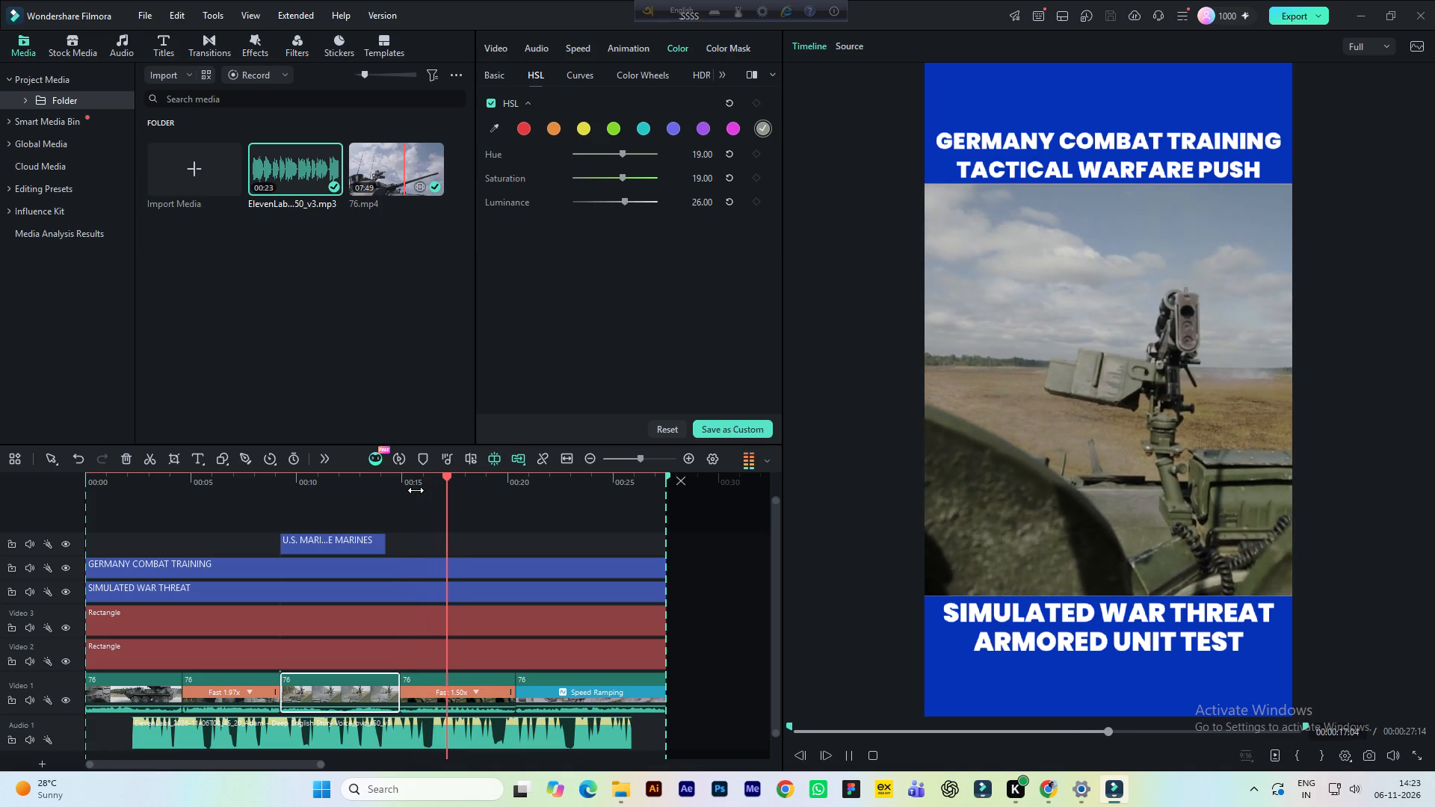
pyautogui.press('space')
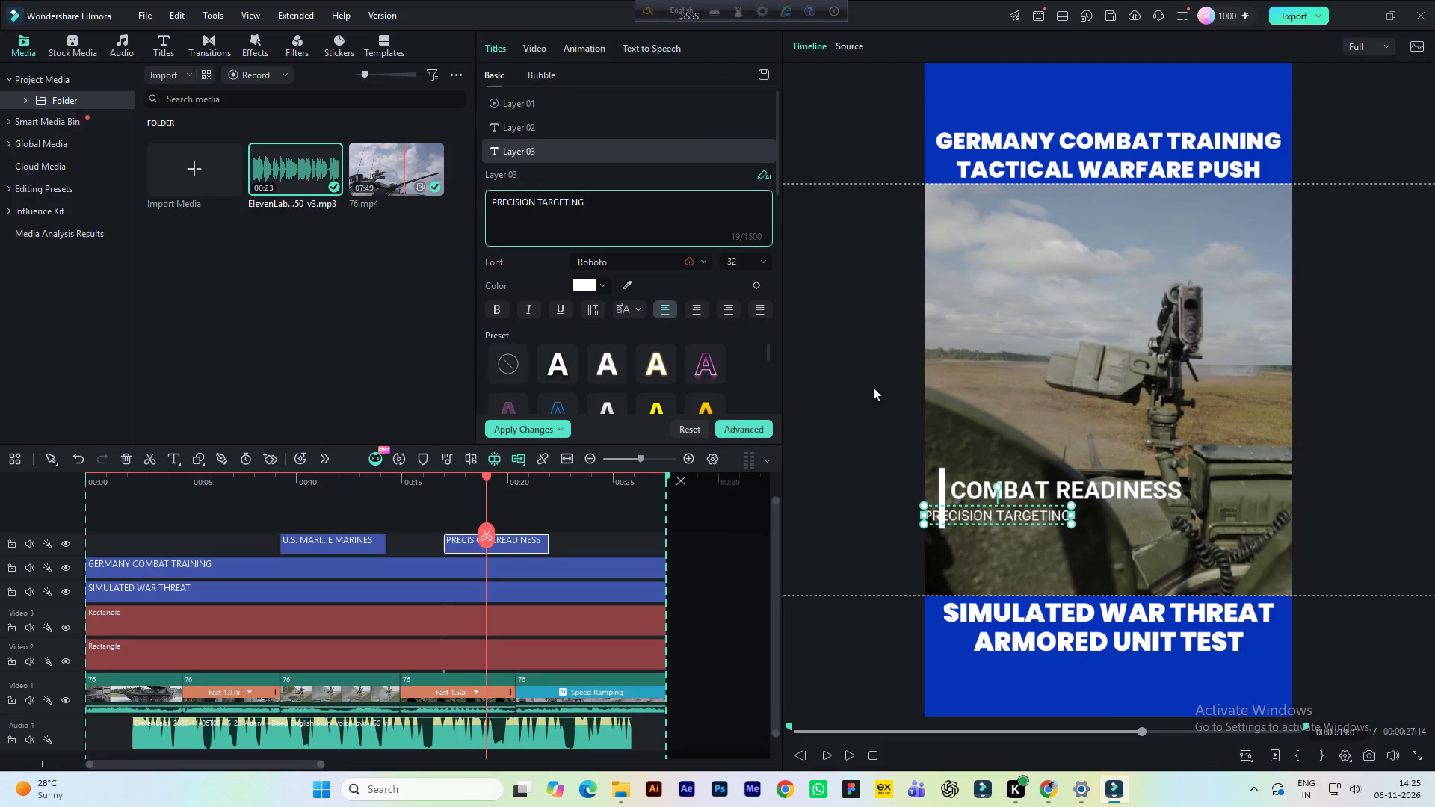
pyautogui.click(890, 384)
# Move the PRECISION TARGETING line rightward so it clears the vertical bar and sits beneath COMBAT READINESS.
pyautogui.click(995, 525)
pyautogui.click(1000, 519)
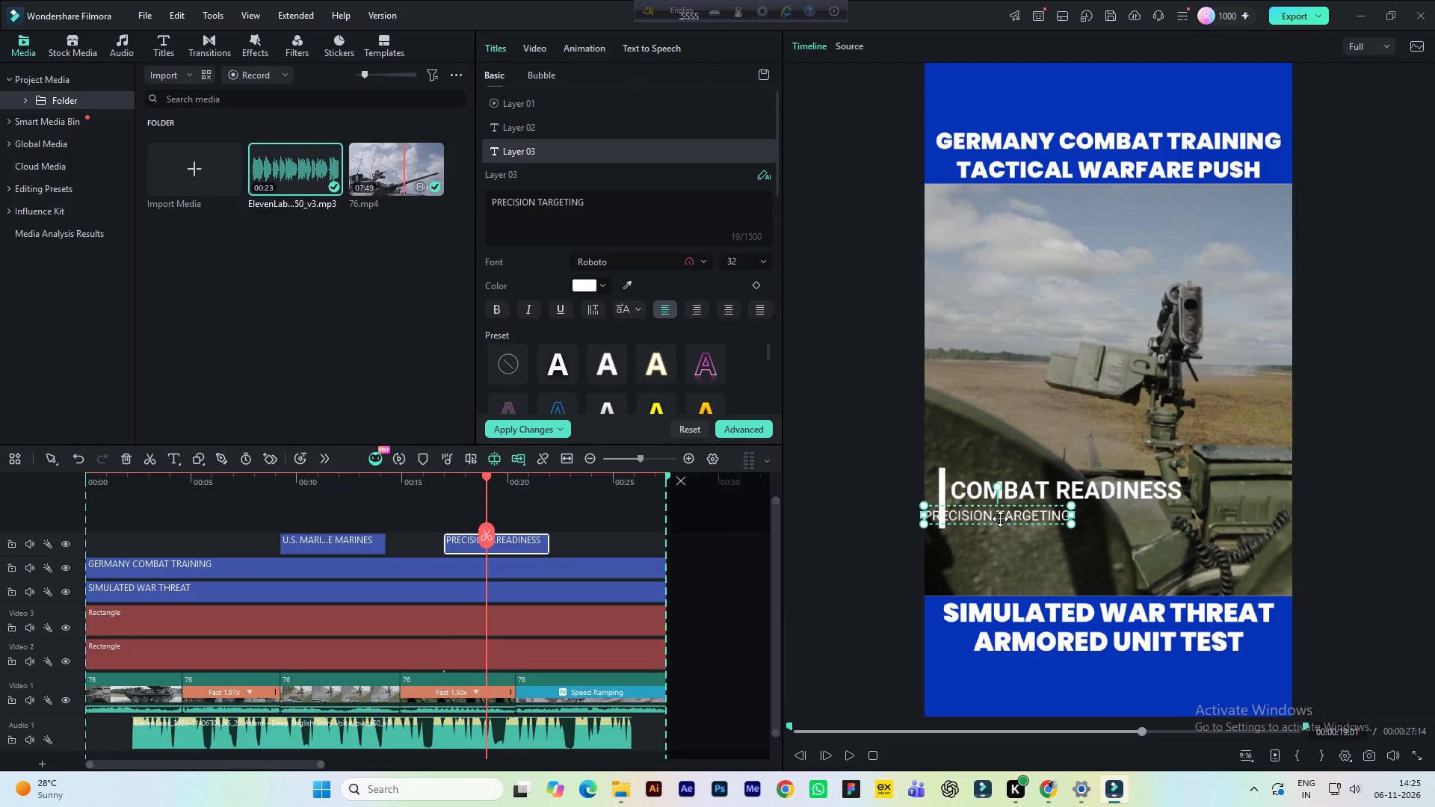
pyautogui.press('Right')
pyautogui.press('Right')
pyautogui.press('Right')
pyautogui.press('Right')
pyautogui.press('Right')
pyautogui.press('Right')
pyautogui.press('Right')
pyautogui.press('Right')
pyautogui.press('Right')
pyautogui.press('Right')
pyautogui.press('Right')
pyautogui.press('Right')
pyautogui.press('Right')
pyautogui.press('Right')
pyautogui.press('Right')
pyautogui.press('Right')
pyautogui.press('Right')
pyautogui.press('Right')
pyautogui.press('Right')
pyautogui.press('Right')
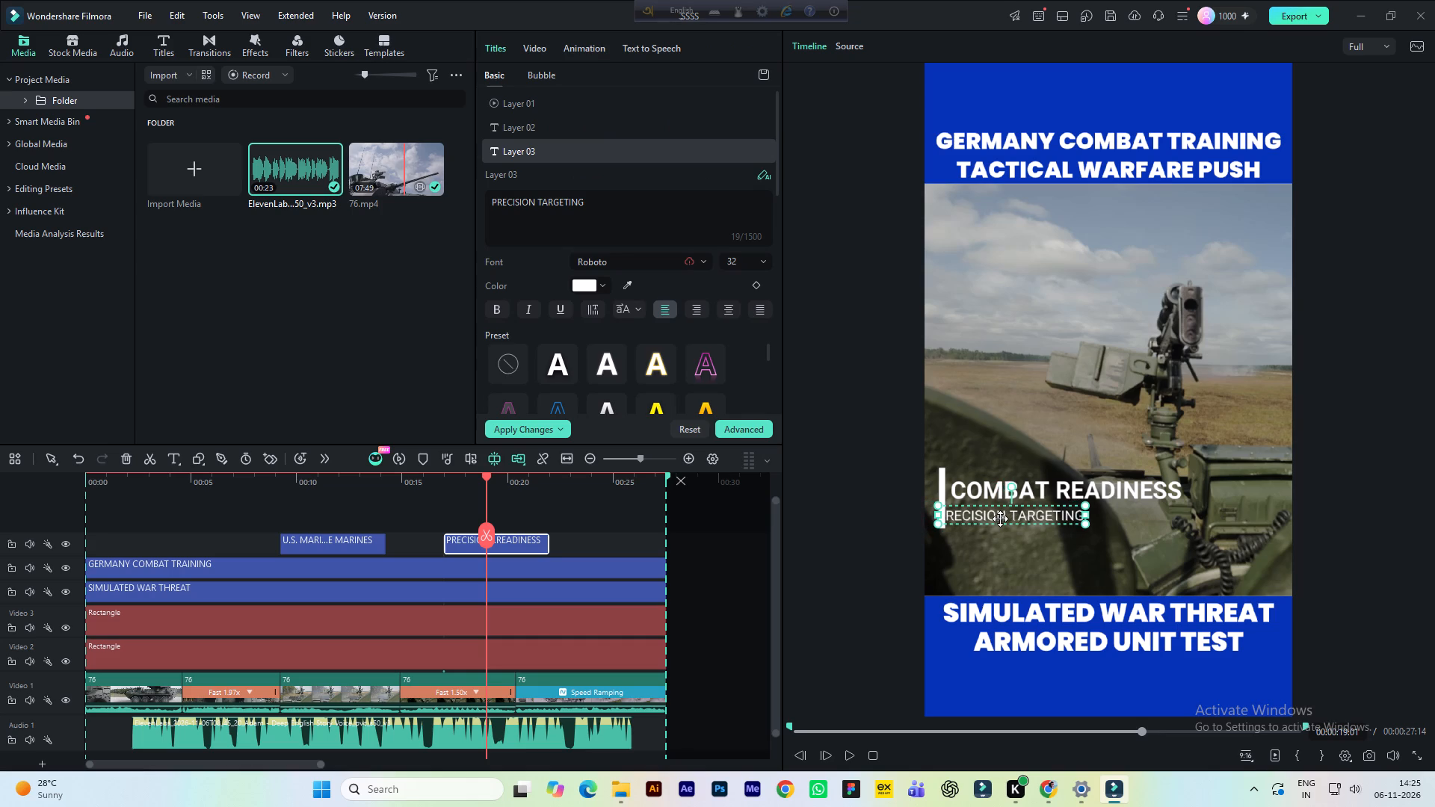
pyautogui.press('Right')
pyautogui.press('Right')
pyautogui.press('Right')
pyautogui.press('Right')
pyautogui.press('Right')
pyautogui.press('Right')
pyautogui.press('Right')
pyautogui.press('Right')
pyautogui.press('Right')
pyautogui.press('Right')
pyautogui.press('Right')
pyautogui.press('Right')
pyautogui.press('Right')
pyautogui.press('Right')
pyautogui.press('Right')
pyautogui.press('Right')
pyautogui.press('Right')
pyautogui.press('Right')
pyautogui.press('Right')
pyautogui.press('Right')
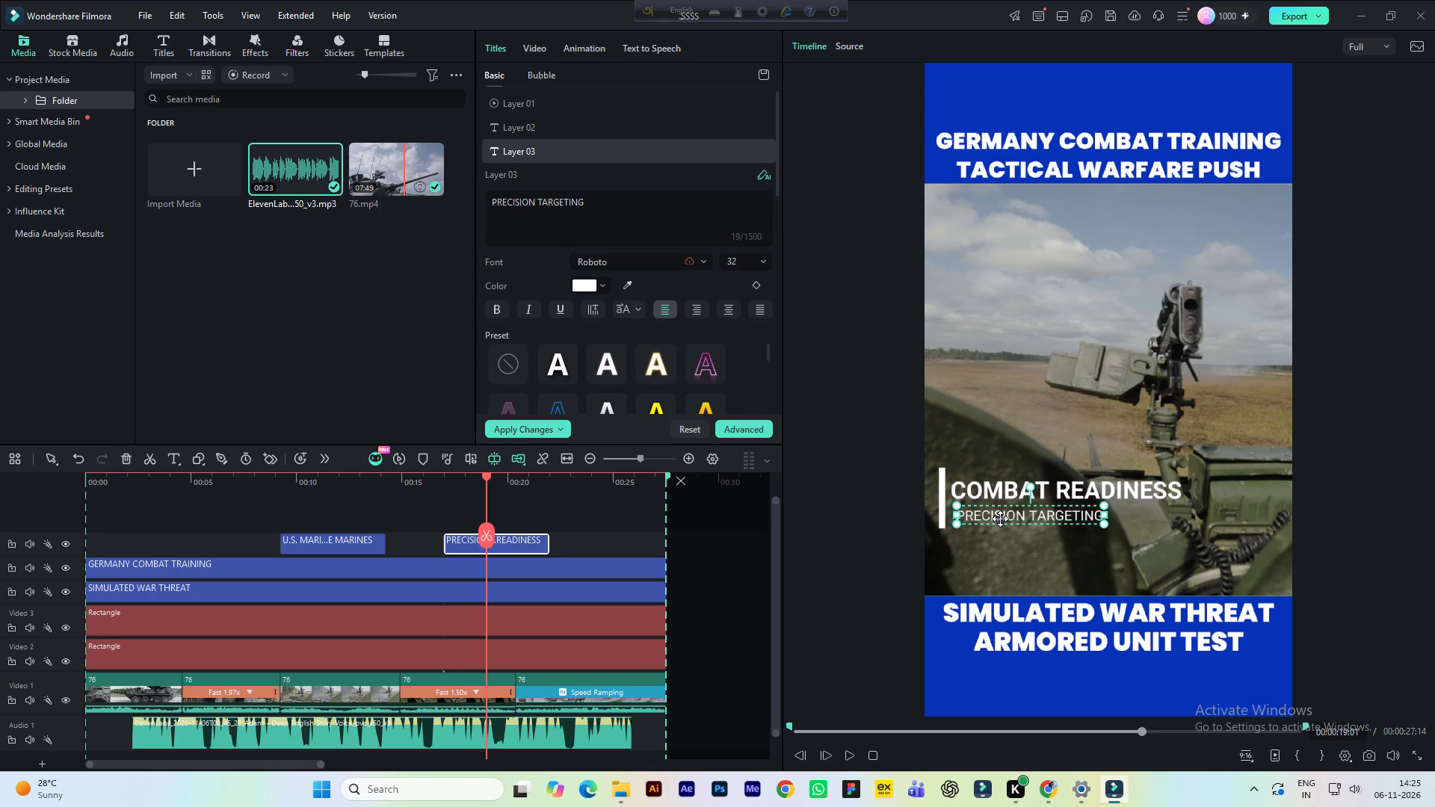
pyautogui.press('Right')
pyautogui.press('Right')
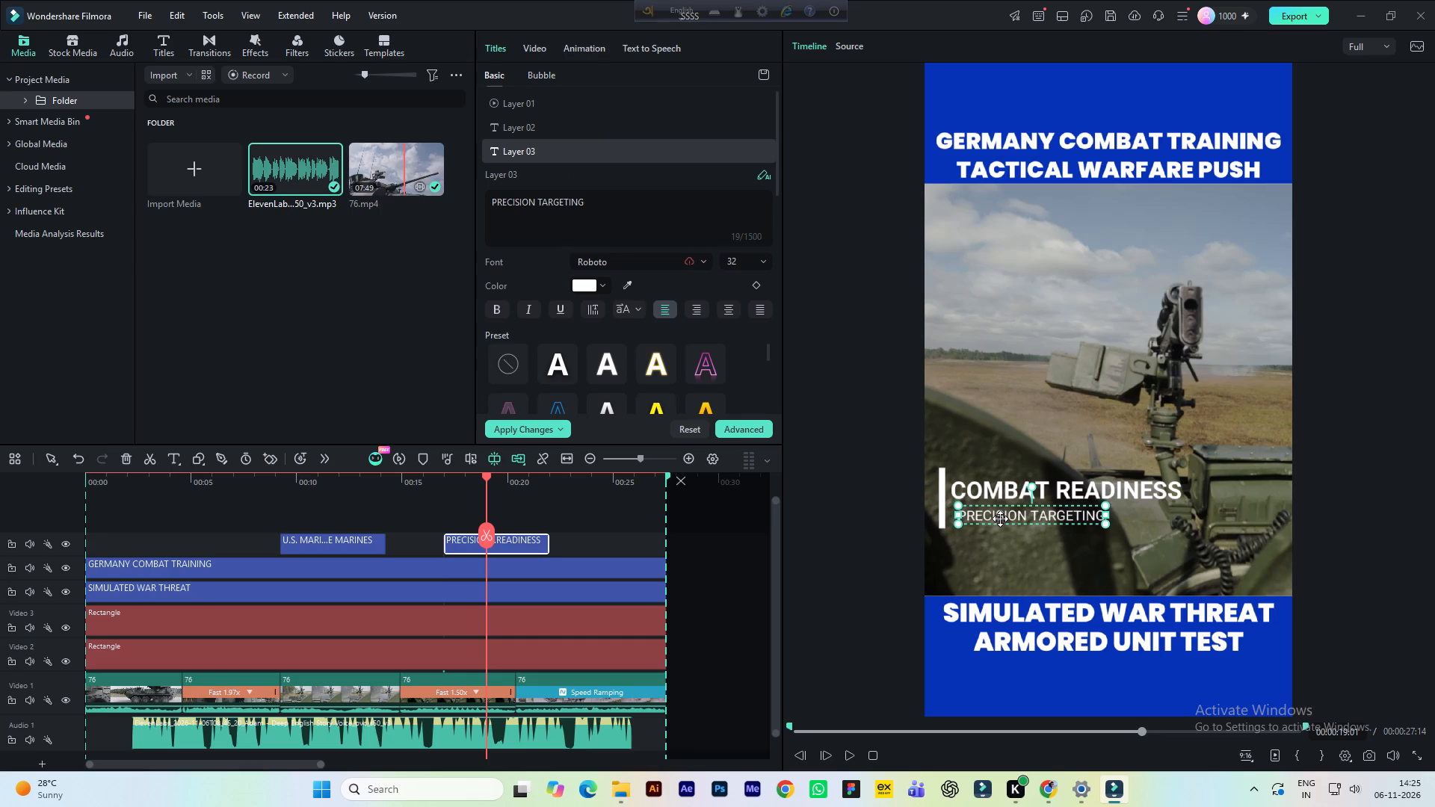
pyautogui.click(859, 371)
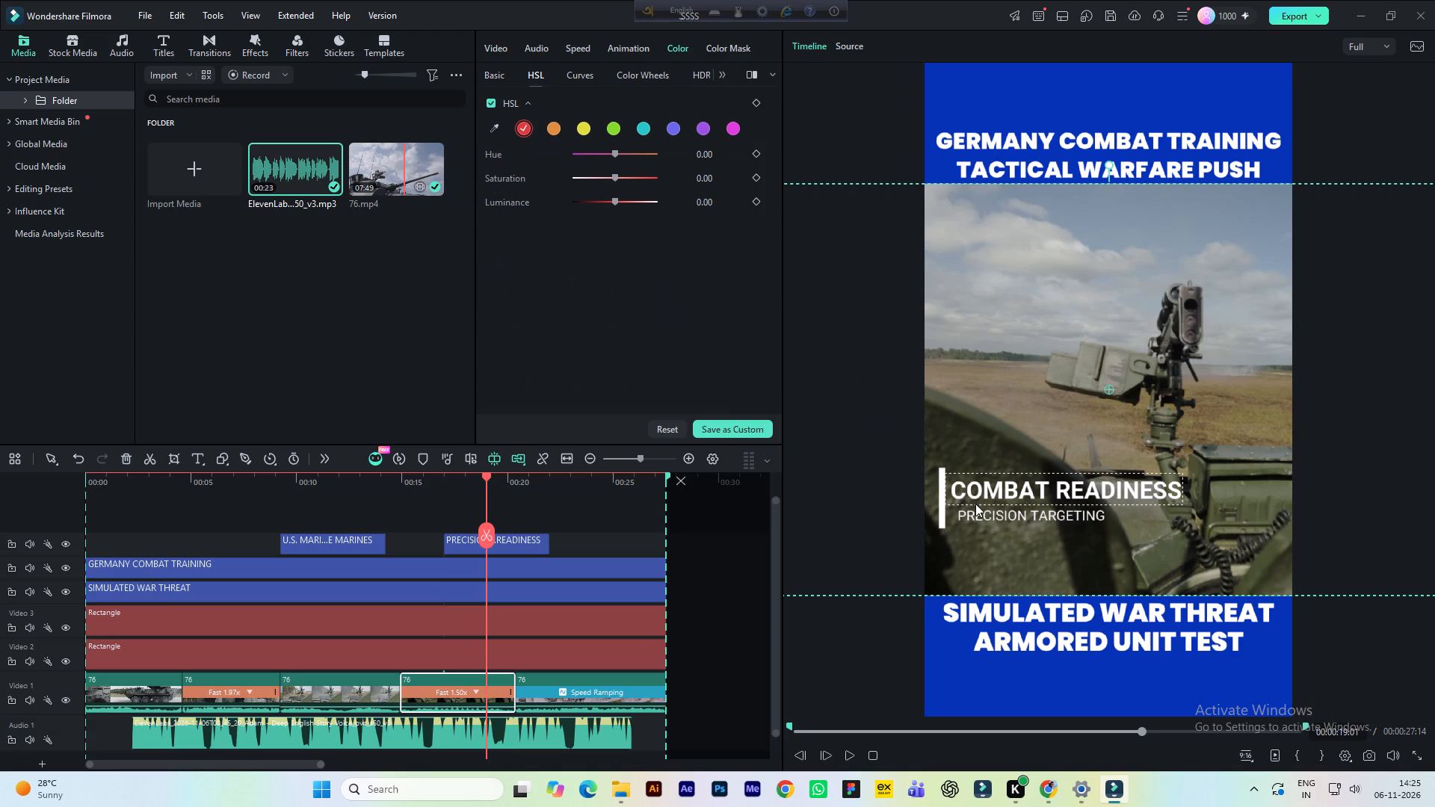
# Nudge the PRECISION TARGETING line back left to align its start with the COMBAT READINESS line above.
pyautogui.click(975, 508)
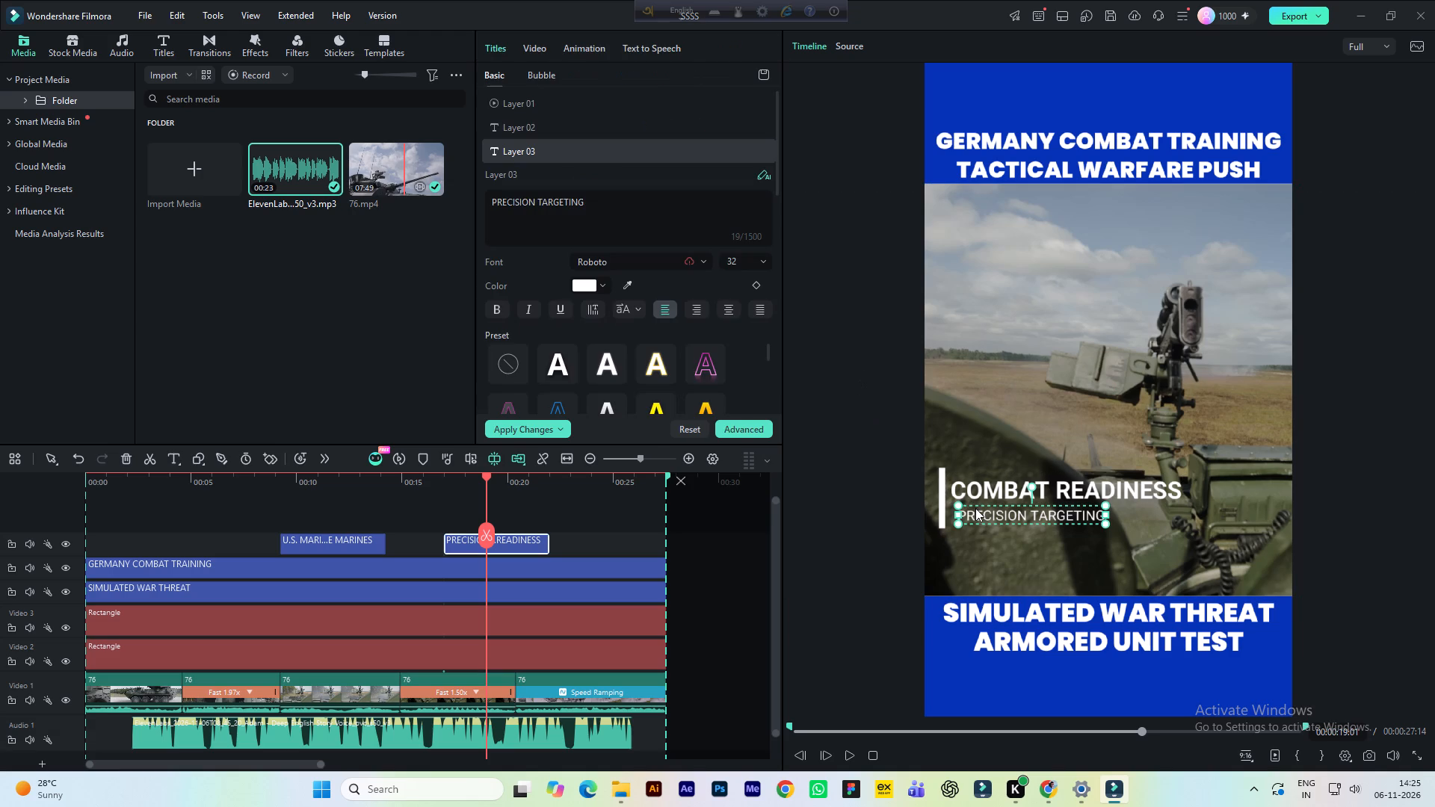
pyautogui.press('Left')
pyautogui.press('Left')
pyautogui.press('Left')
pyautogui.press('Left')
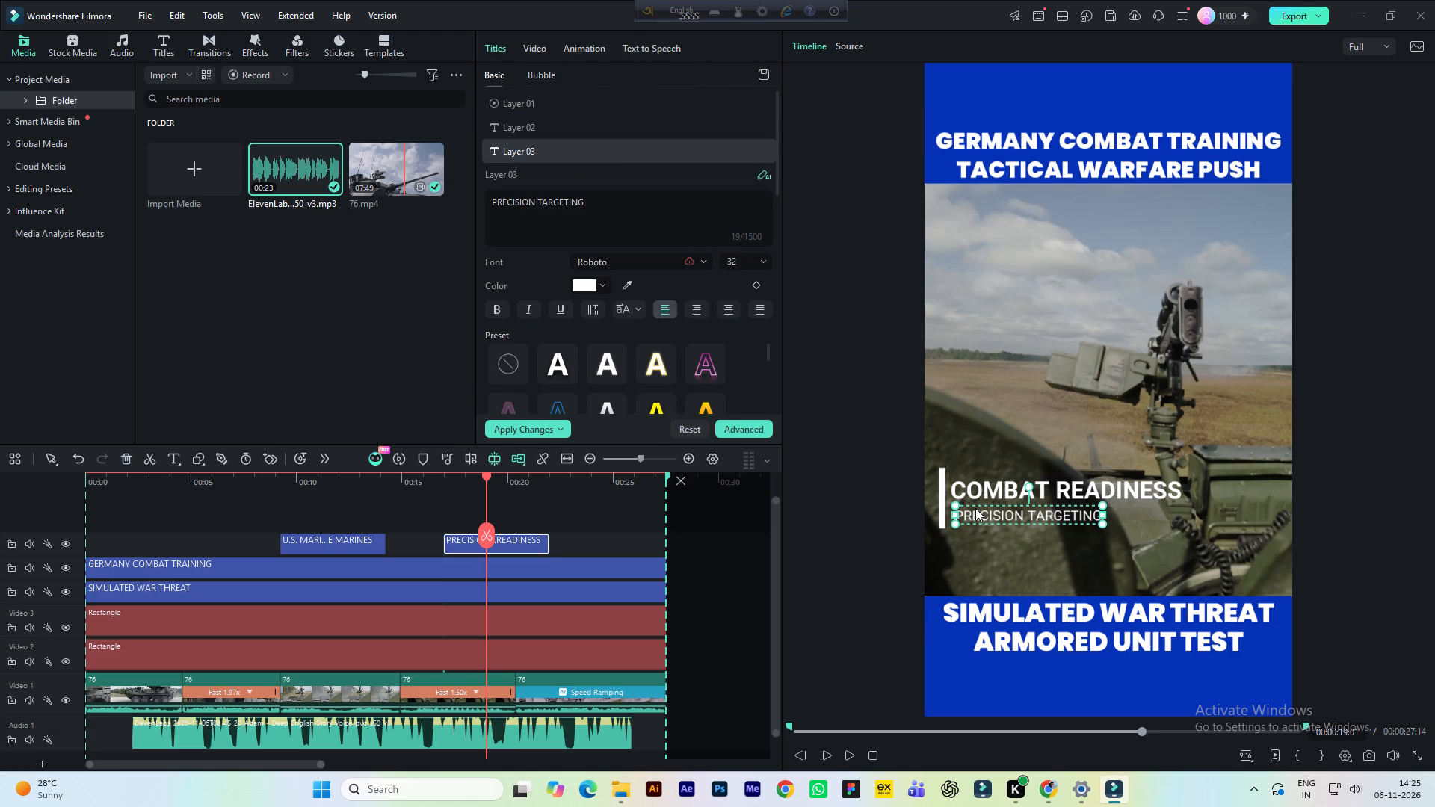
pyautogui.click(864, 401)
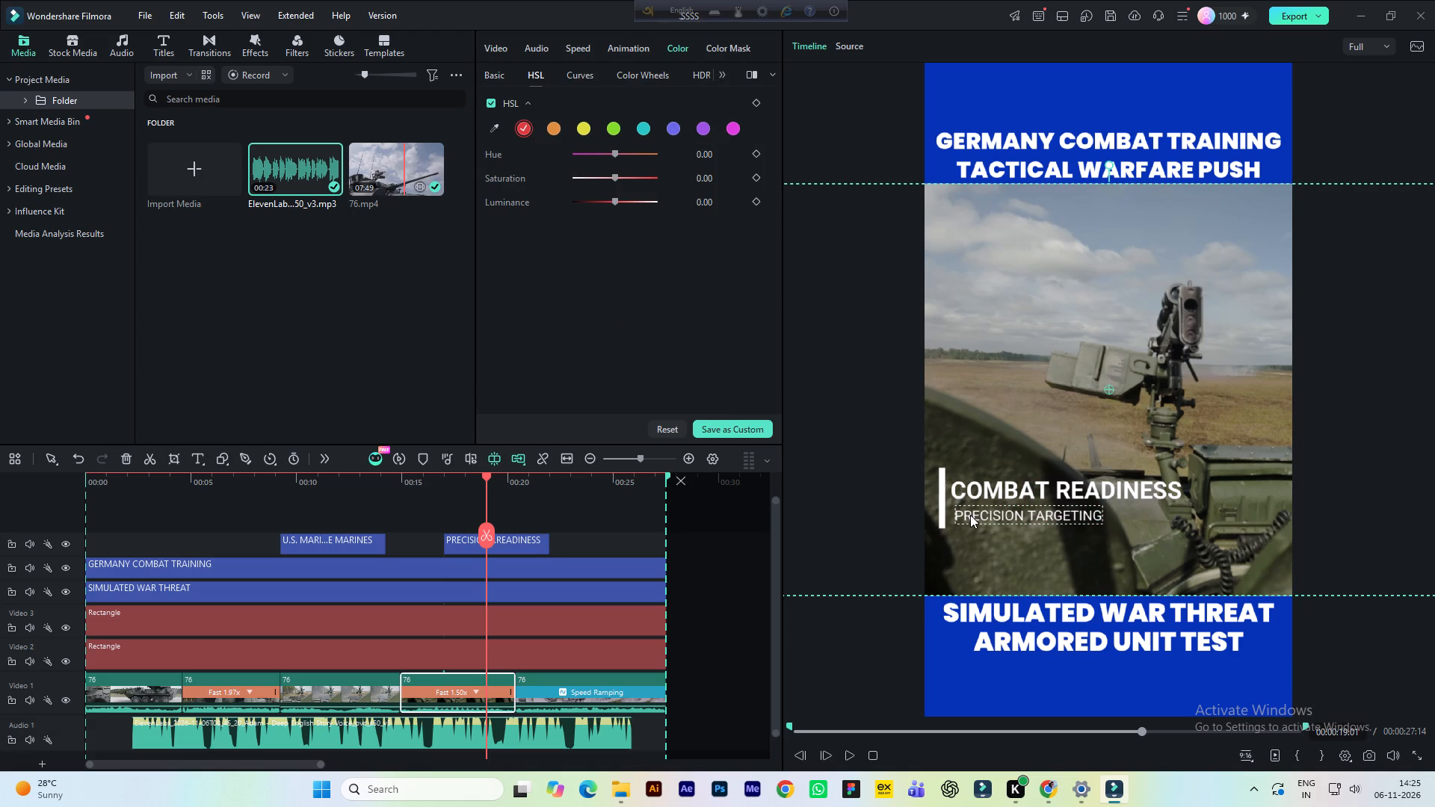
pyautogui.click(989, 525)
pyautogui.click(993, 521)
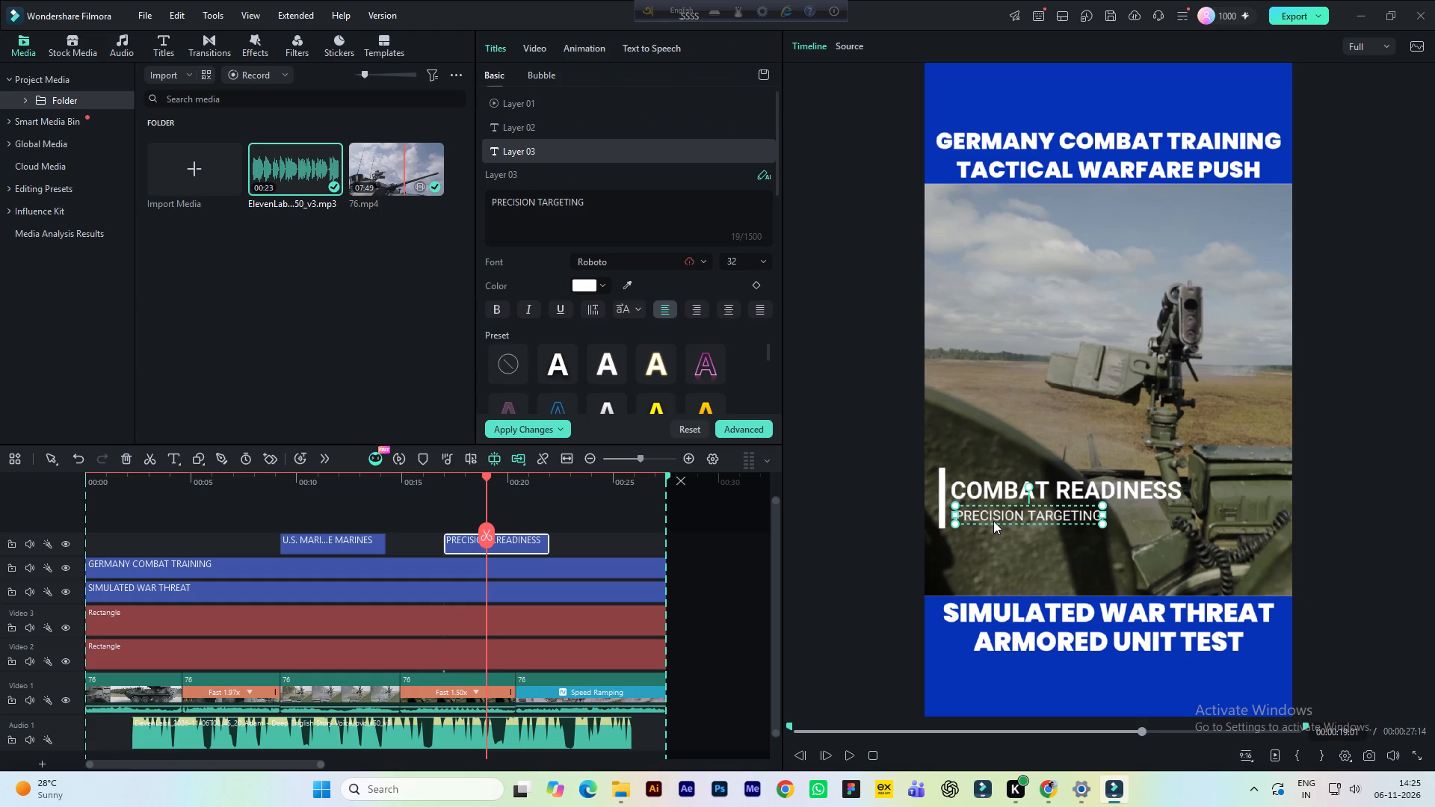
pyautogui.press('Left')
pyautogui.press('Left')
pyautogui.click(805, 340)
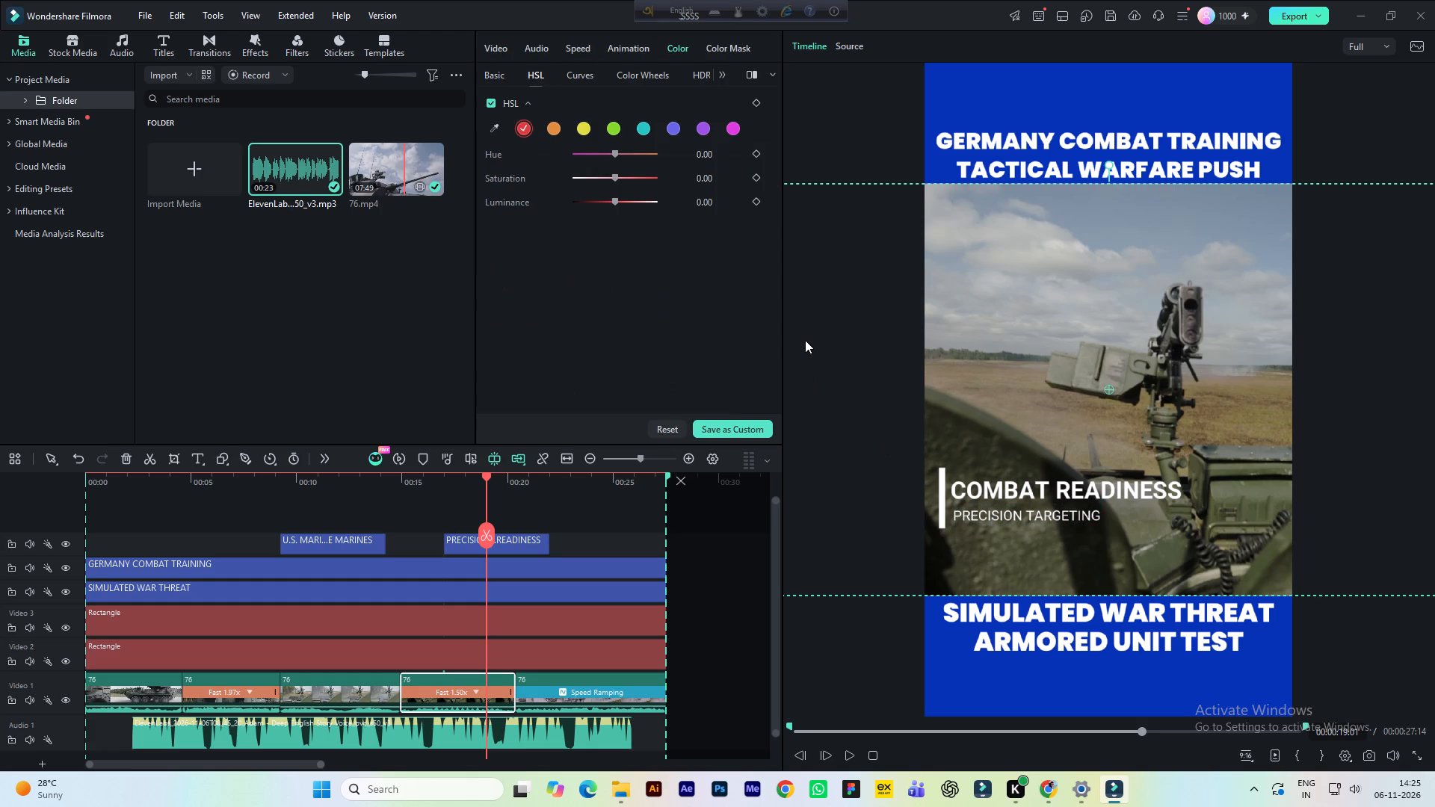
# Lower the whole COMBAT READINESS title by setting its vertical position to -530.
pyautogui.click(514, 537)
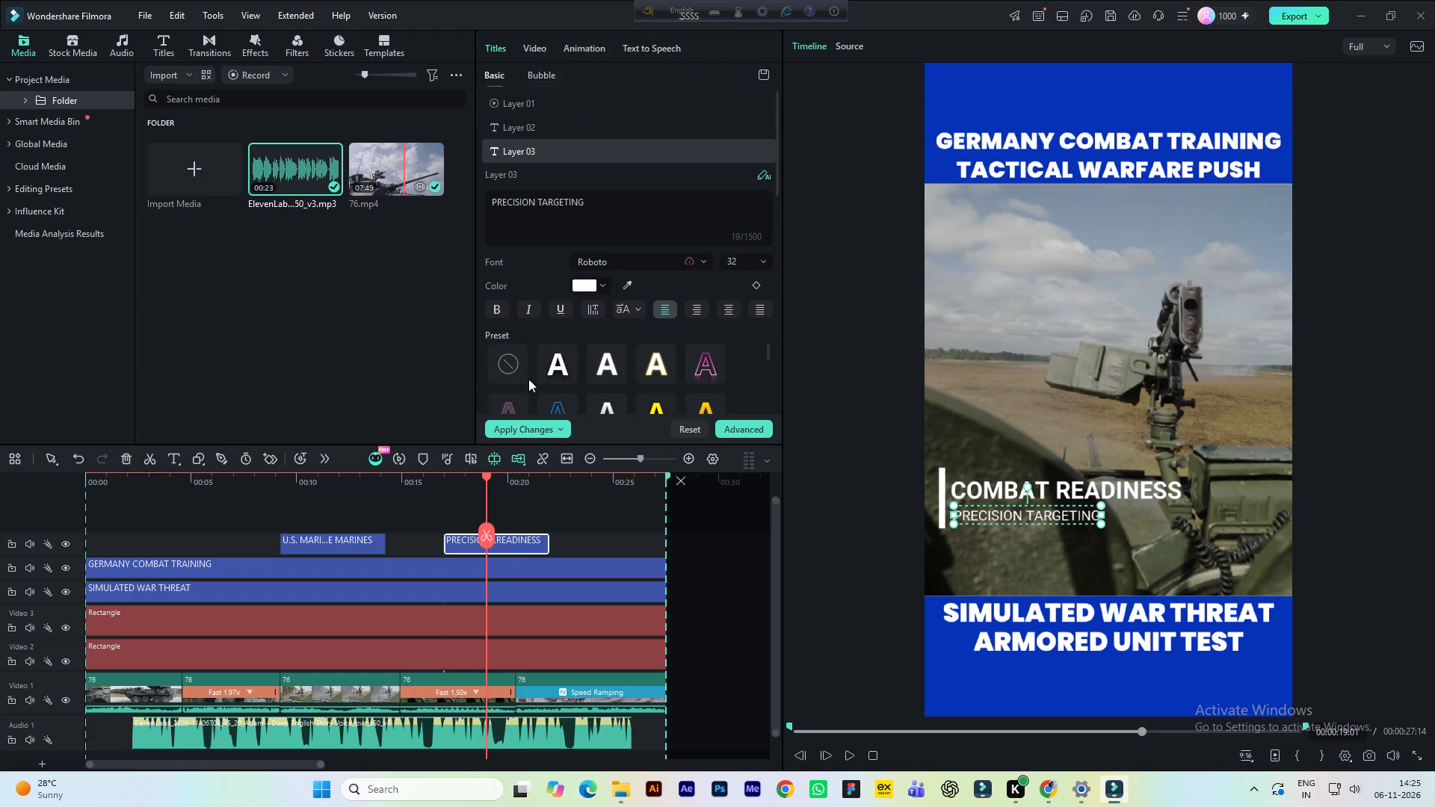
pyautogui.click(545, 46)
pyautogui.click(679, 194)
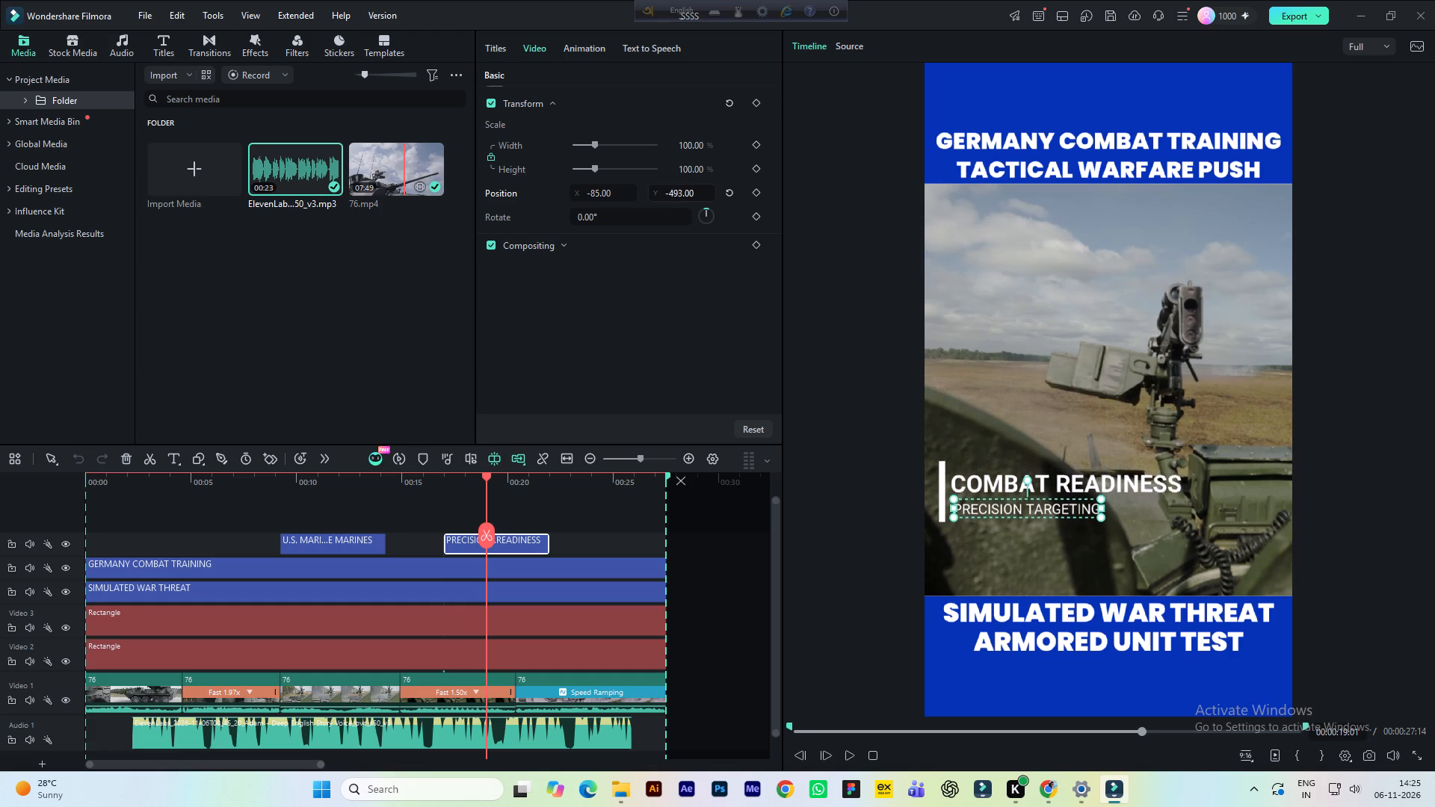
# Nudge the COMBAT READINESS line slightly up to widen the gap above PRECISION TARGETING.
pyautogui.click(978, 504)
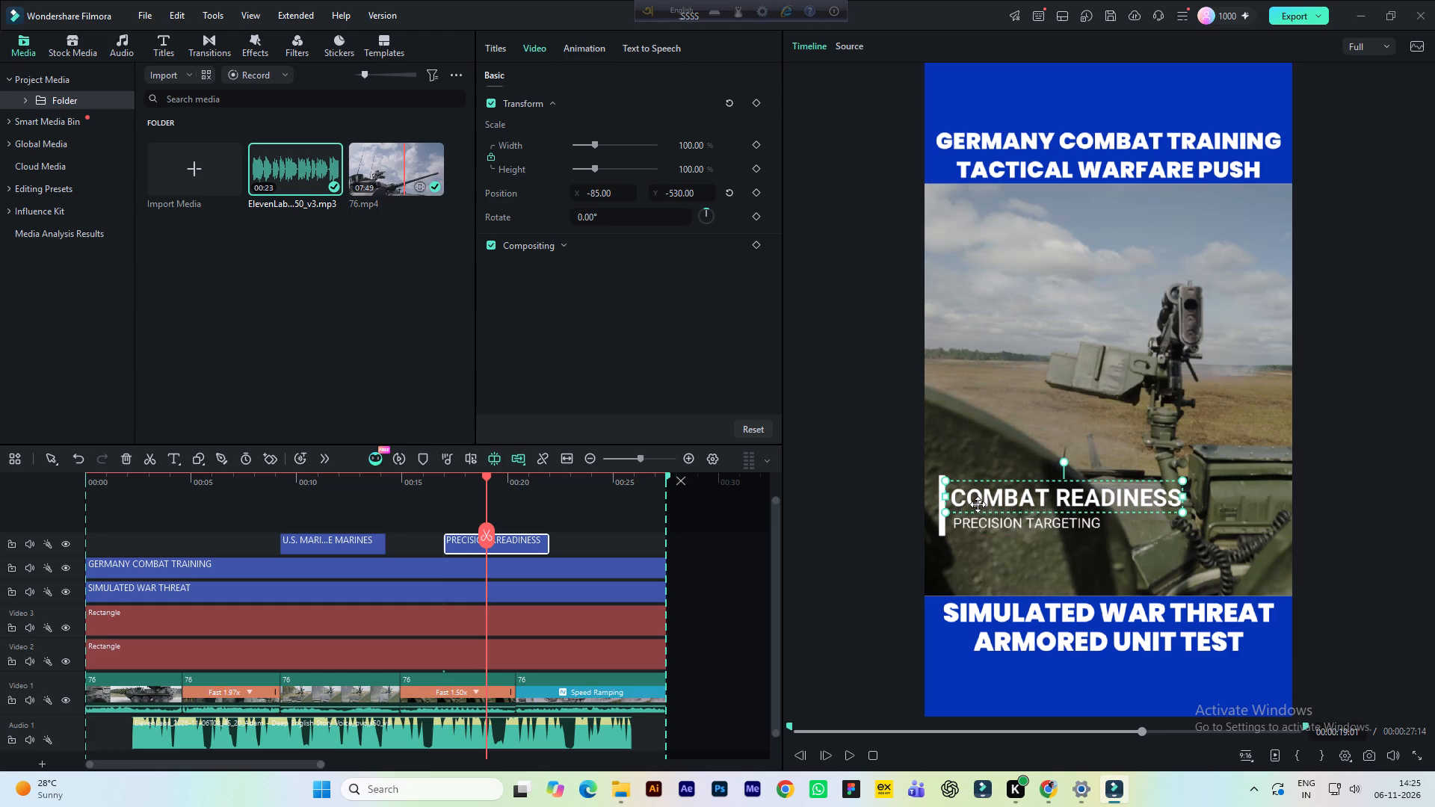
pyautogui.press('Up')
pyautogui.press('Up')
pyautogui.press('Up')
pyautogui.press('Up')
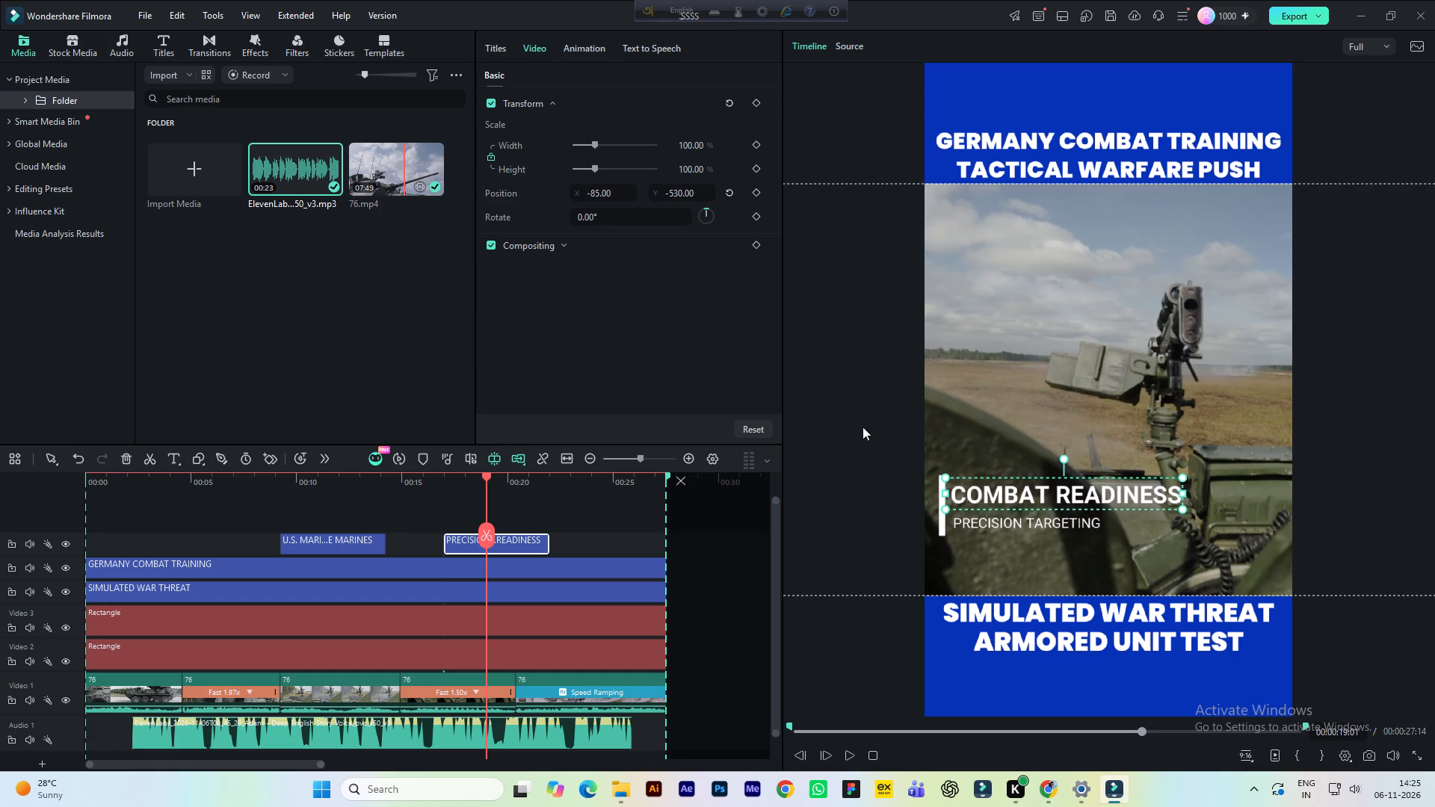
pyautogui.click(807, 350)
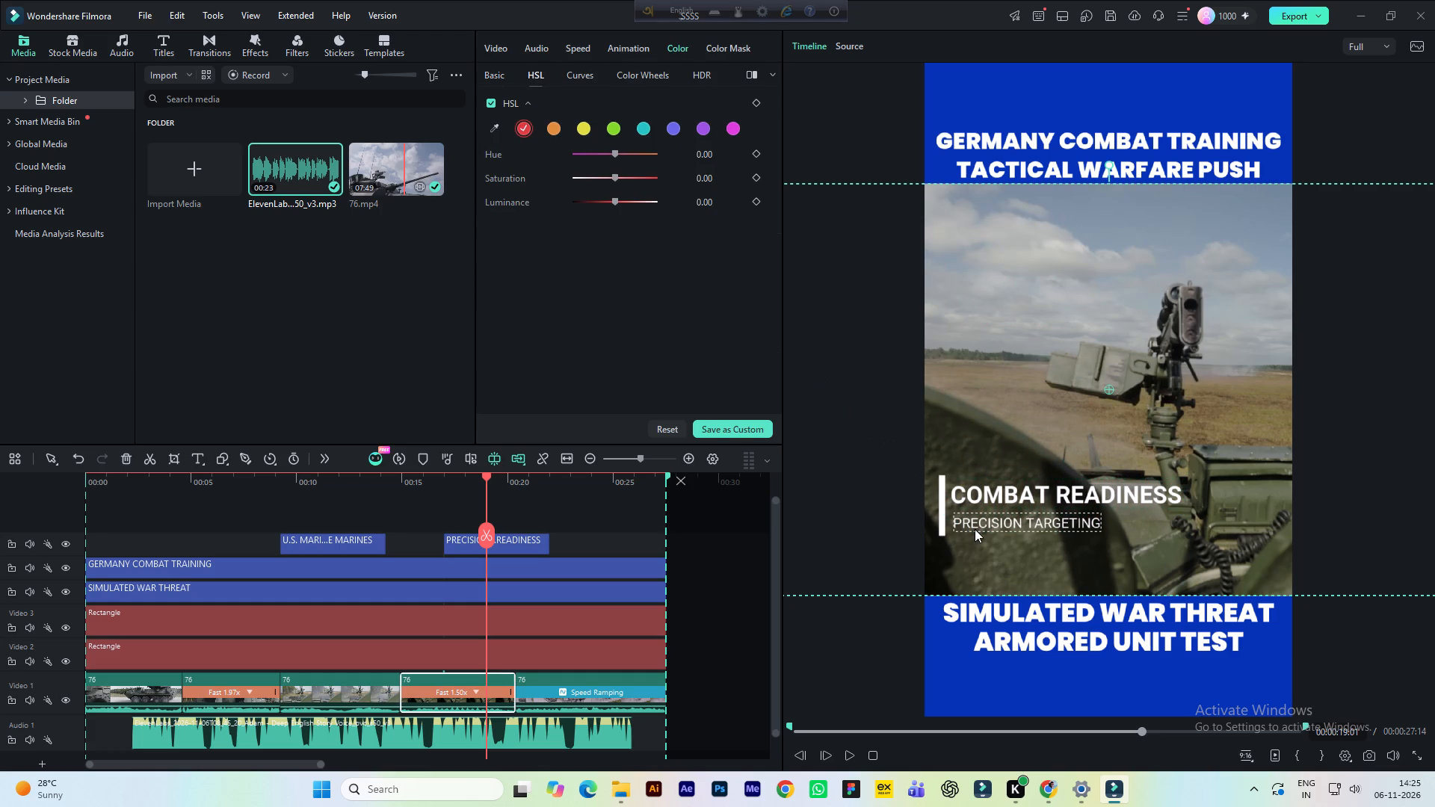
# Place the playhead just before the second title, at about 17 seconds, and save the project.
pyautogui.click(442, 493)
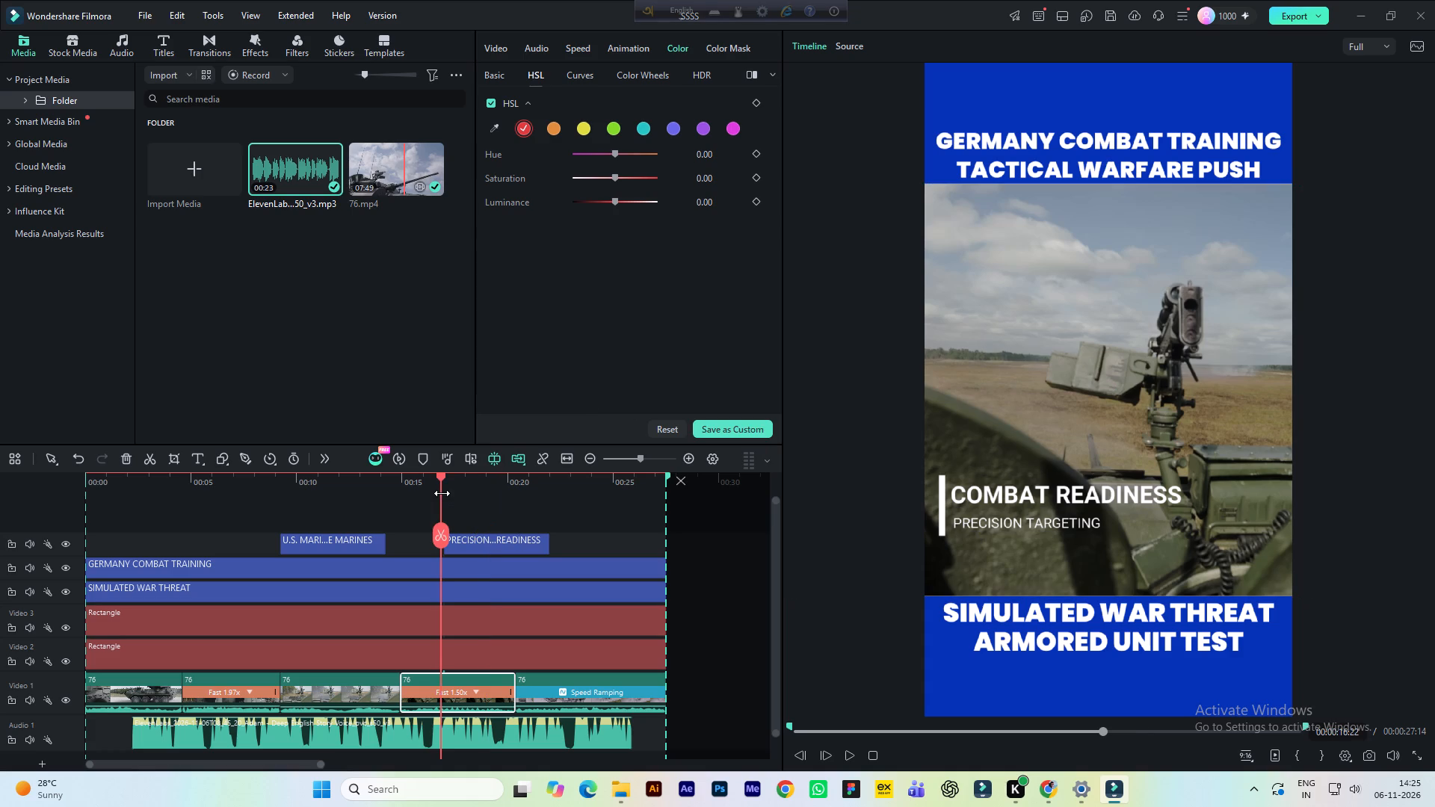
pyautogui.hotkey('ctrl', 's')
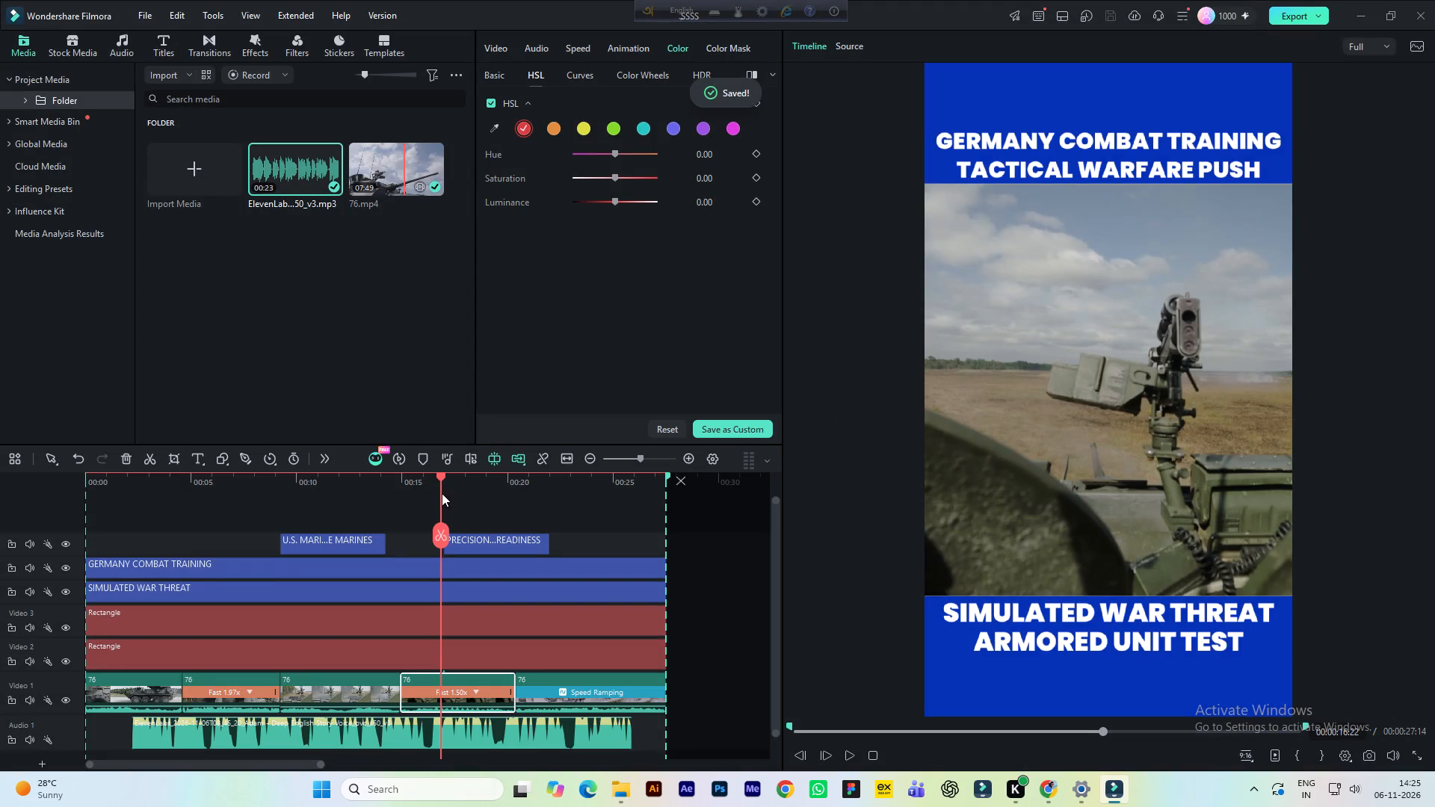
# Play back the COMBAT READINESS title section from about 17 seconds to check its timing, and save the project.
pyautogui.press('space')
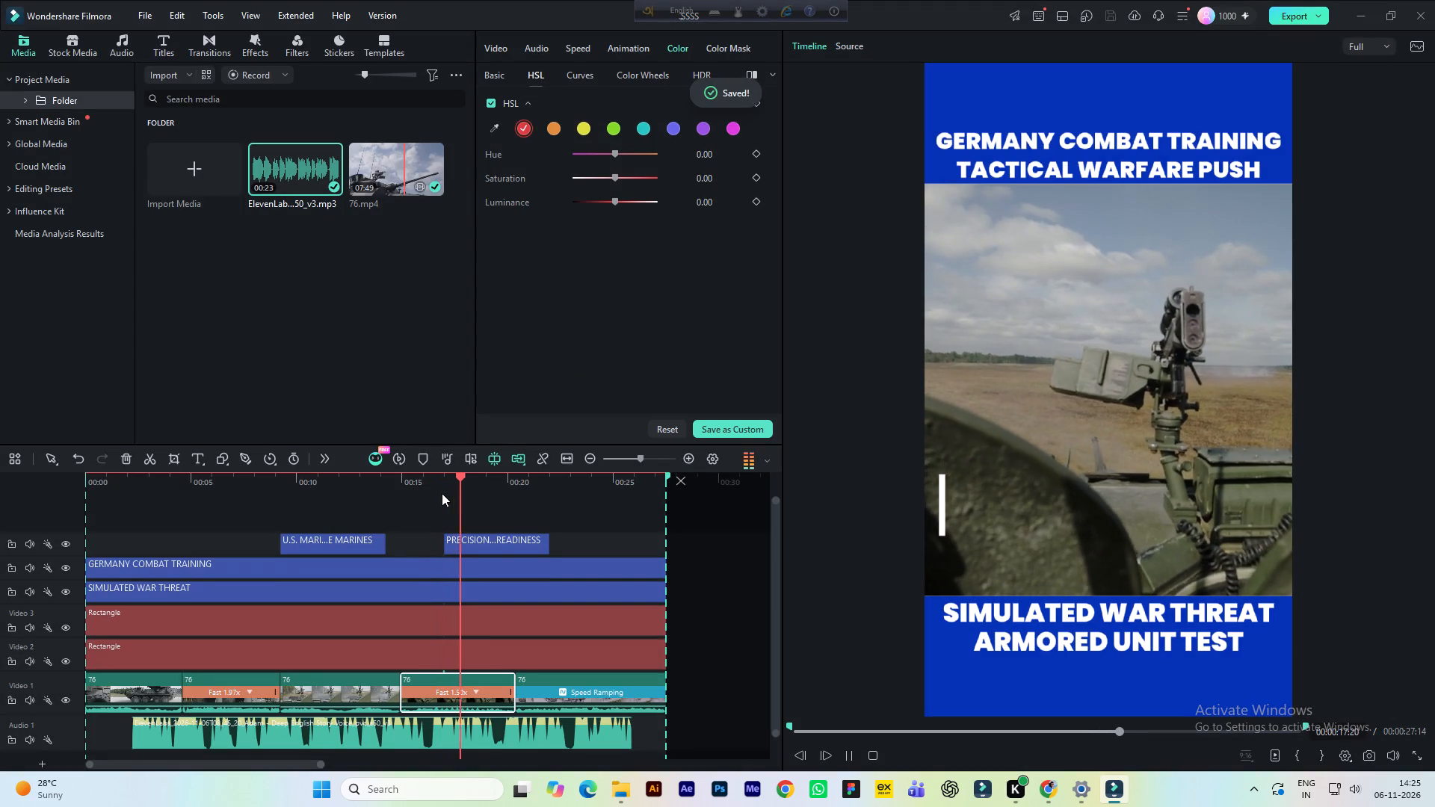
pyautogui.press('space')
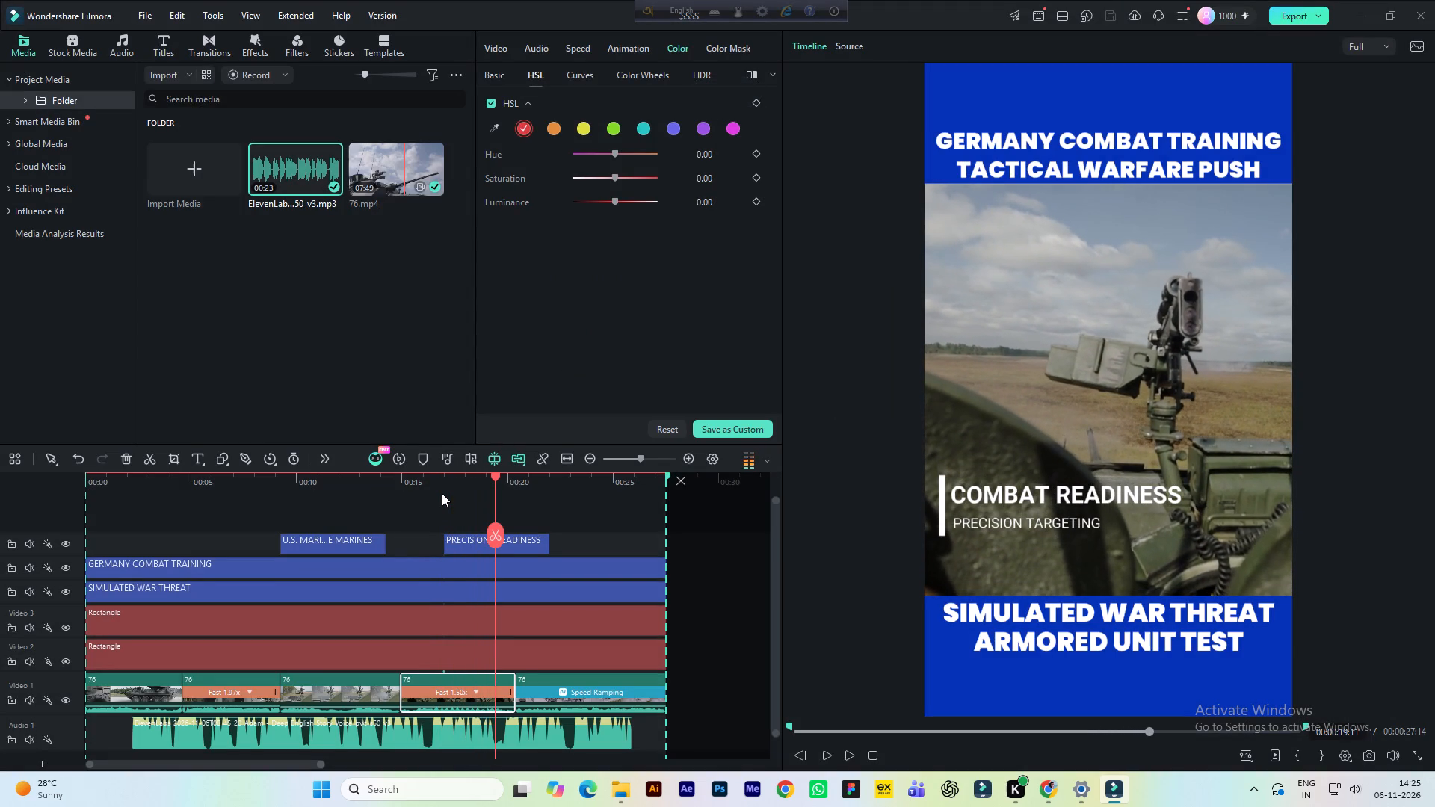
pyautogui.press('space')
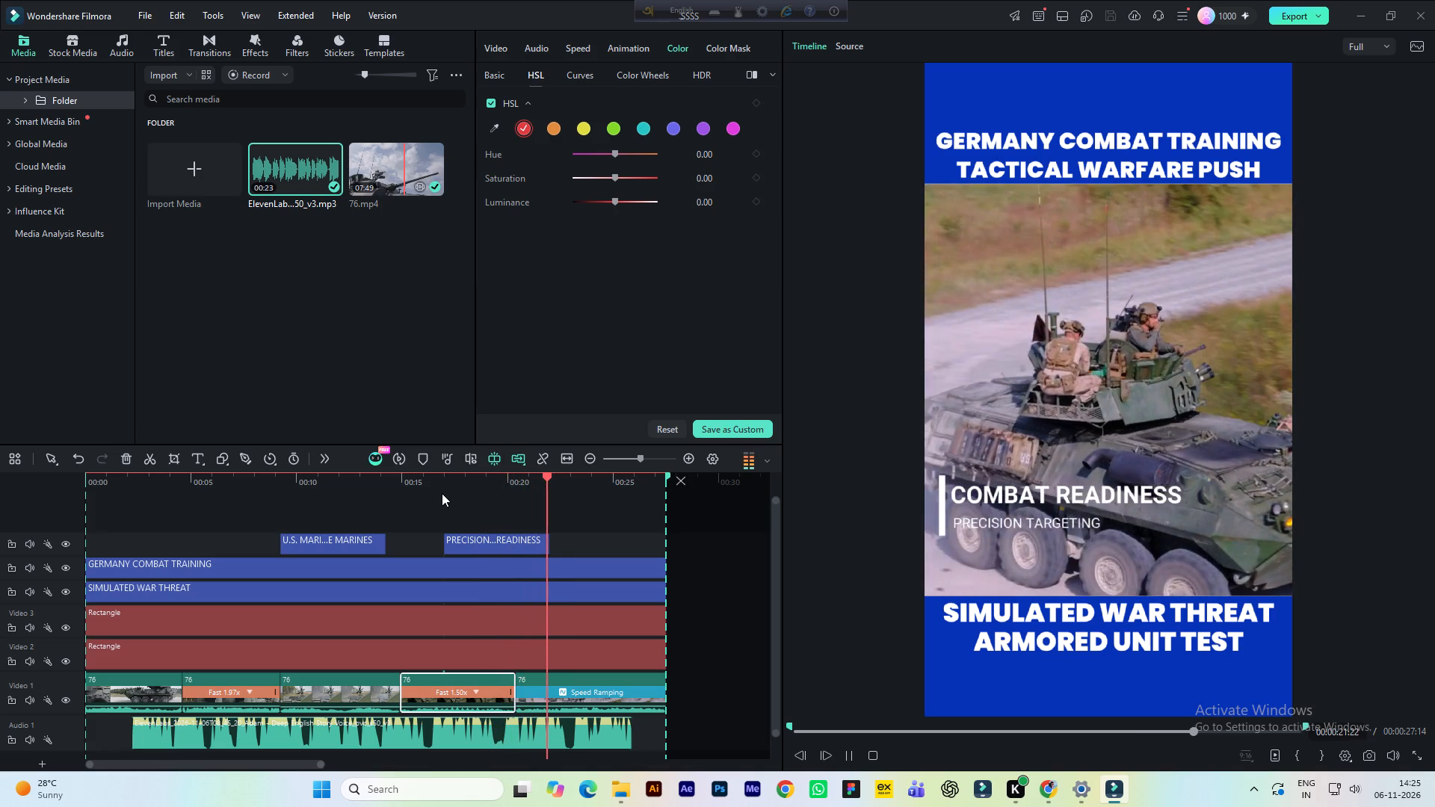
pyautogui.press('space')
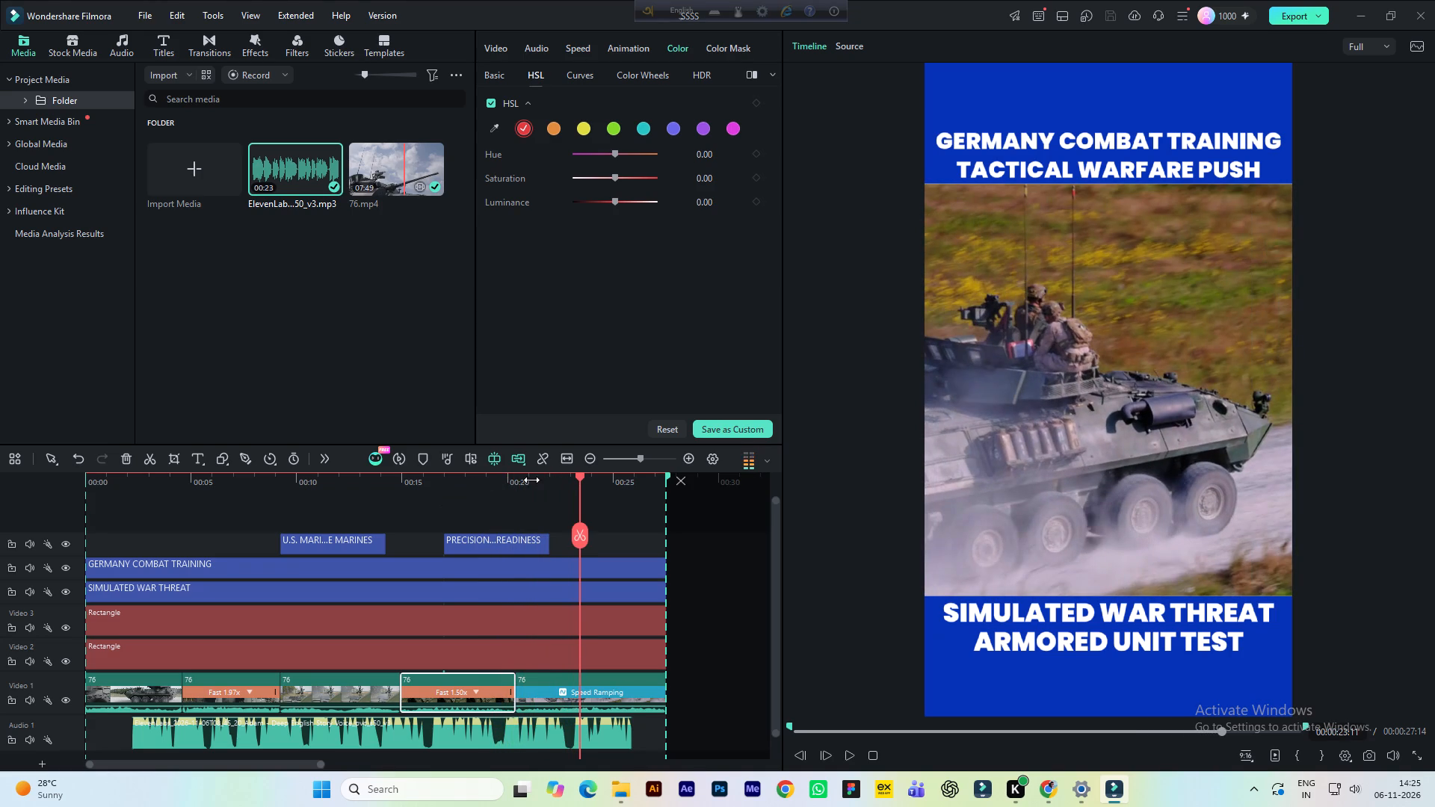
pyautogui.click(188, 489)
pyautogui.hotkey('ctrl', 's')
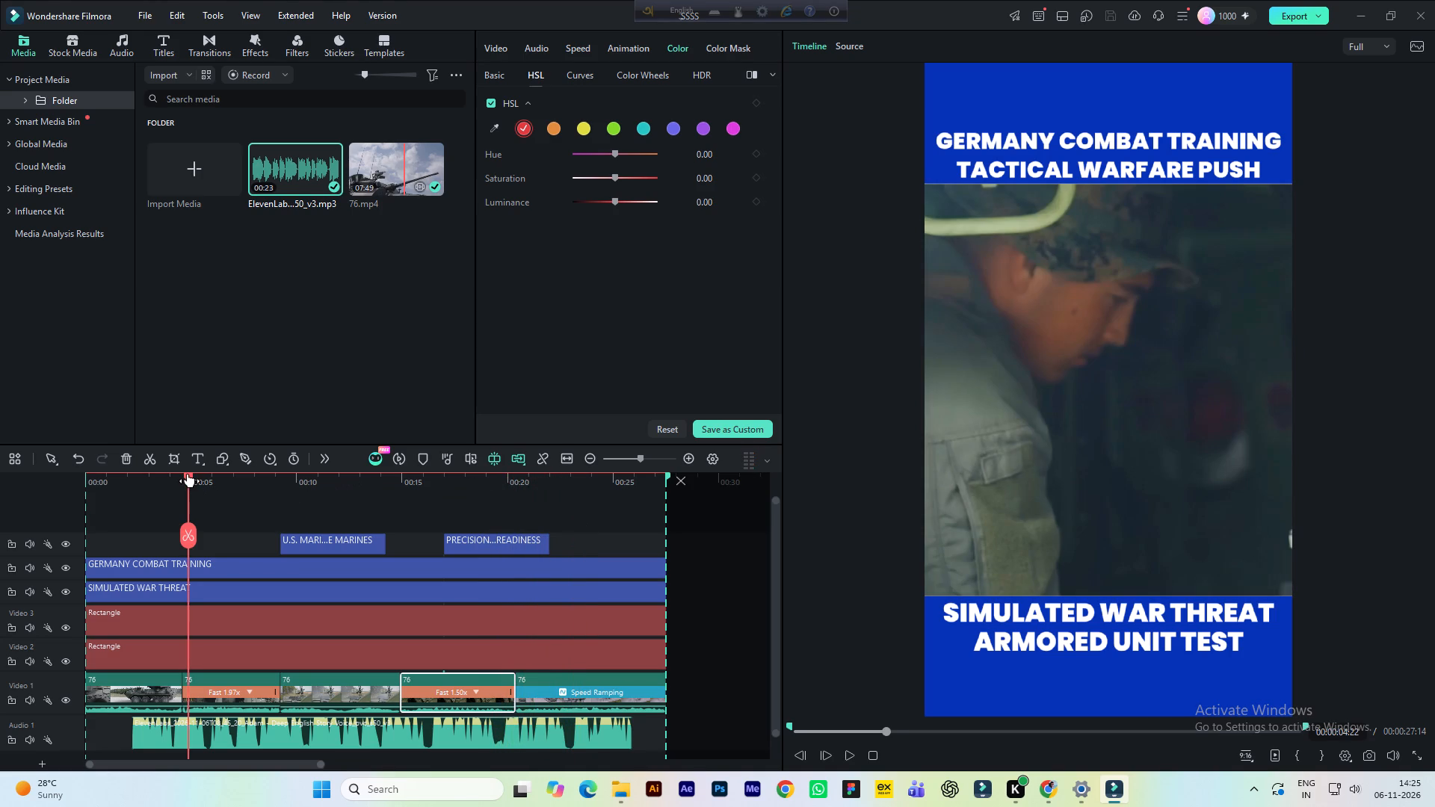
# Review the whole short in playback from its opening, rechecking the final speed-ramped clip from about 20 seconds to the end.
pyautogui.moveTo(188, 474); pyautogui.dragTo(43, 501)
pyautogui.press('space')
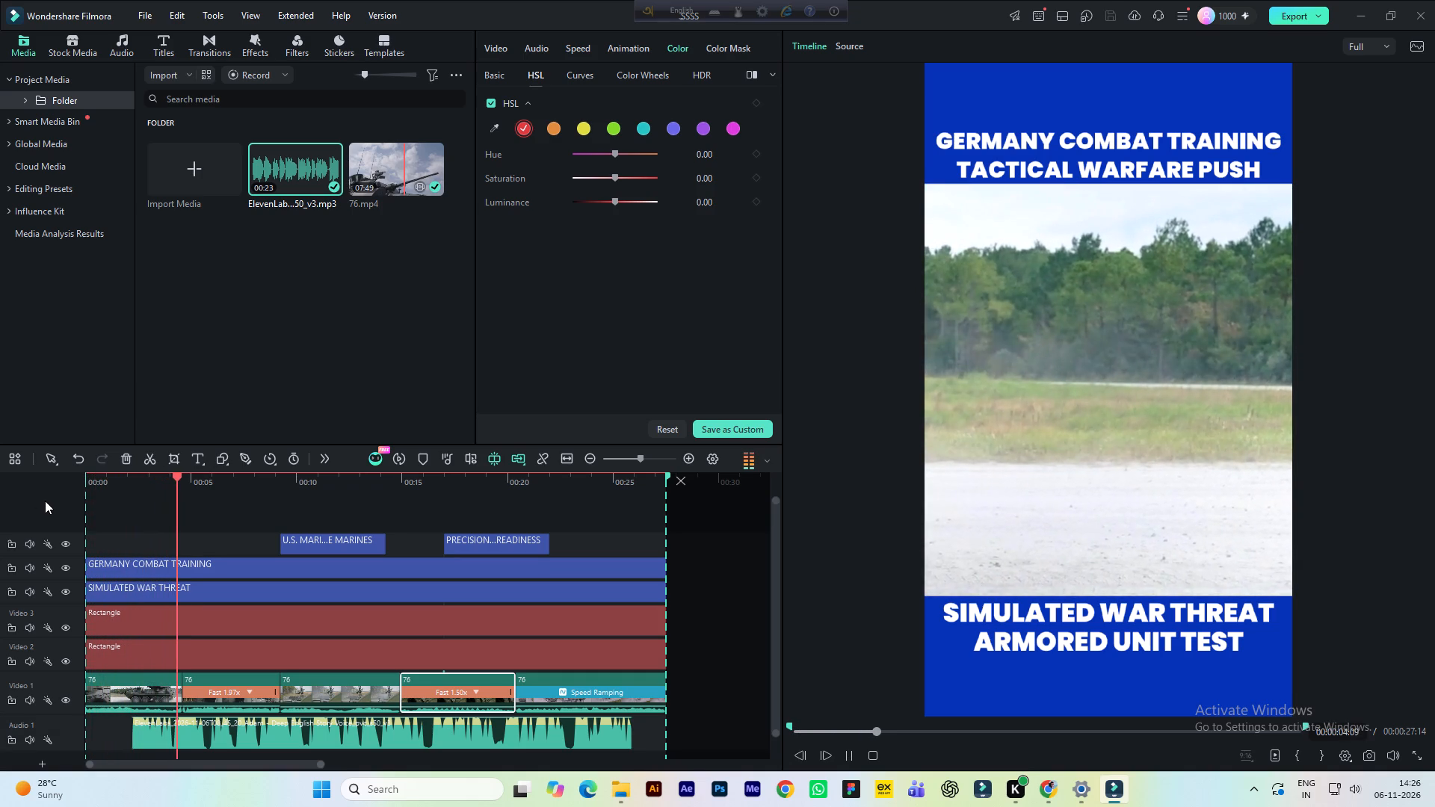
pyautogui.press('space')
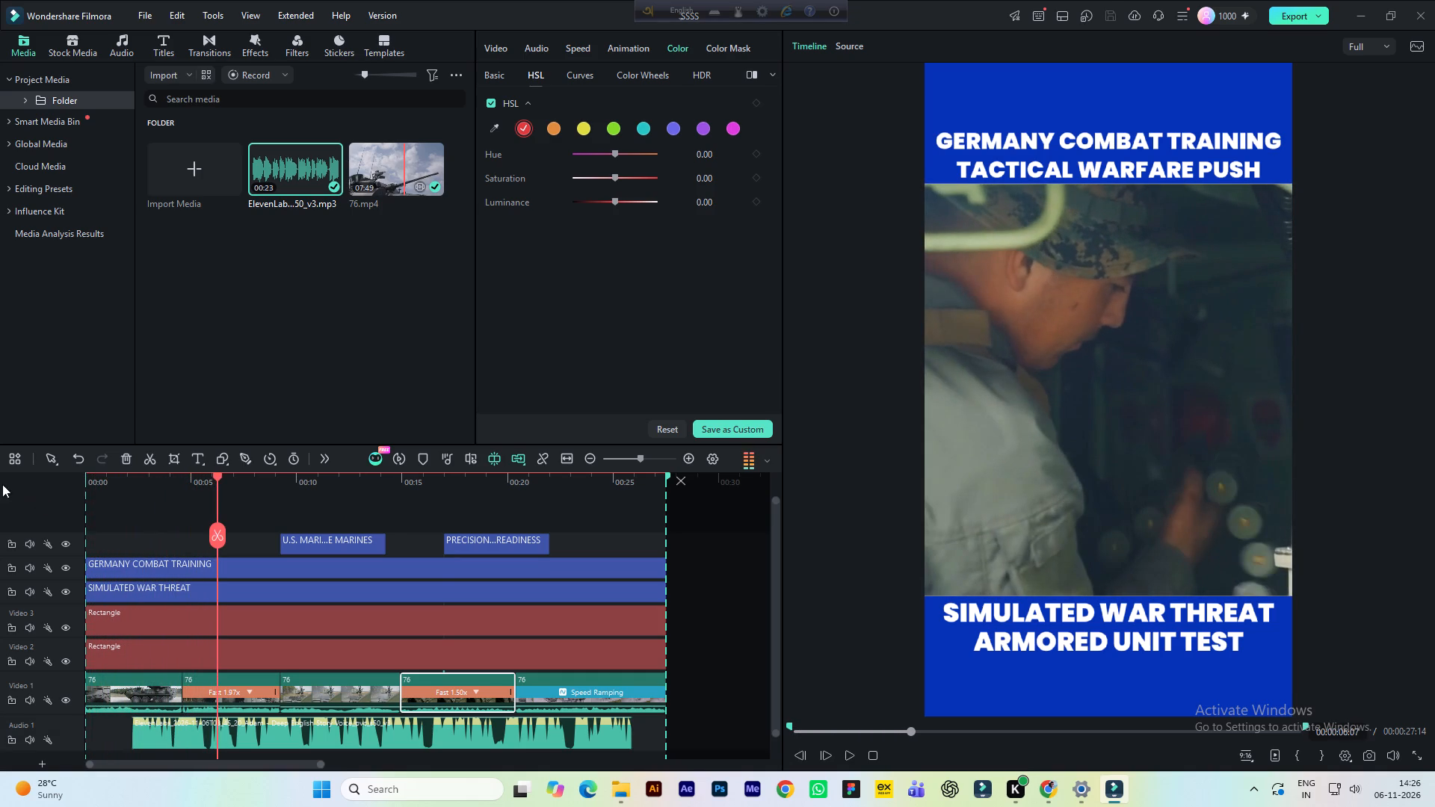
pyautogui.click(117, 486)
pyautogui.click(135, 483)
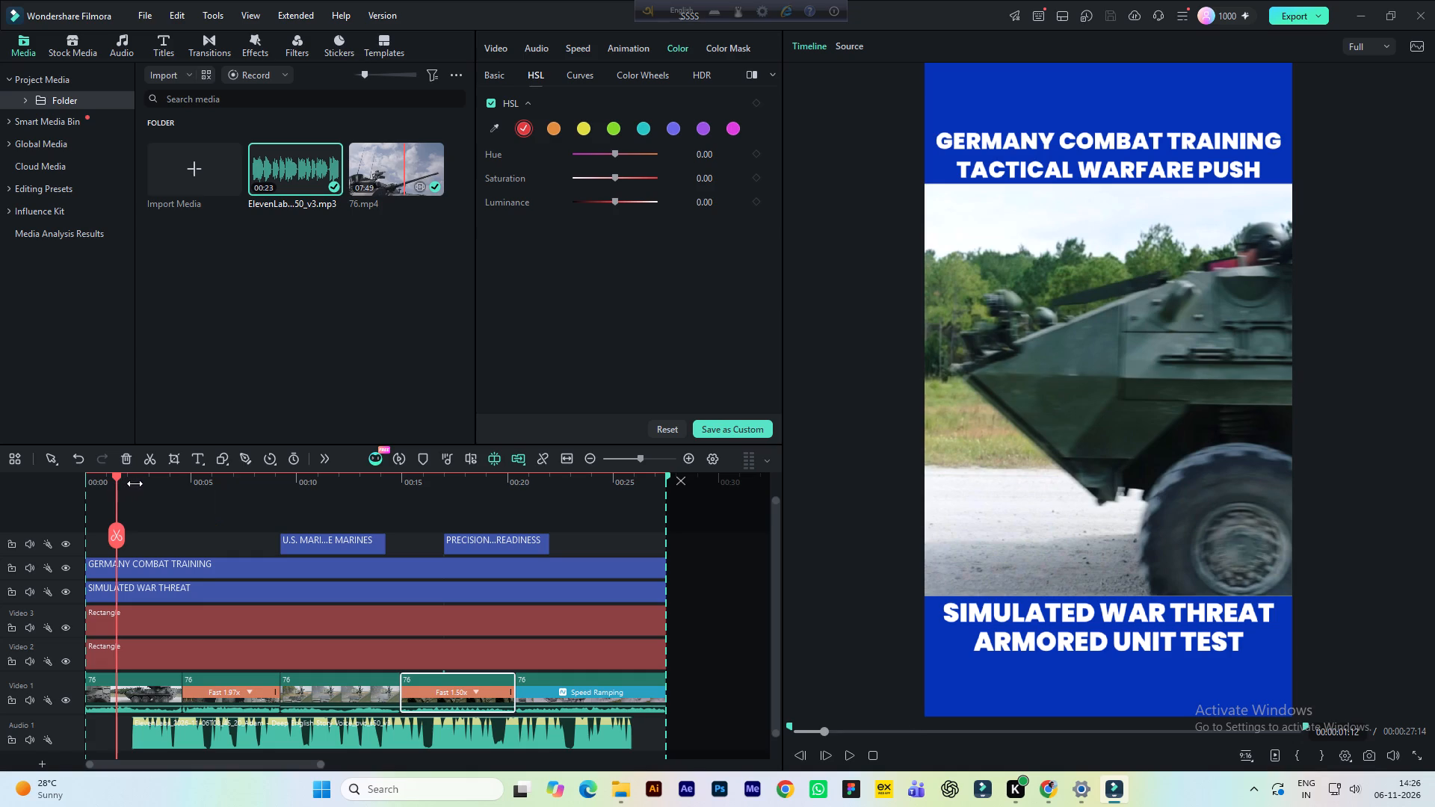
pyautogui.press('space')
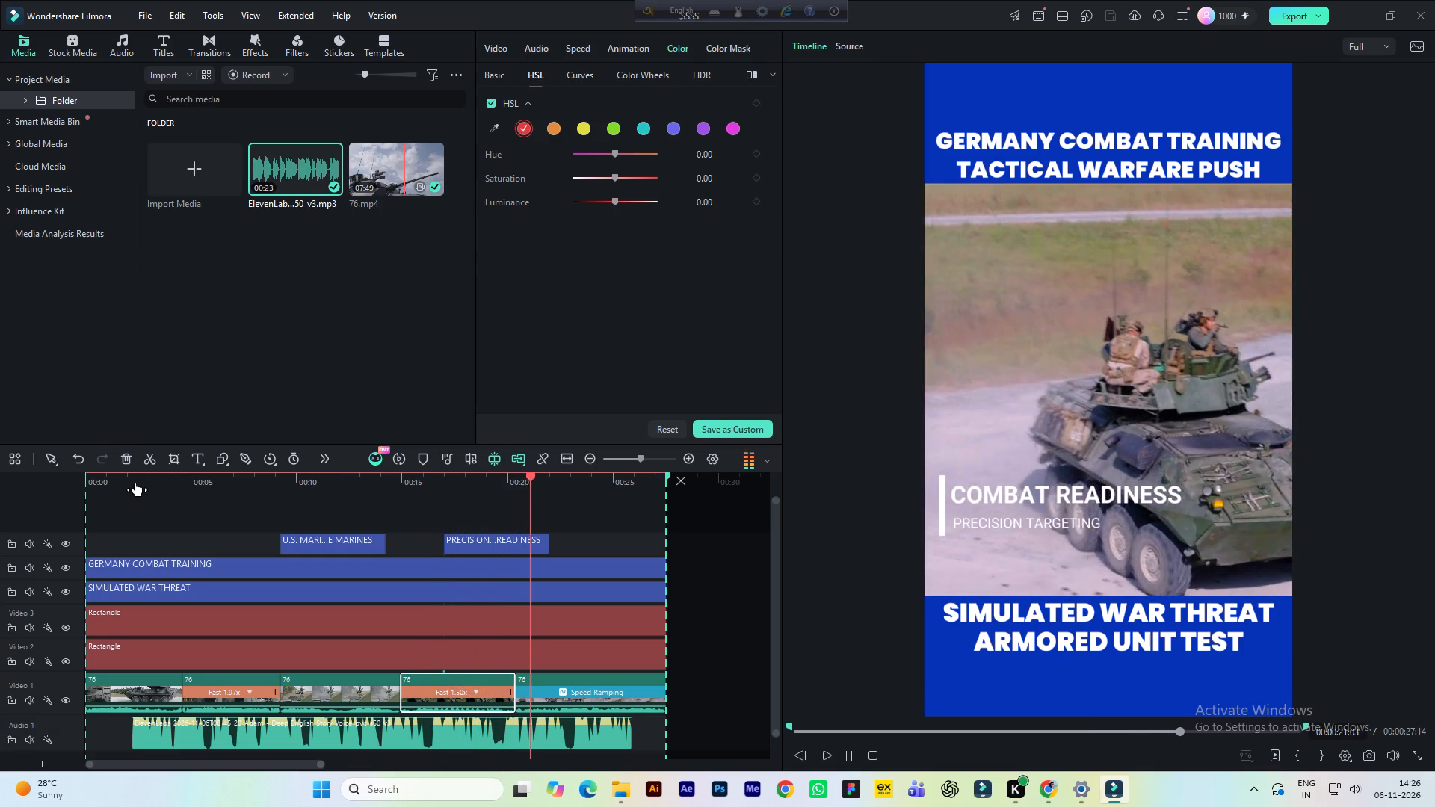
pyautogui.press('space')
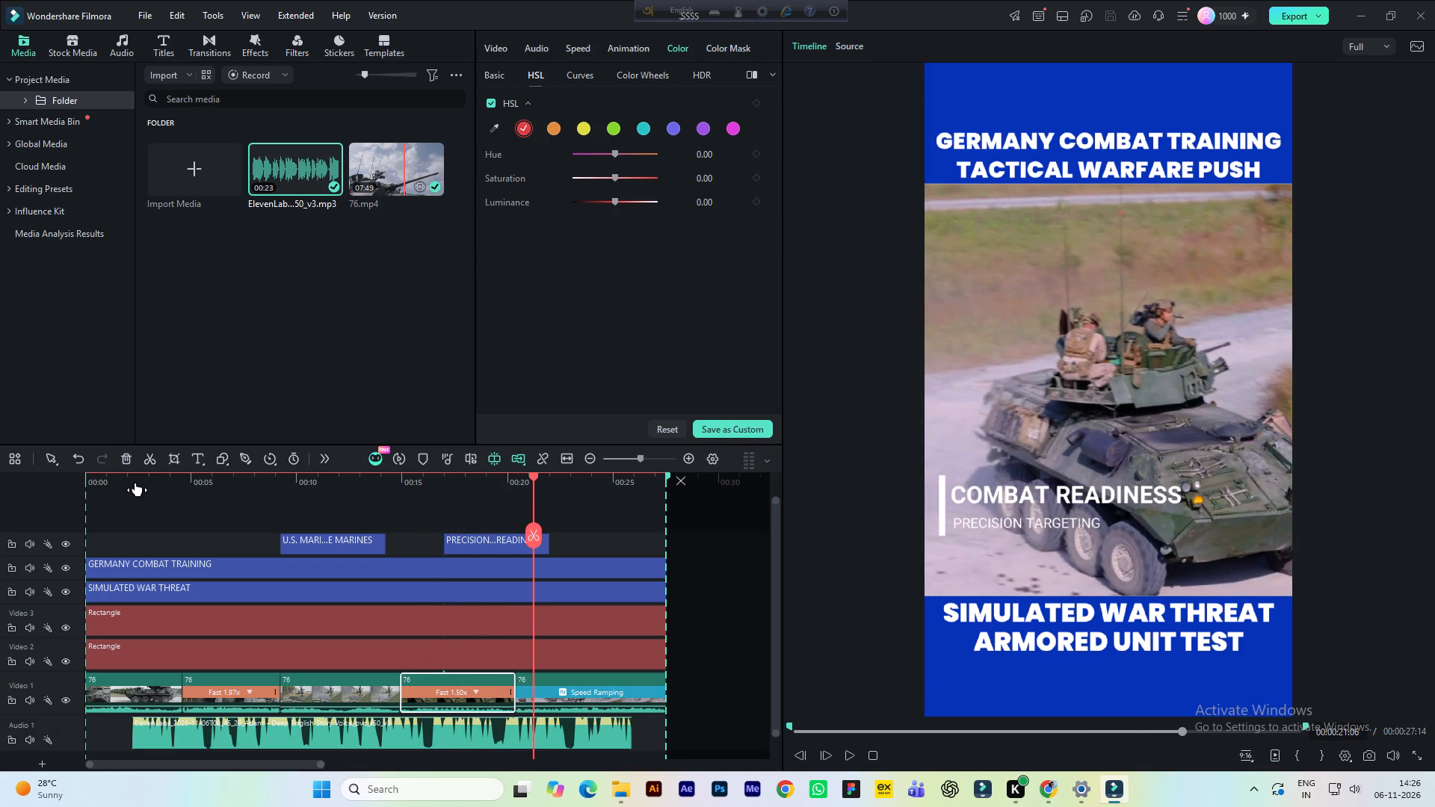
pyautogui.press('space')
pyautogui.press('space')
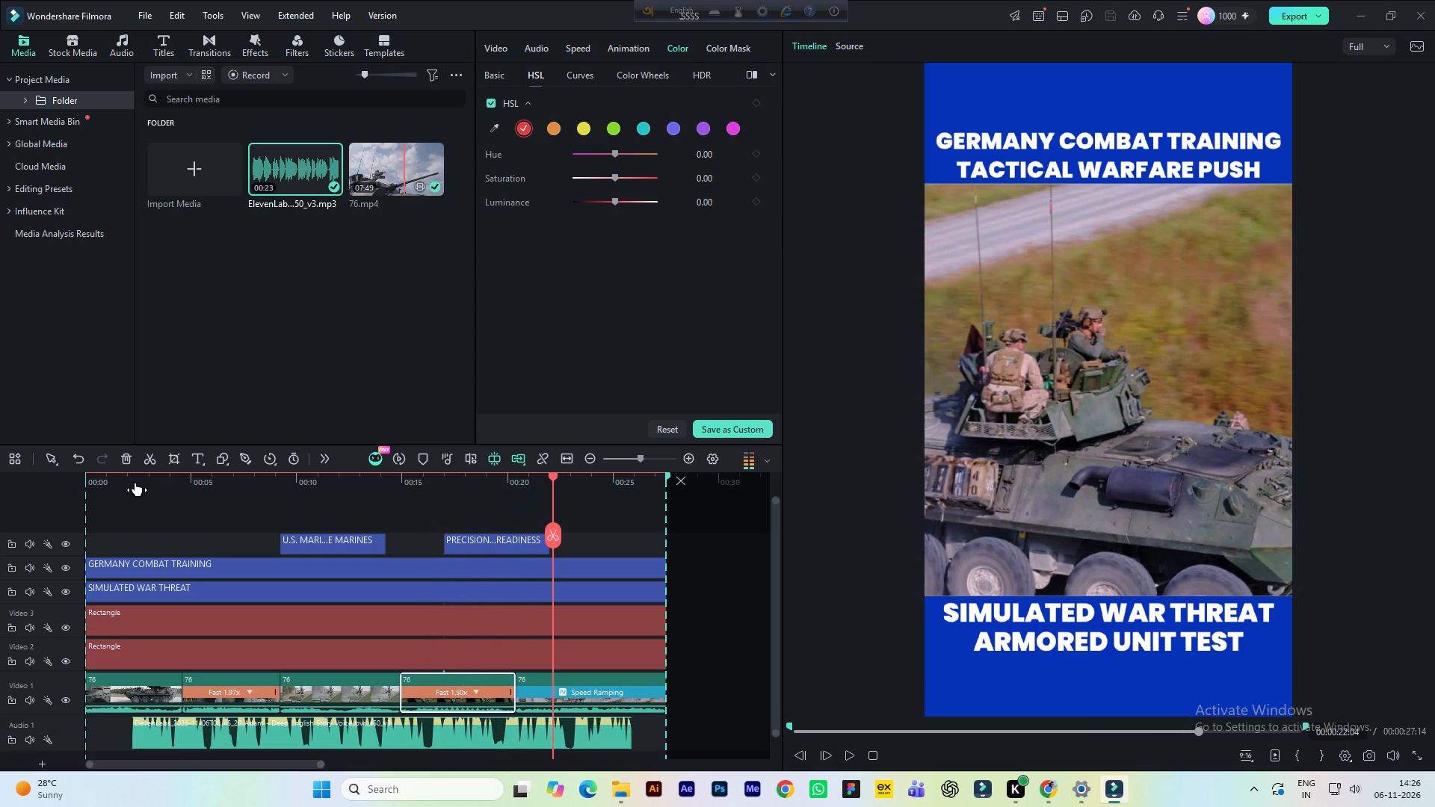
pyautogui.click(518, 482)
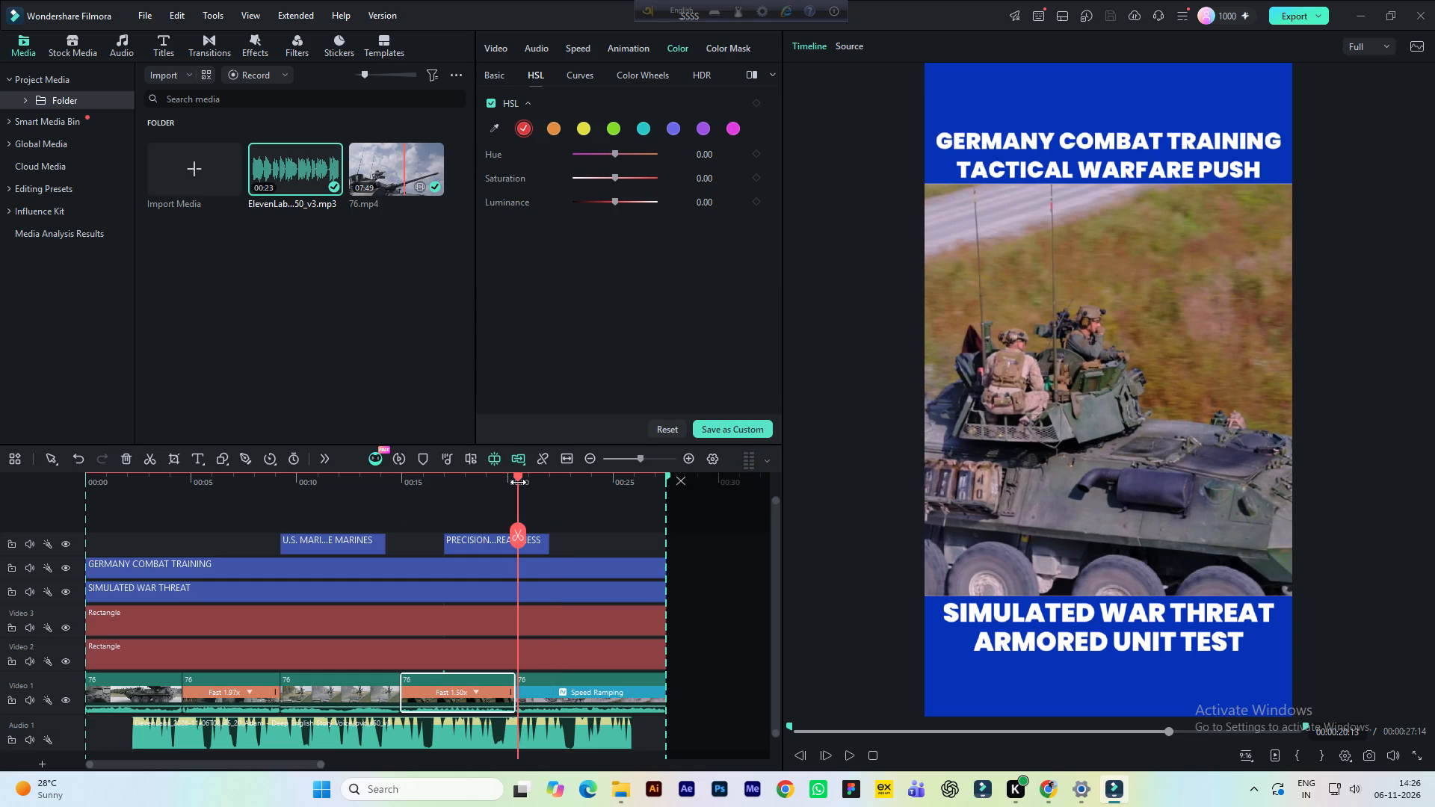
pyautogui.press('space')
pyautogui.press('space')
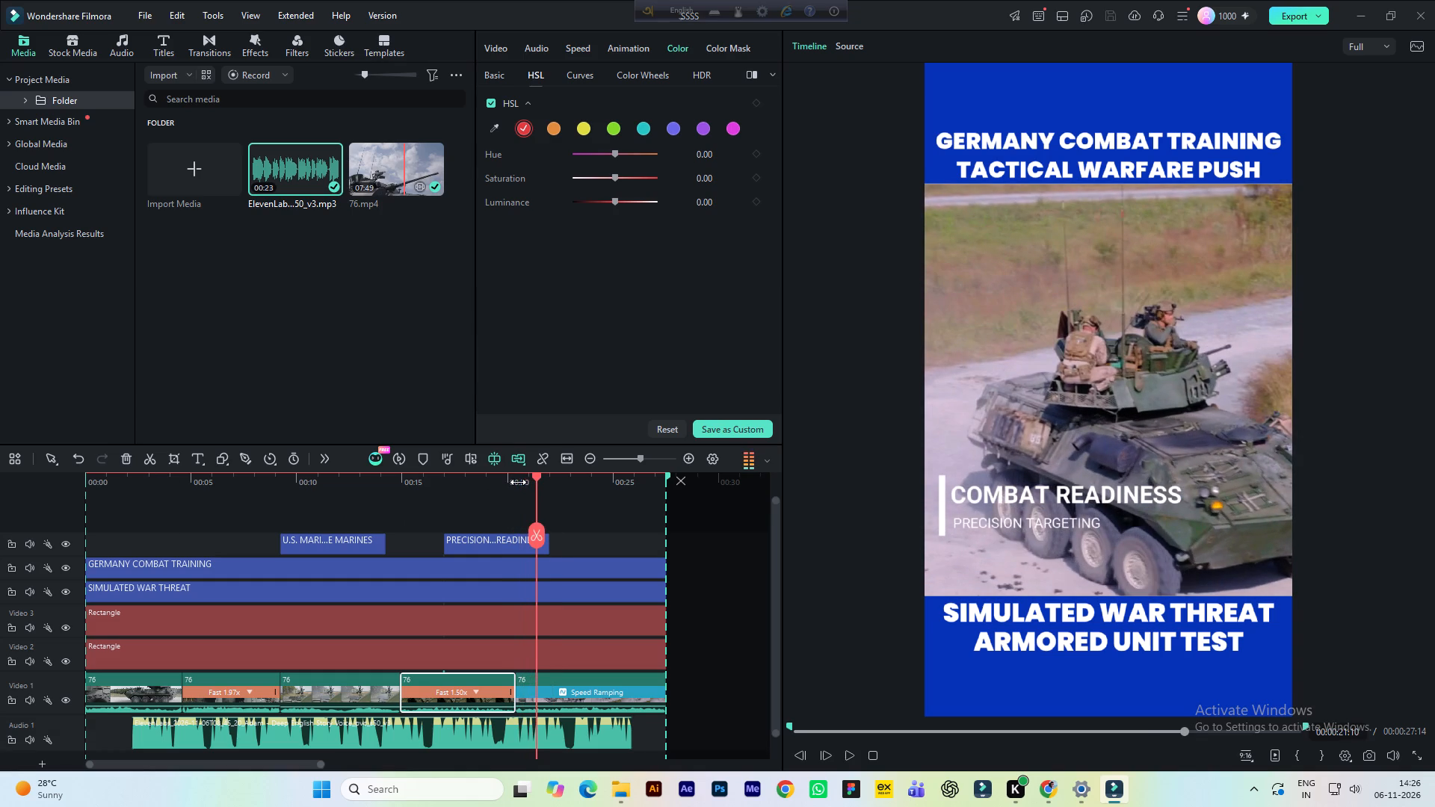
pyautogui.press('space')
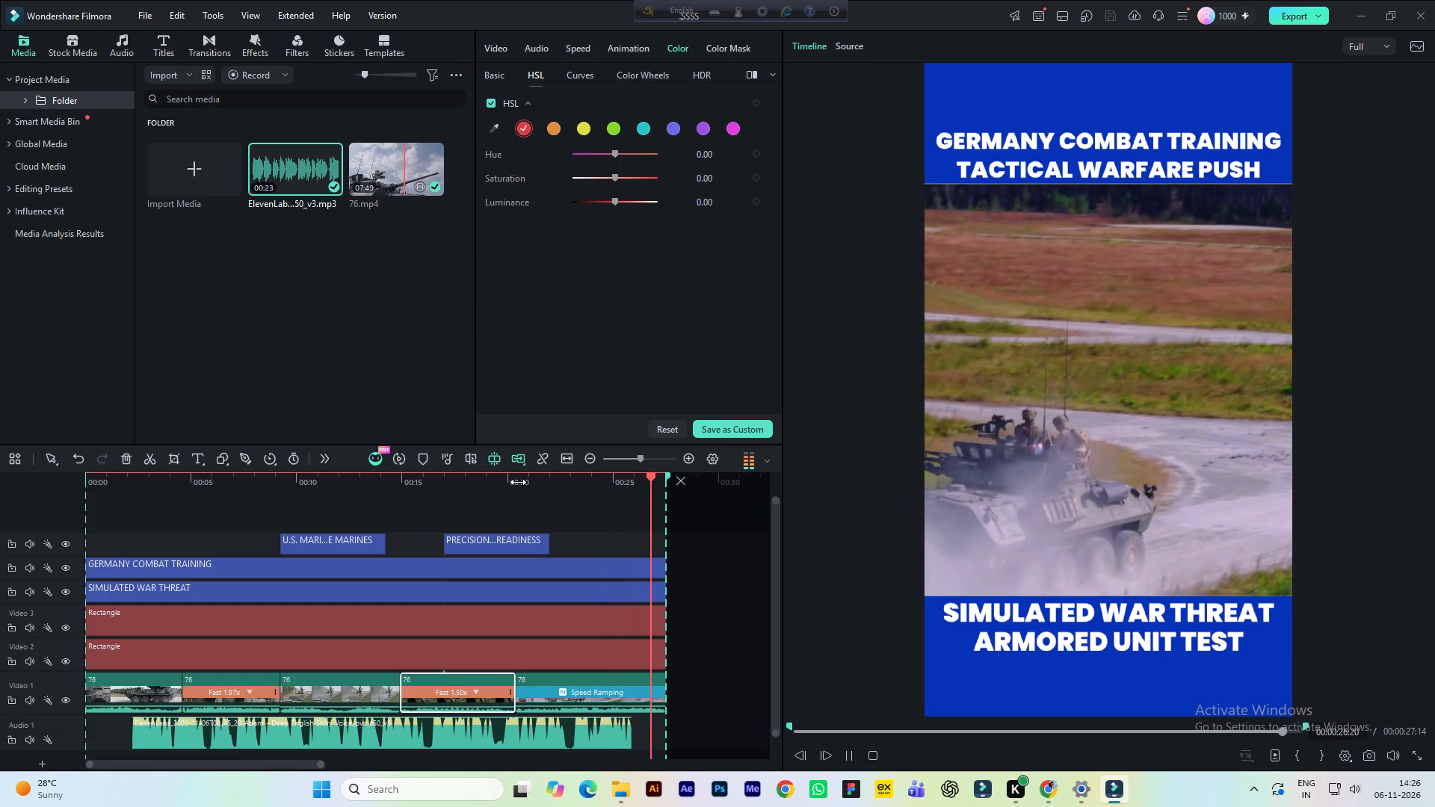
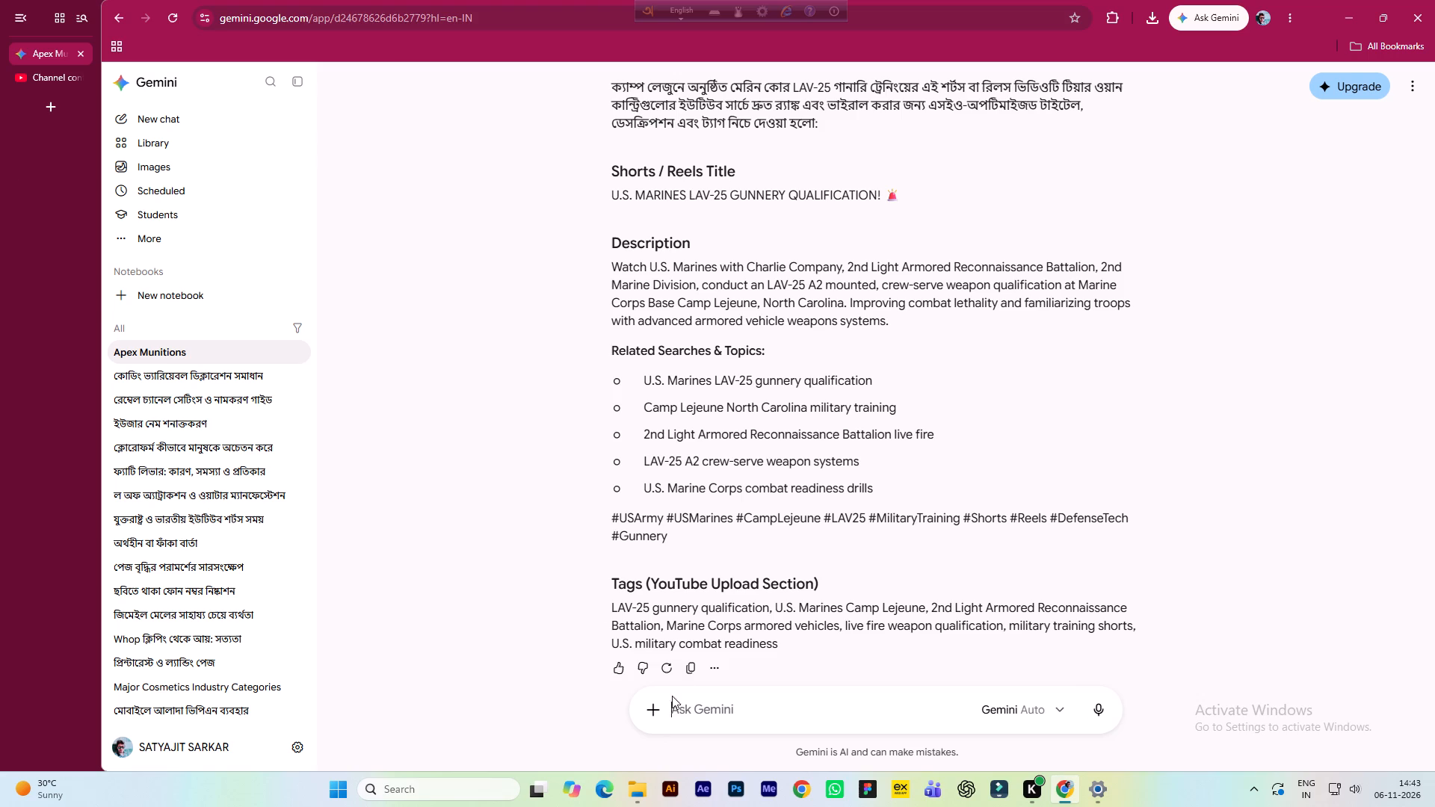
pyautogui.click(57, 75)
pyautogui.hotkey('ctrl', 'v')
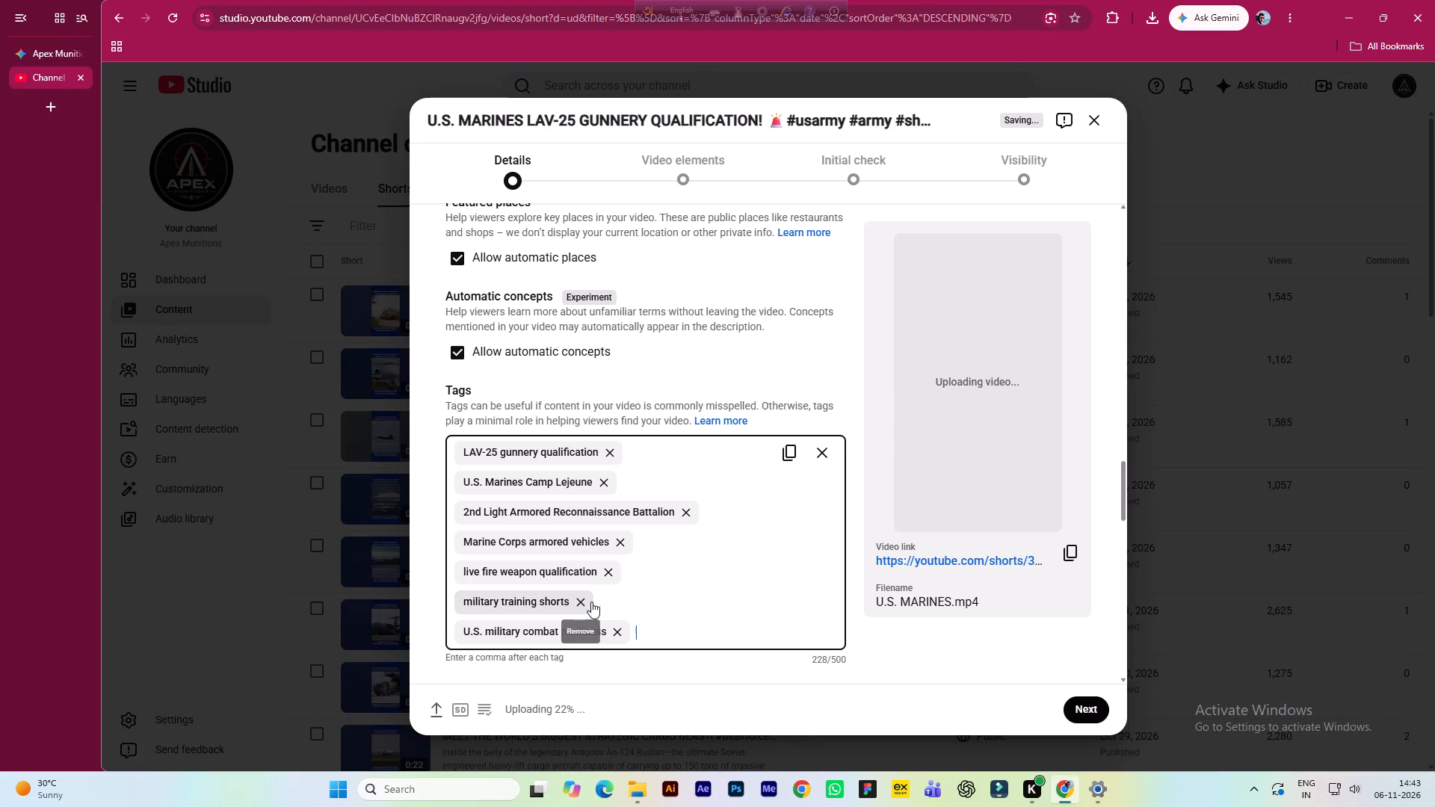
# Set the video language of the upload to English (United States).
pyautogui.scroll(-3, 723, 520)
pyautogui.click(586, 525)
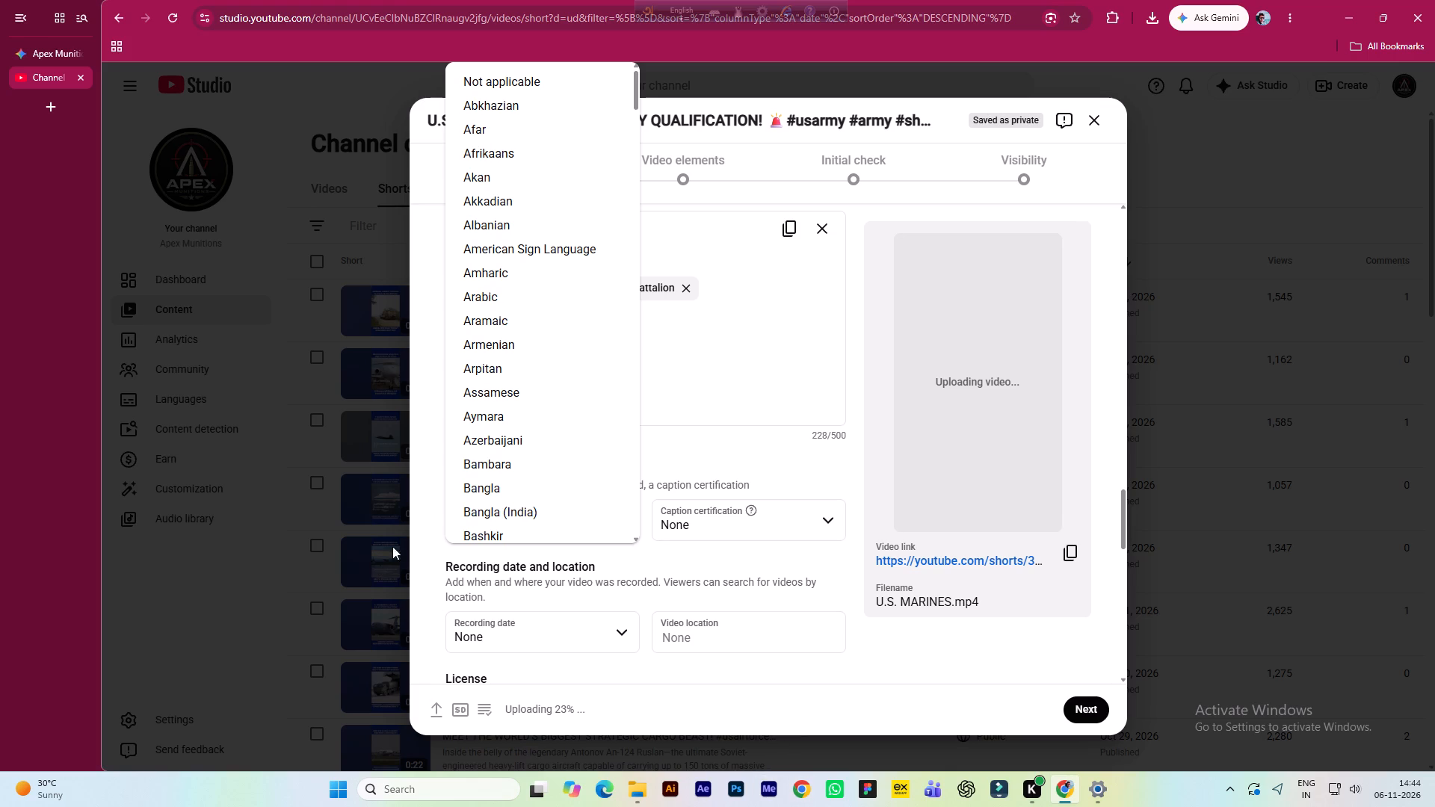
pyautogui.scroll(-11, 559, 294)
pyautogui.scroll(-1, 485, 216)
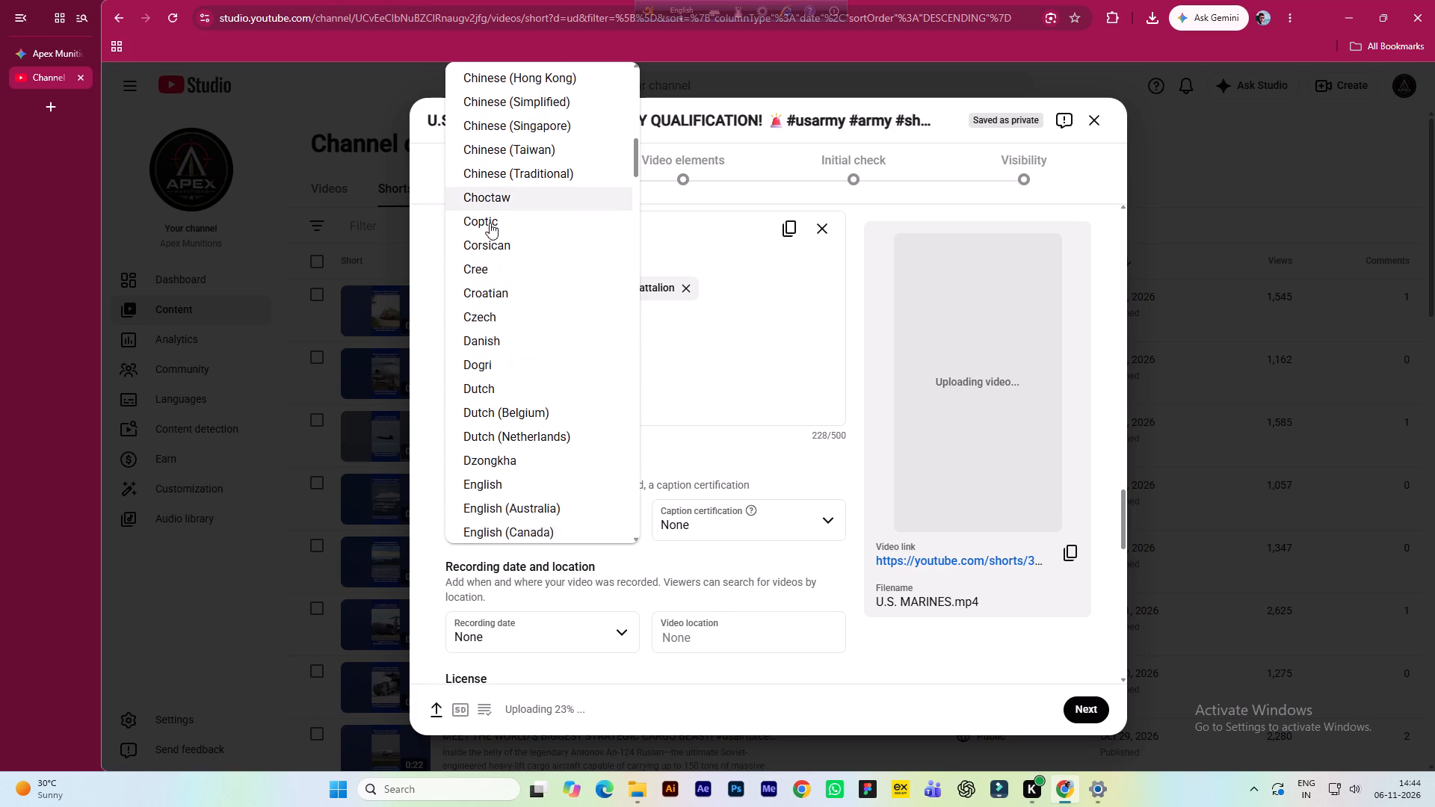
pyautogui.scroll(-3, 490, 223)
pyautogui.click(508, 343)
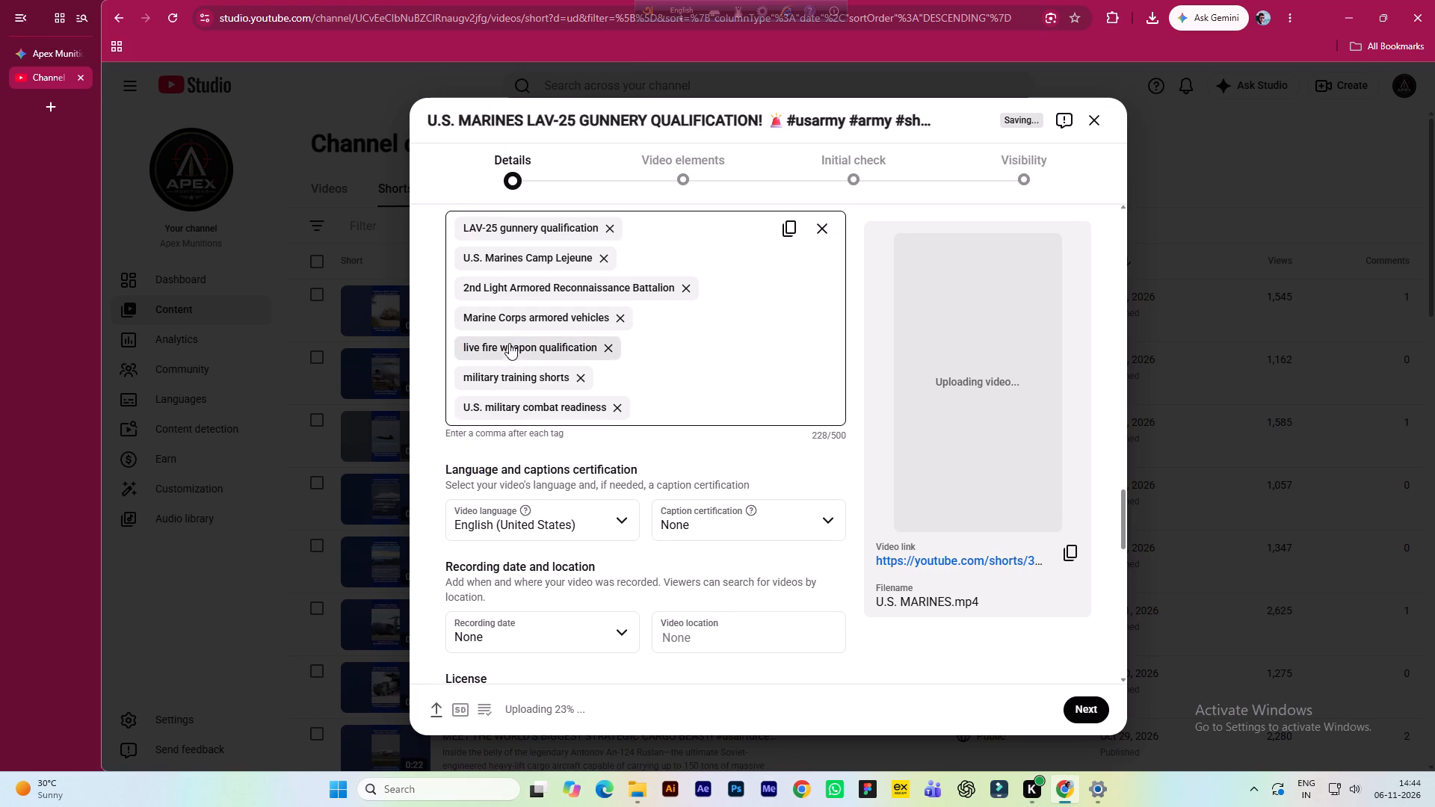
# Review the upload's details, from license, remixing and category settings back to the title, description and thumbnail.
pyautogui.scroll(-1, 602, 510)
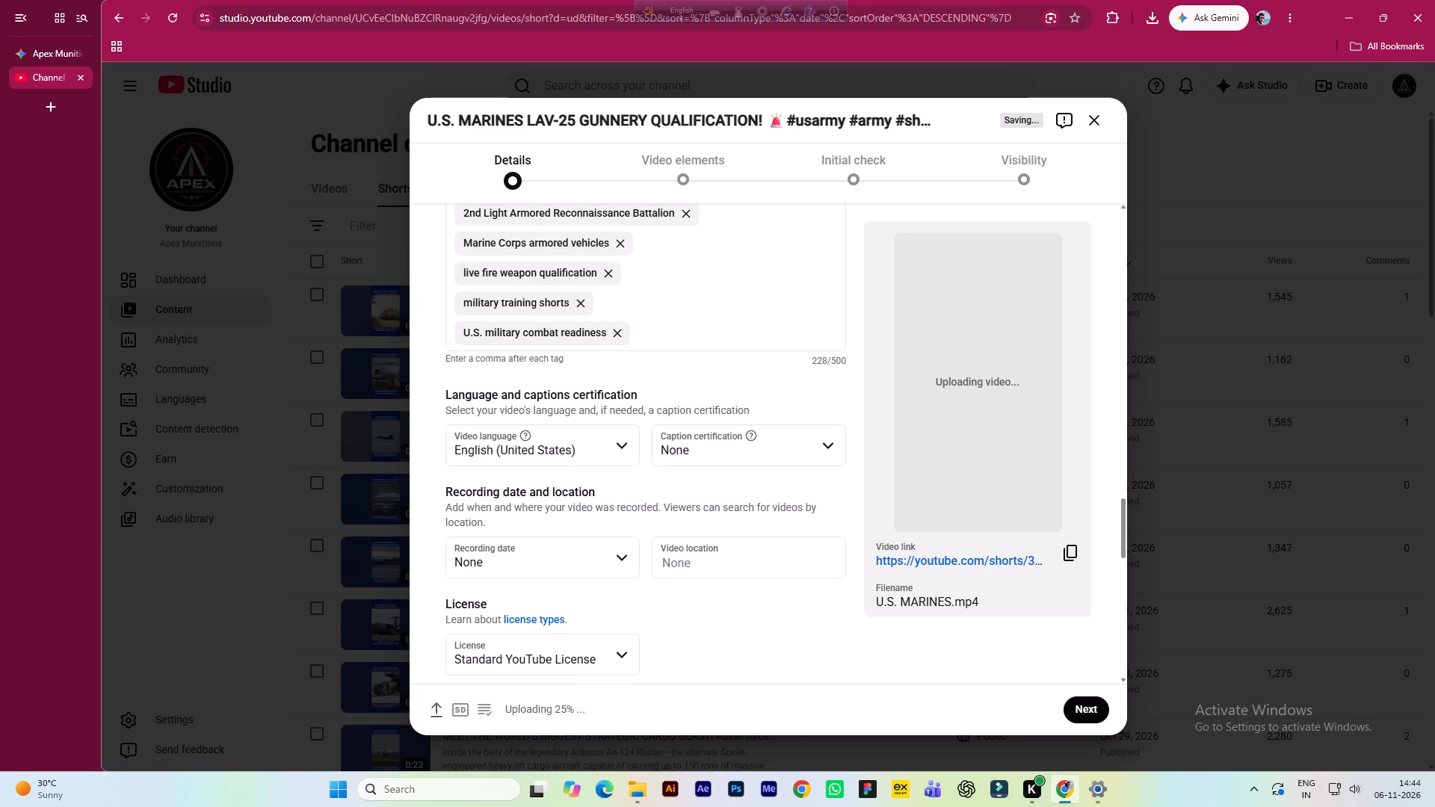
pyautogui.scroll(-4, 565, 460)
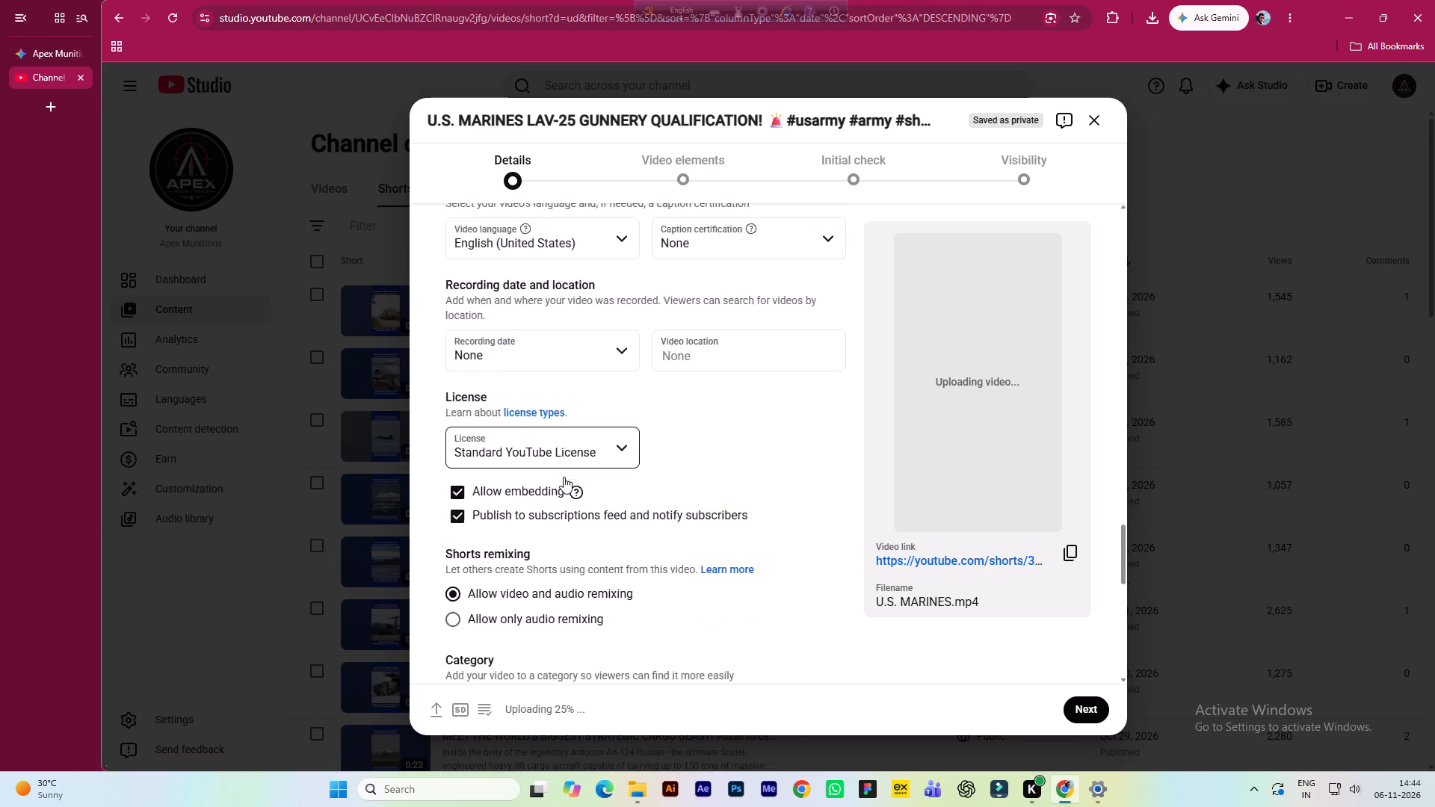
pyautogui.scroll(-5, 564, 477)
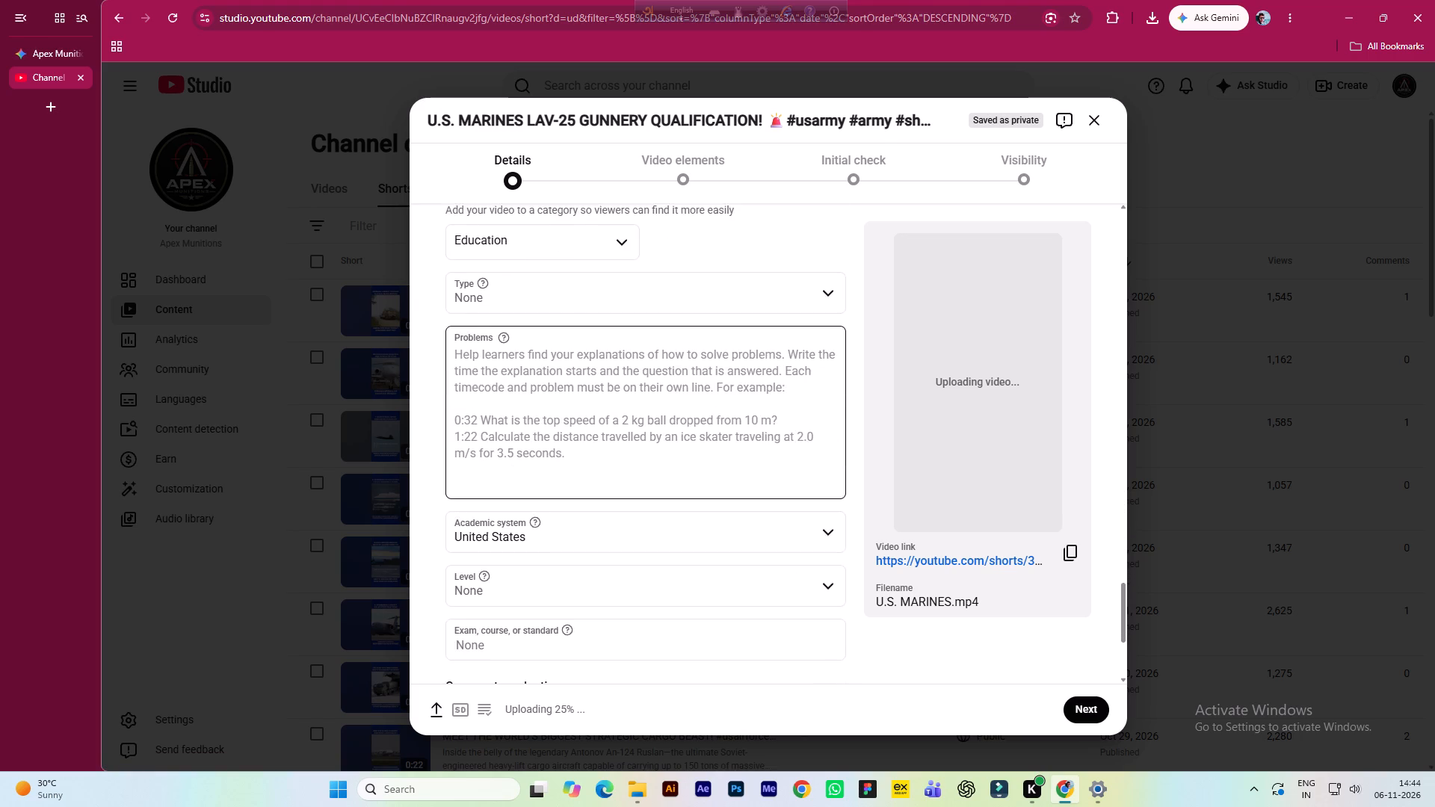
pyautogui.scroll(-4, 534, 514)
pyautogui.scroll(20, 559, 581)
pyautogui.scroll(6, 559, 581)
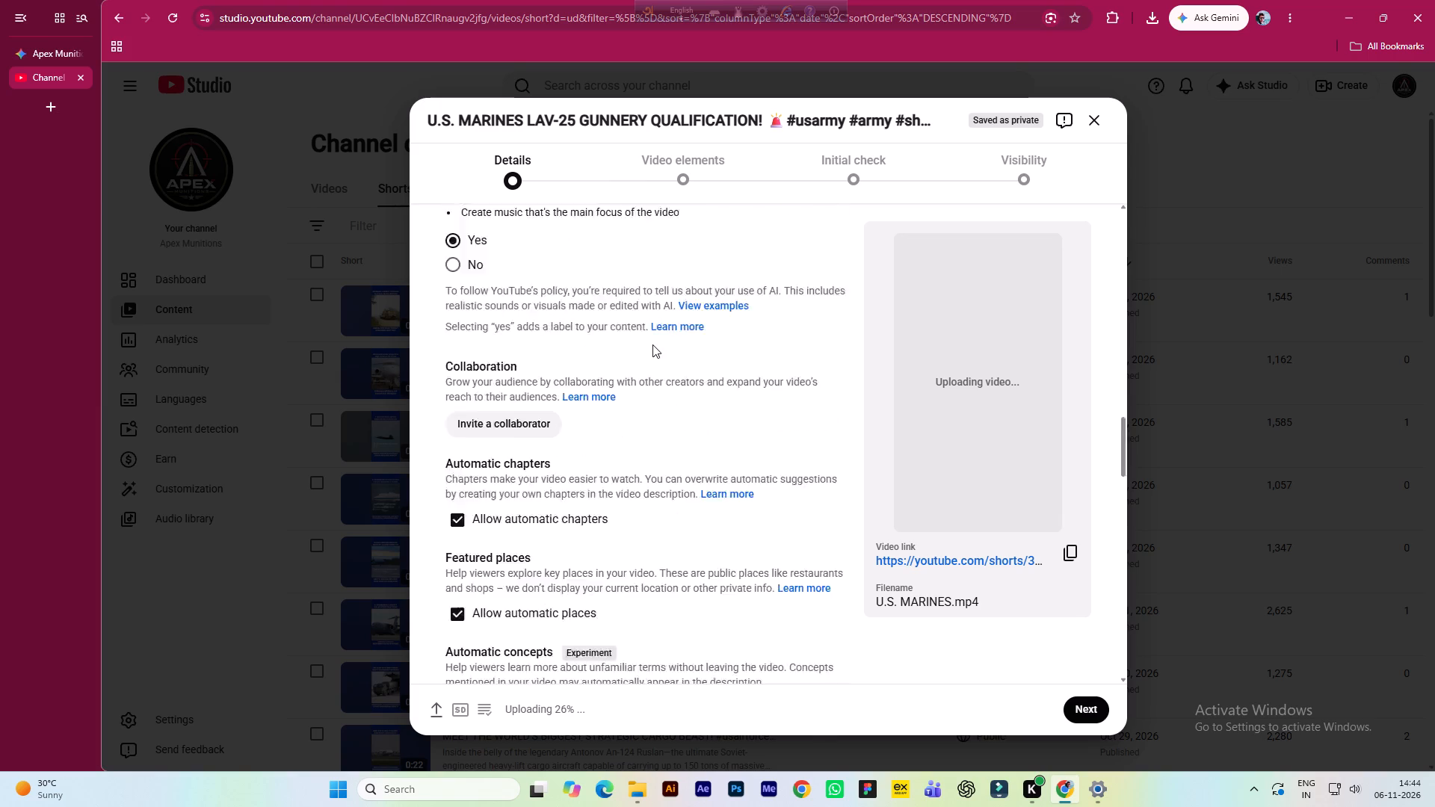
pyautogui.scroll(20, 652, 344)
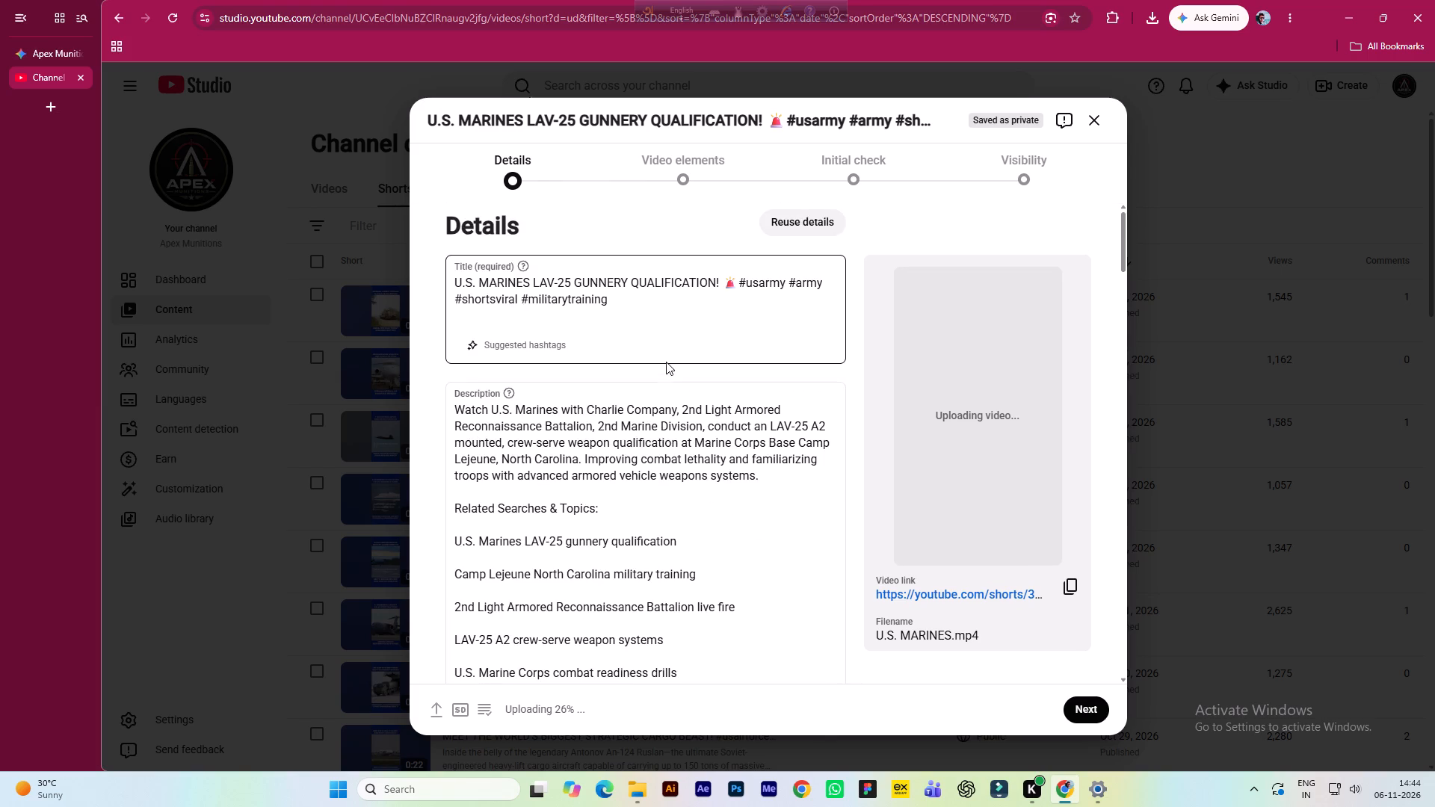
pyautogui.scroll(1, 666, 362)
pyautogui.scroll(-5, 675, 463)
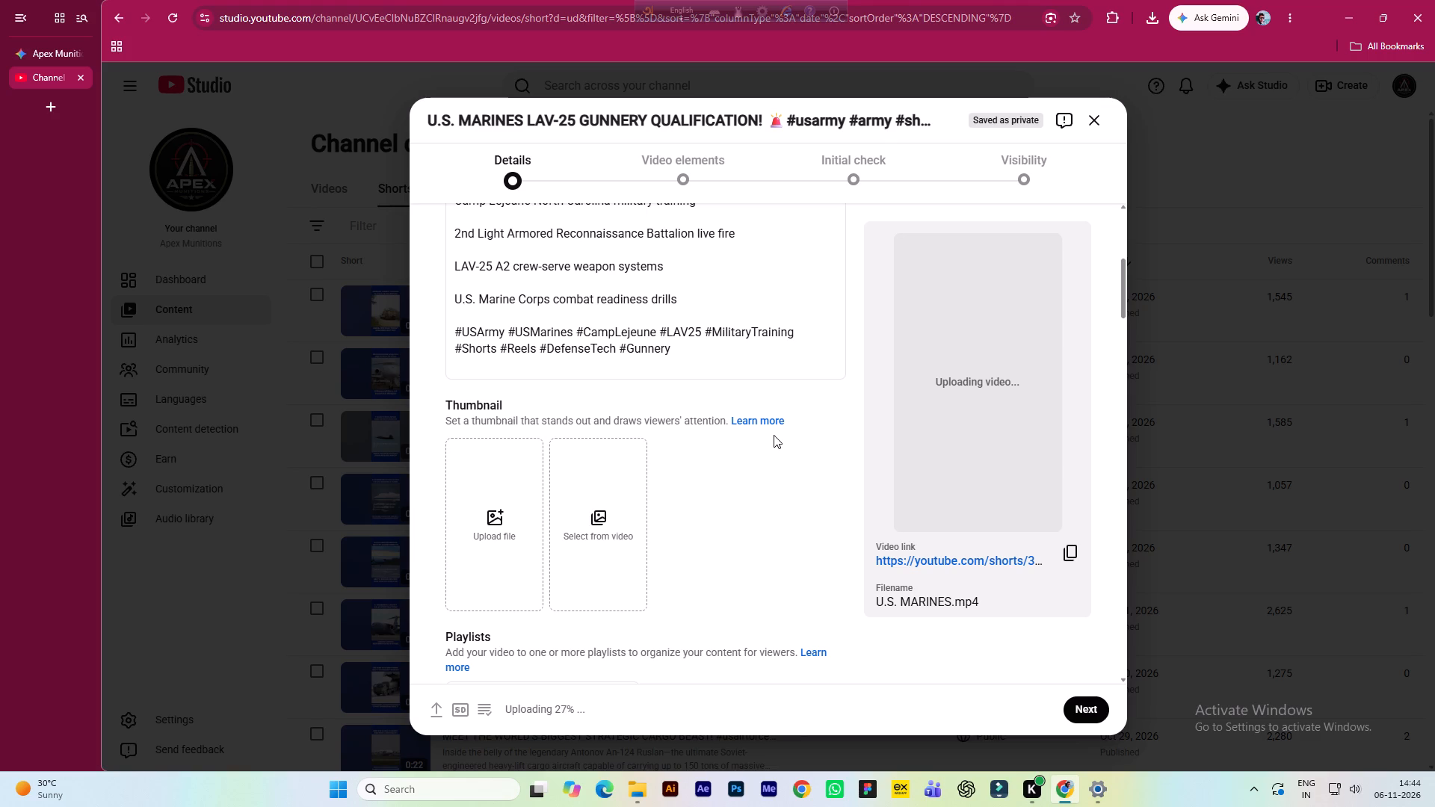
# Search Google for speed test in a new tab and run its internet speed test.
pyautogui.click(45, 104)
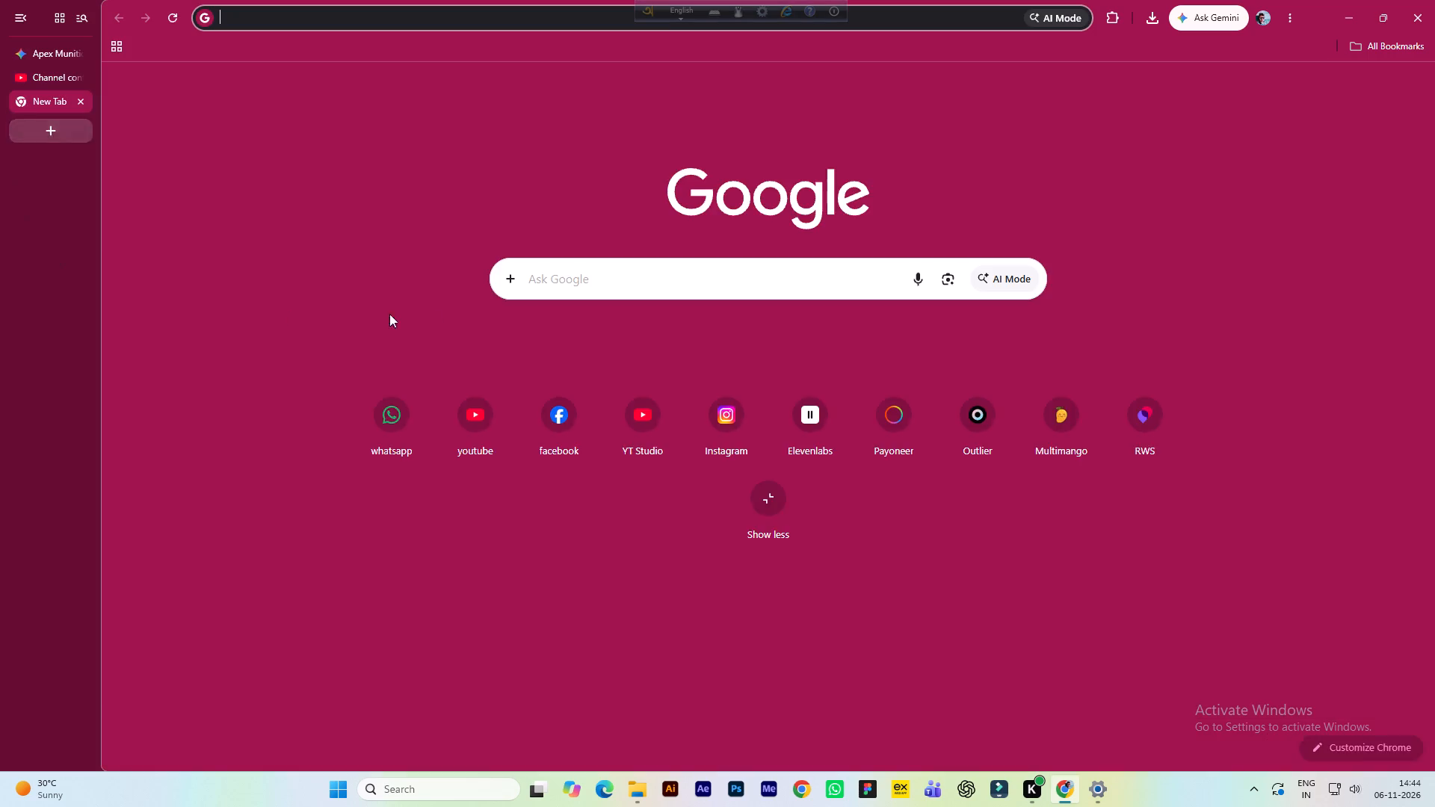
pyautogui.click(555, 282)
pyautogui.click(531, 323)
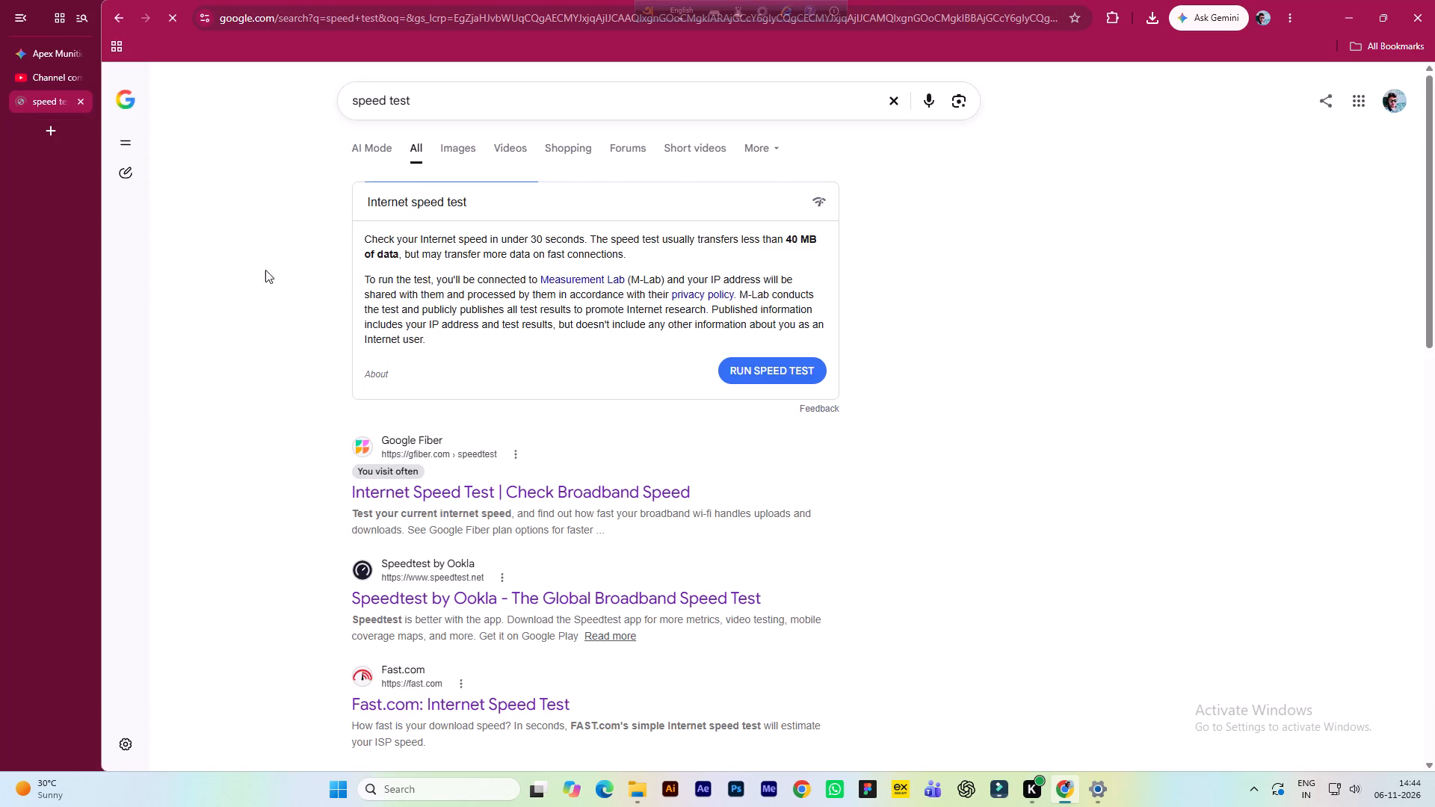
pyautogui.click(760, 367)
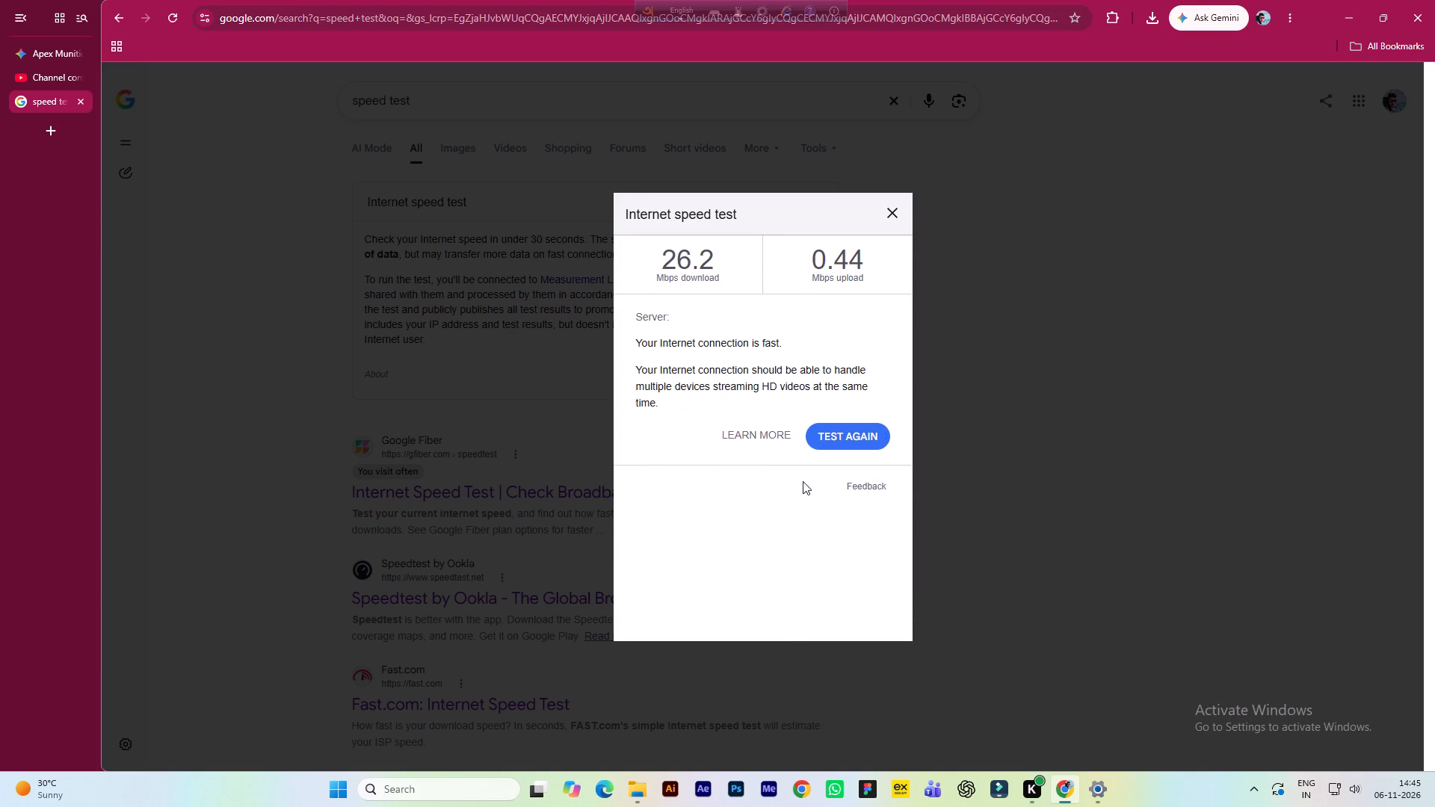
# Search for speed test again, open the Google Fiber result and run its gFiber internet speed test.
pyautogui.click(112, 18)
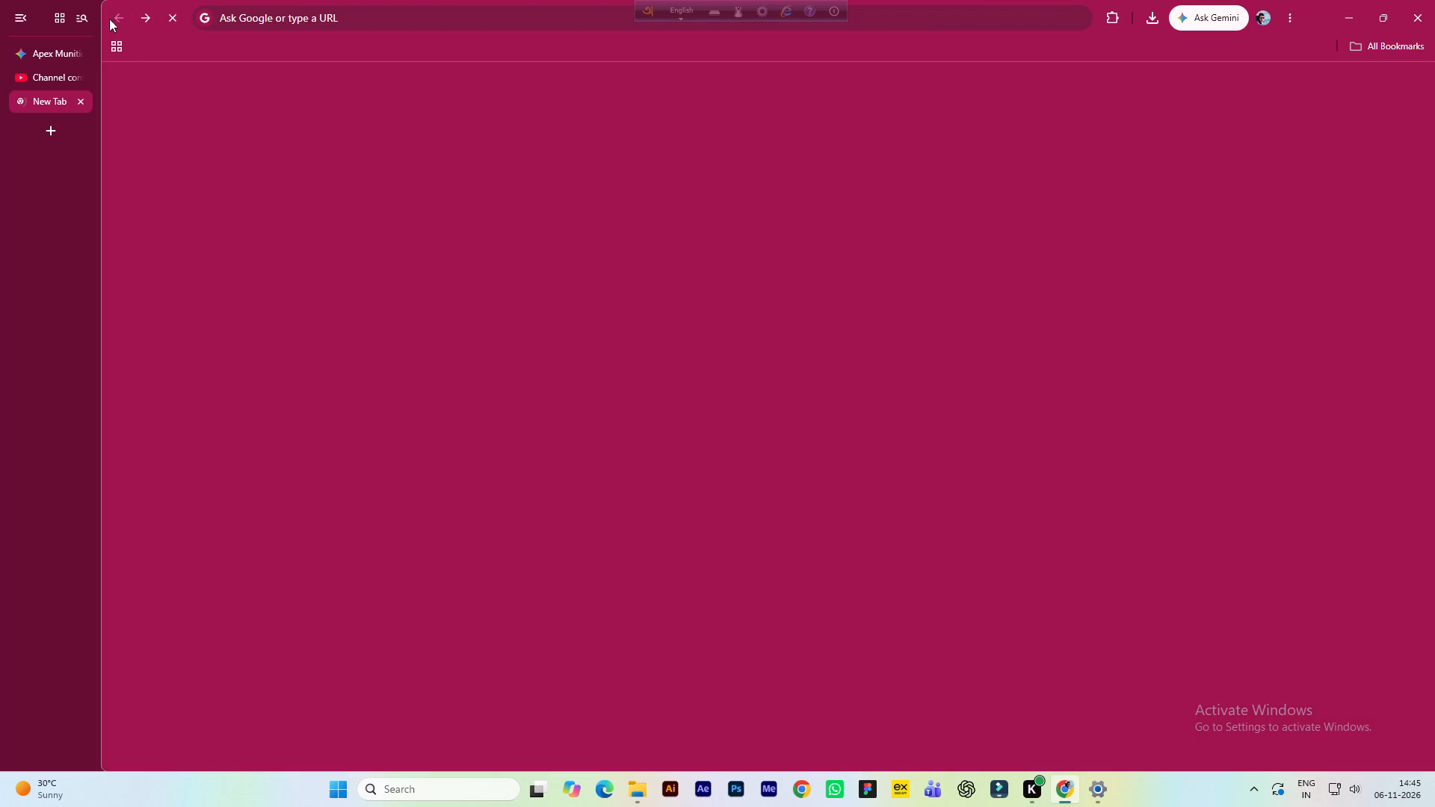
pyautogui.click(631, 275)
pyautogui.click(531, 320)
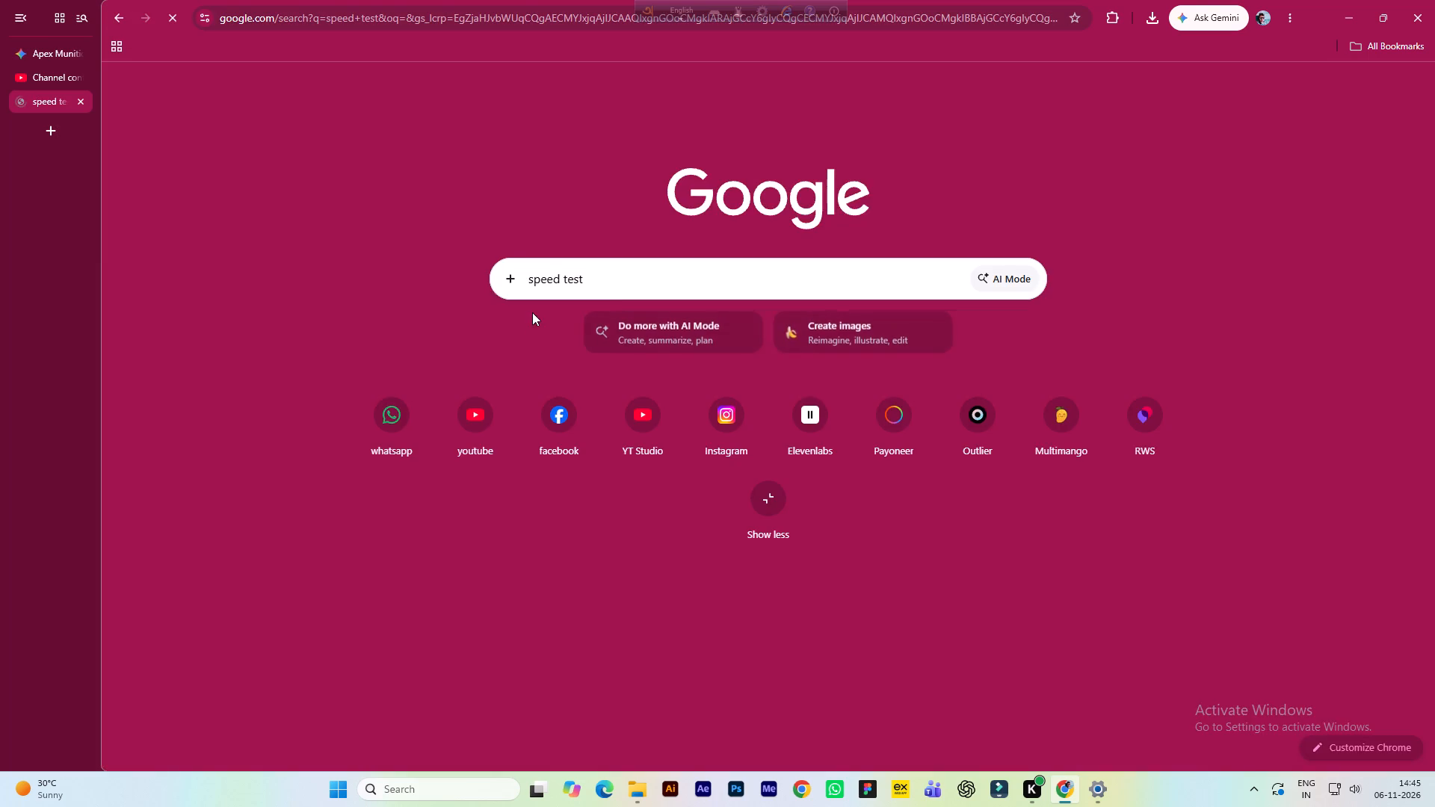
pyautogui.scroll(-2, 483, 368)
pyautogui.click(464, 348)
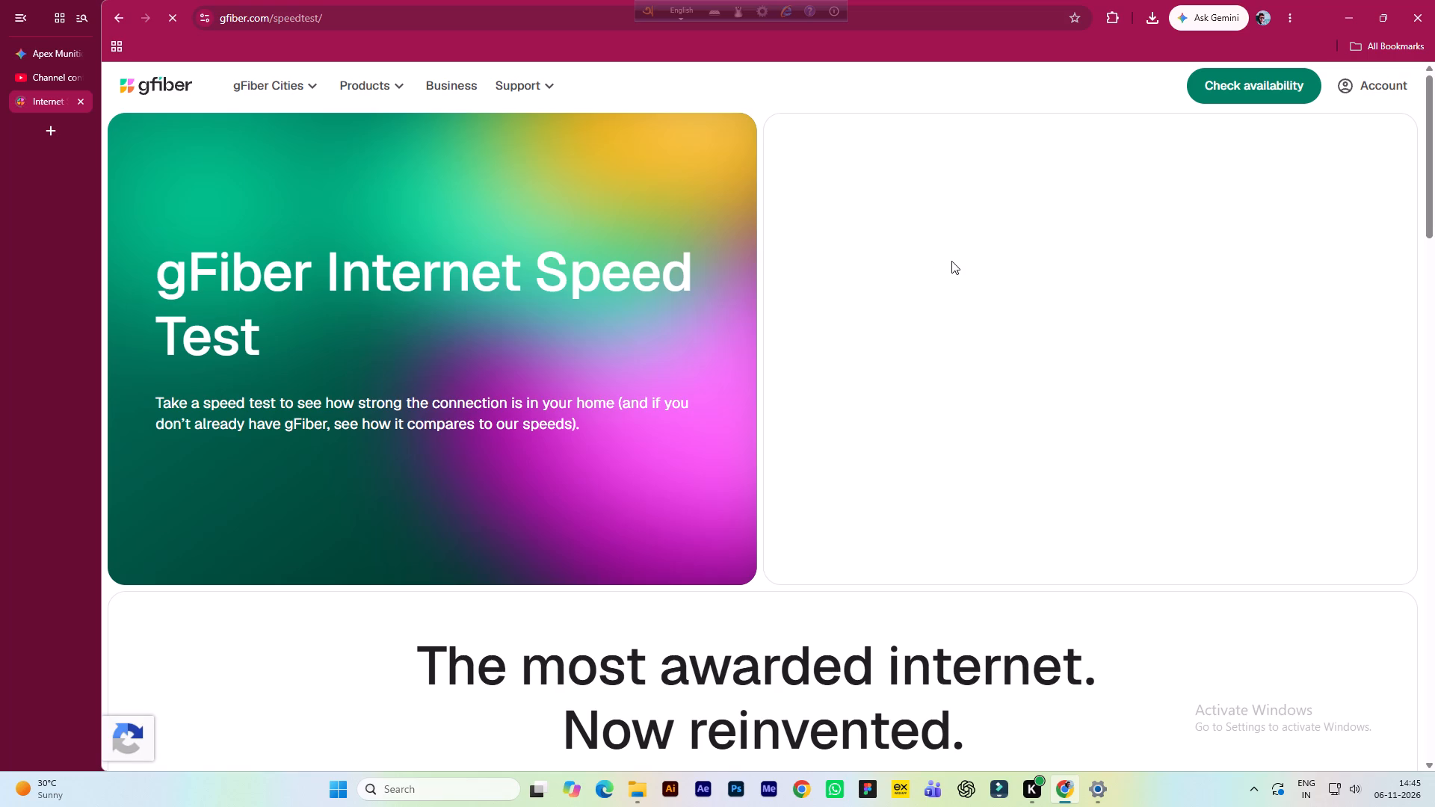
pyautogui.click(37, 78)
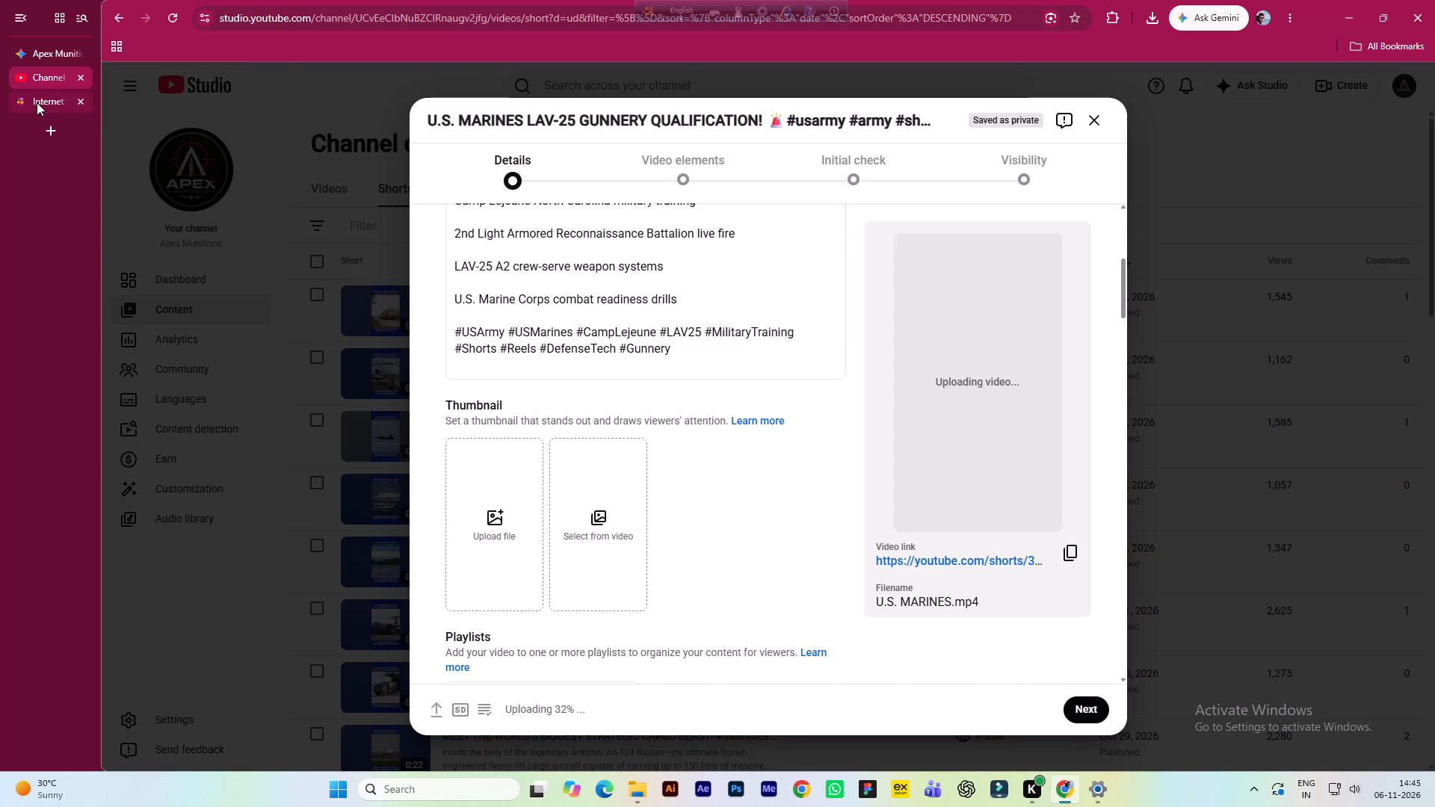
pyautogui.click(37, 103)
pyautogui.click(1098, 289)
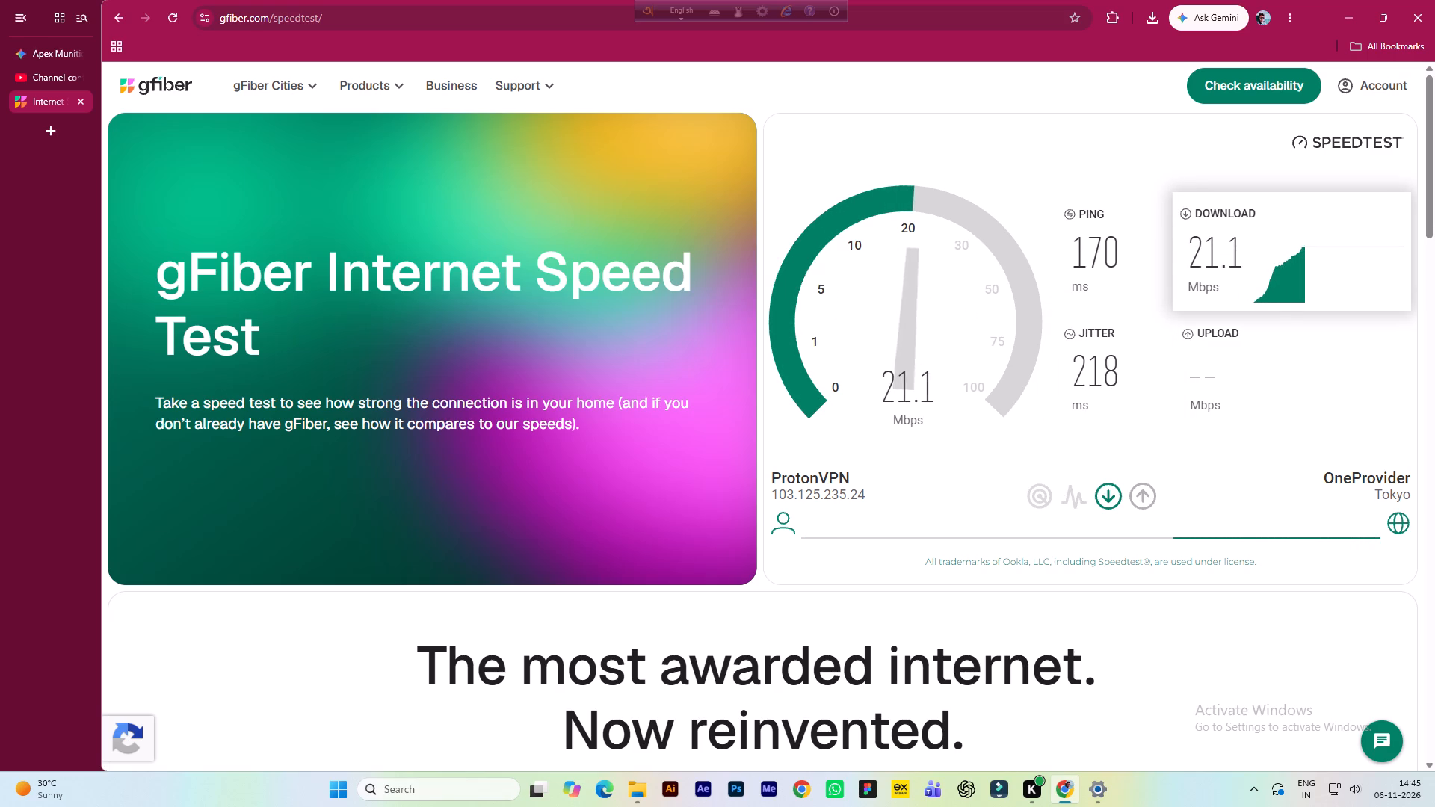
# Return to the YouTube upload and review its description, audience, paid promotion, AI use, automatic features and tags.
pyautogui.click(51, 81)
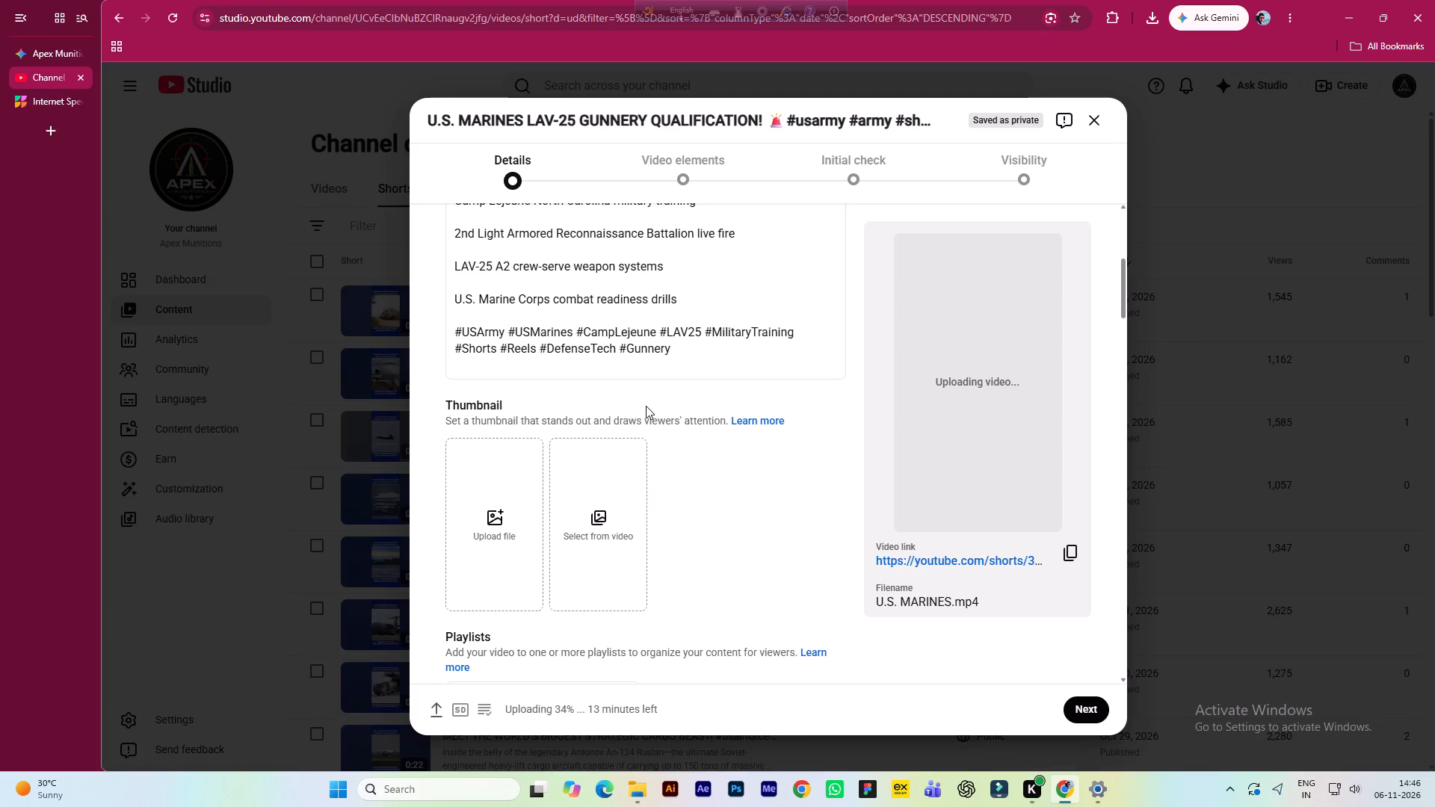
pyautogui.scroll(4, 718, 541)
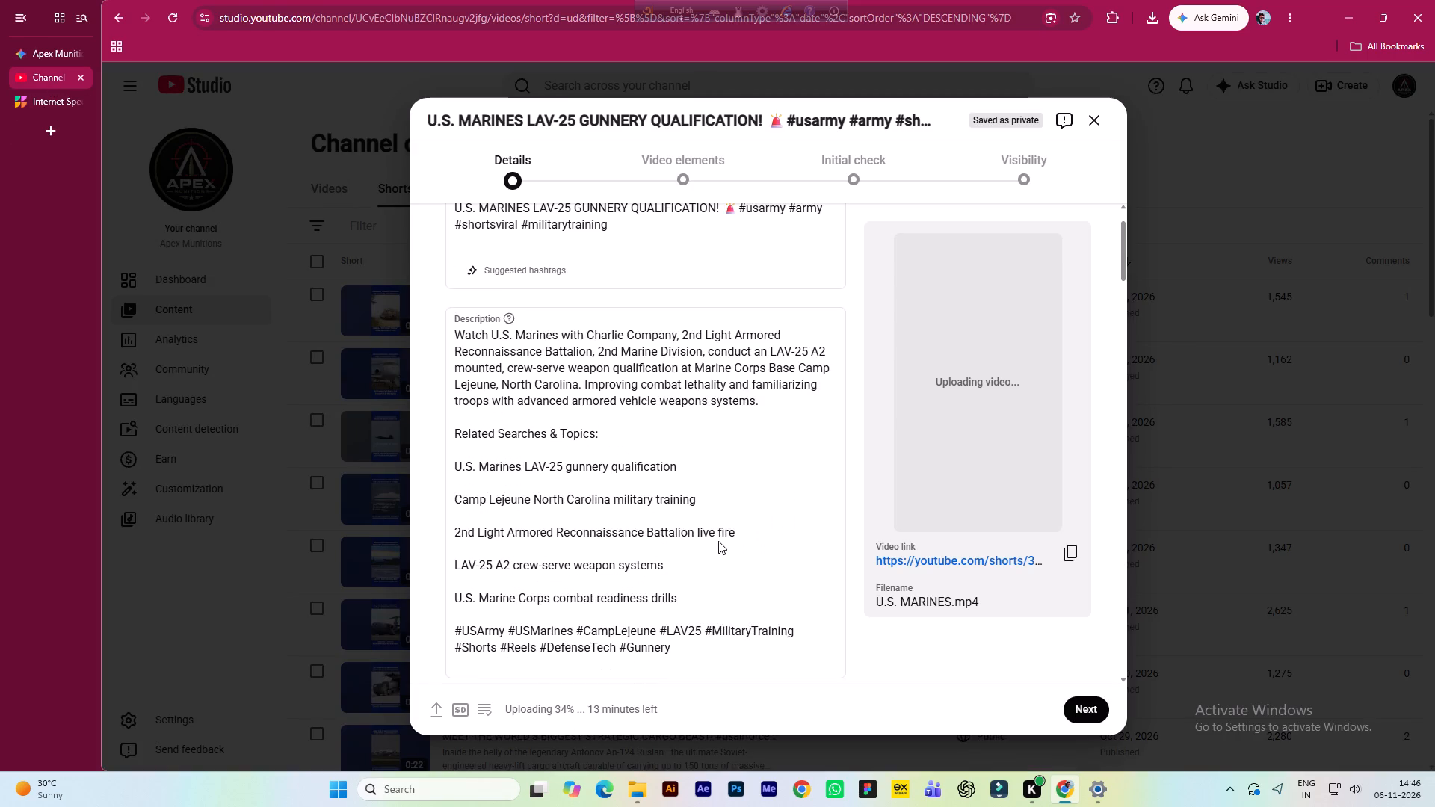
pyautogui.scroll(-13, 720, 531)
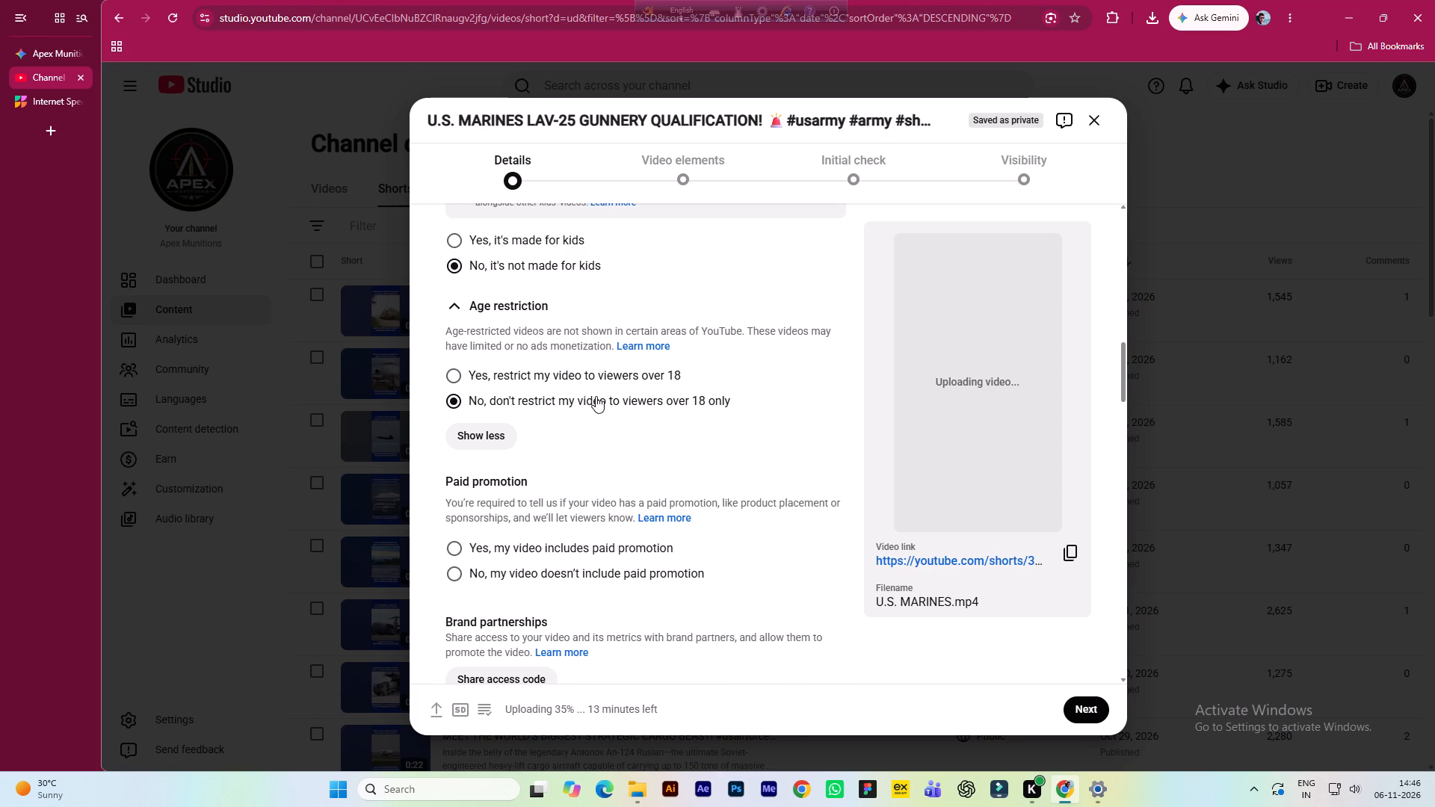
pyautogui.scroll(1, 596, 396)
pyautogui.scroll(-4, 596, 396)
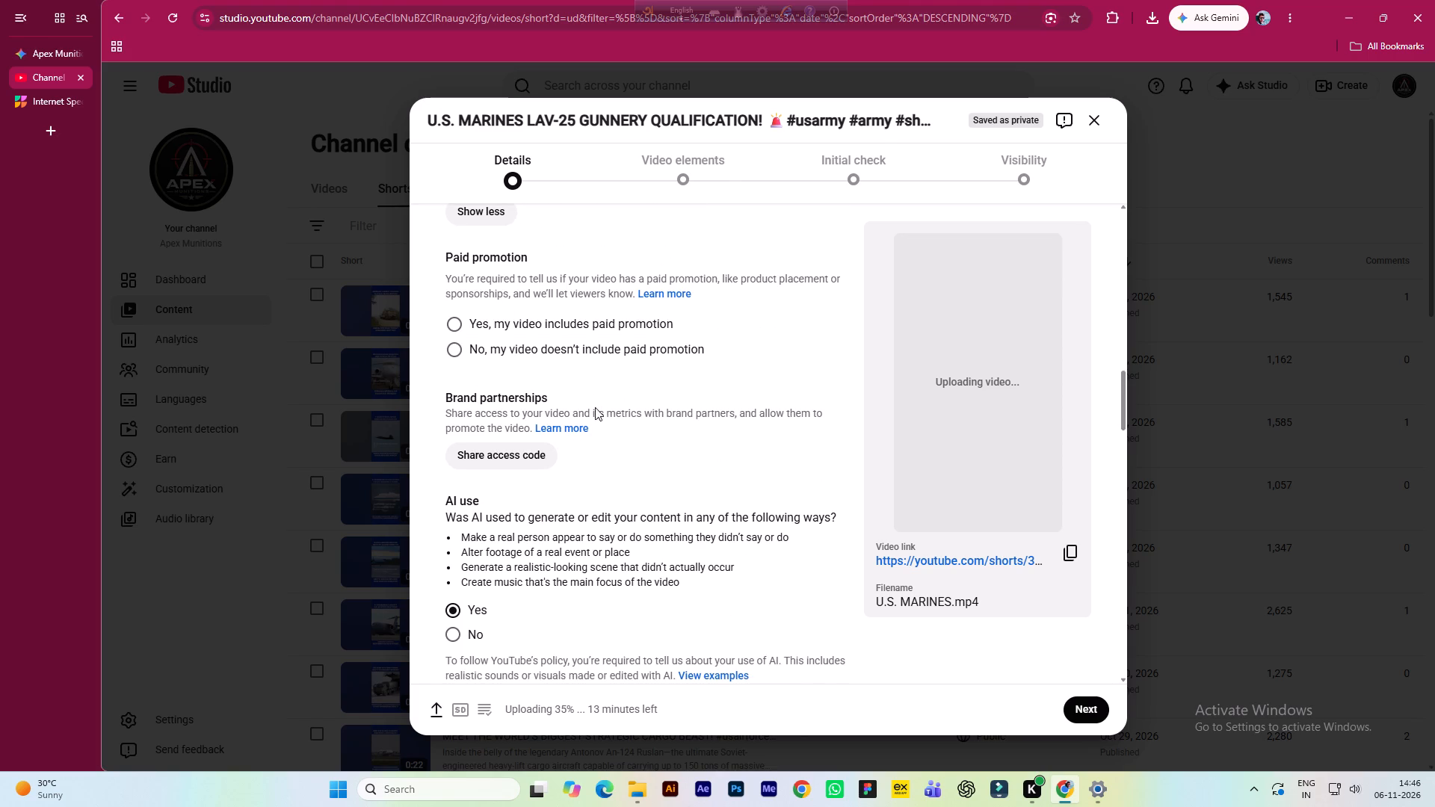
pyautogui.scroll(-5, 598, 460)
pyautogui.scroll(1, 598, 464)
pyautogui.scroll(-4, 598, 464)
pyautogui.scroll(1, 599, 464)
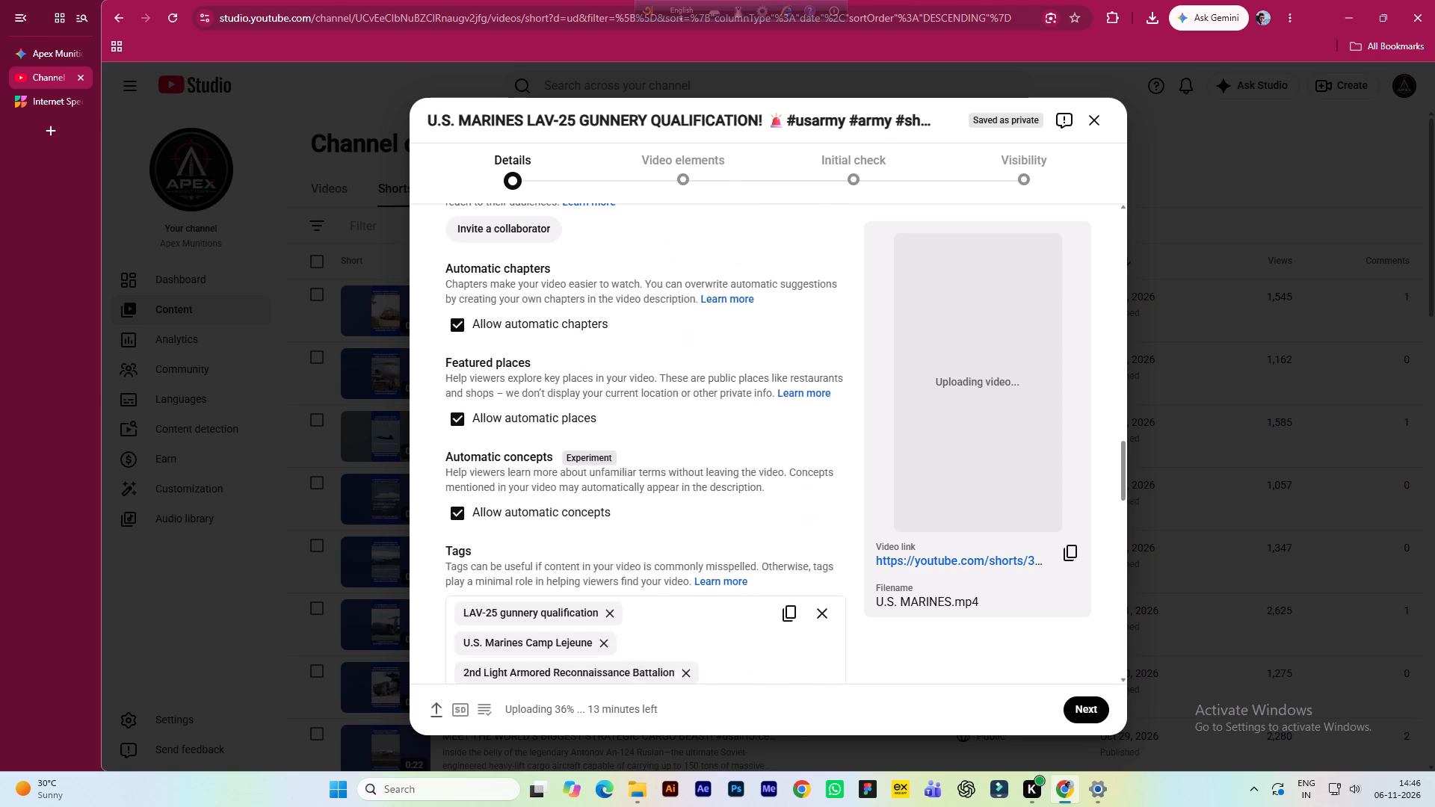
pyautogui.scroll(-8, 602, 462)
pyautogui.scroll(7, 605, 456)
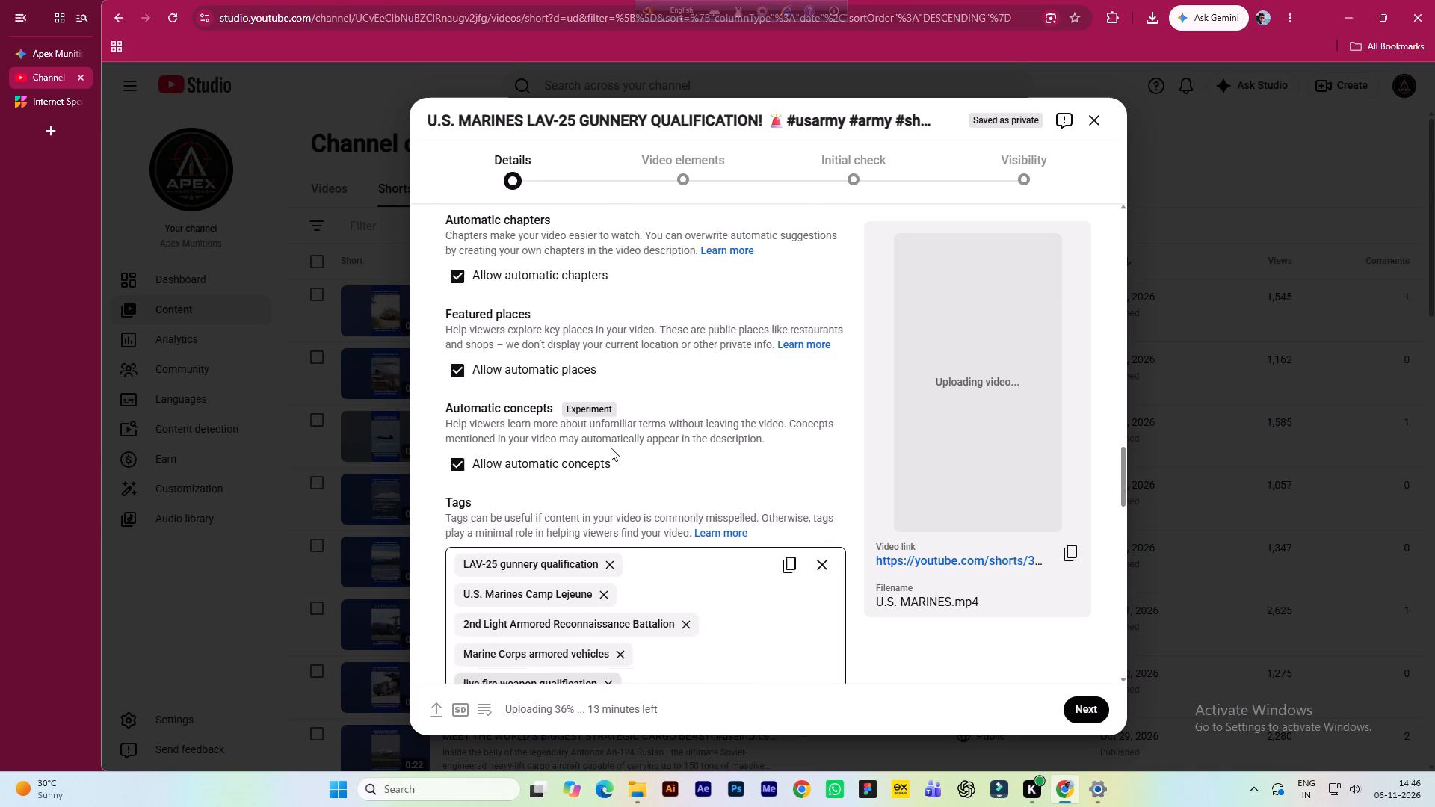
pyautogui.scroll(19, 611, 448)
pyautogui.scroll(5, 617, 442)
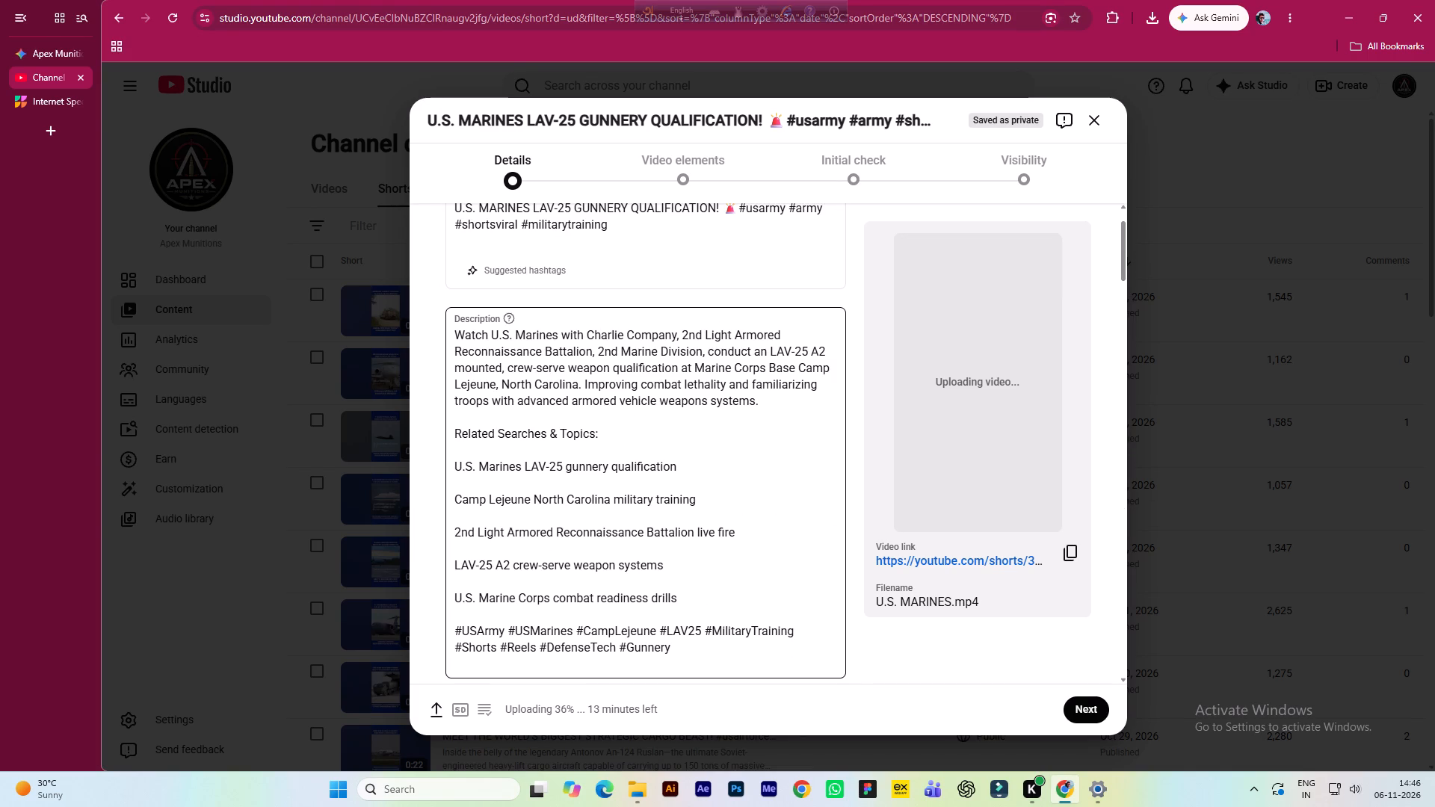
# Add the video titled U.S. ARMY'S ULTIMATE WAR G... as the upload's related video.
pyautogui.click(1076, 700)
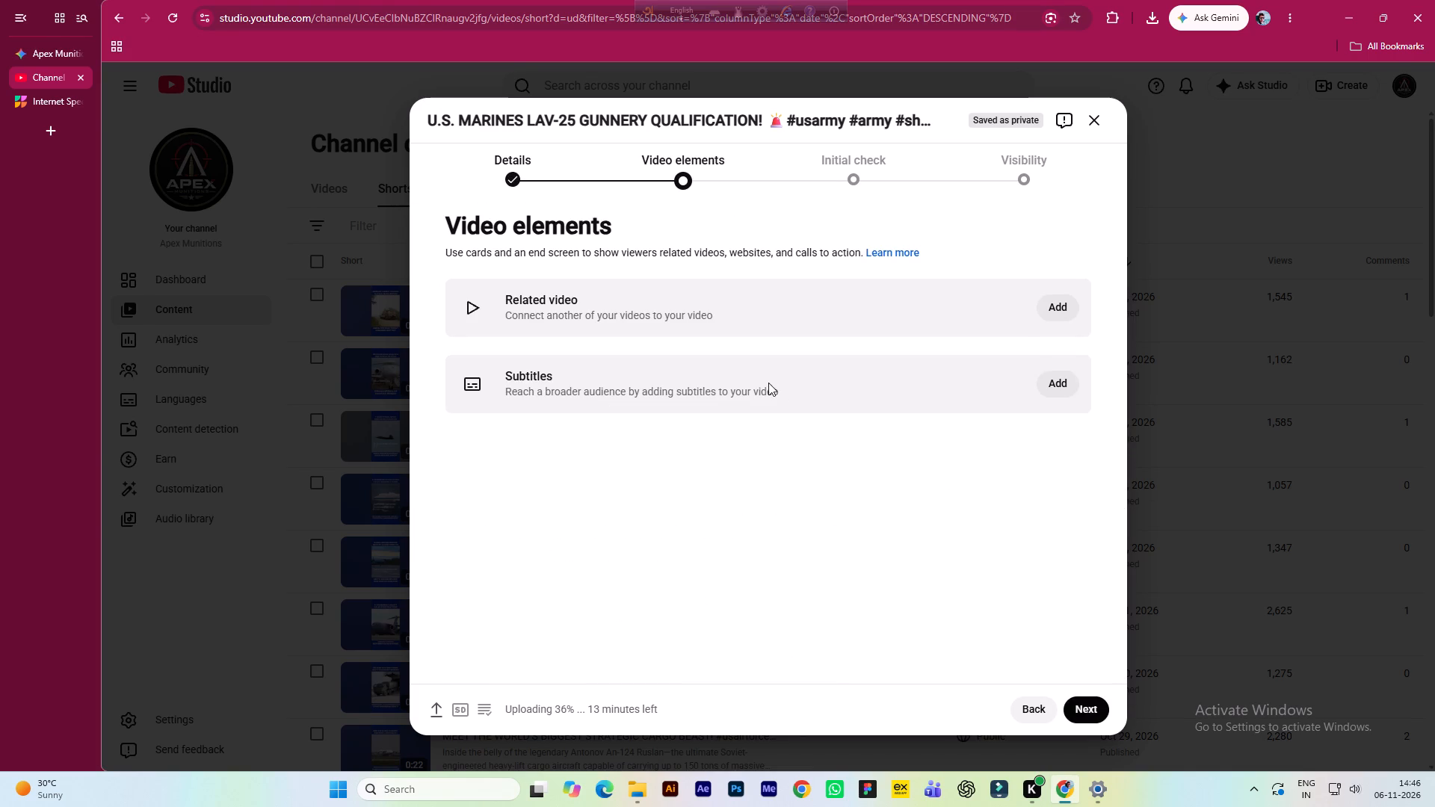
pyautogui.click(1052, 311)
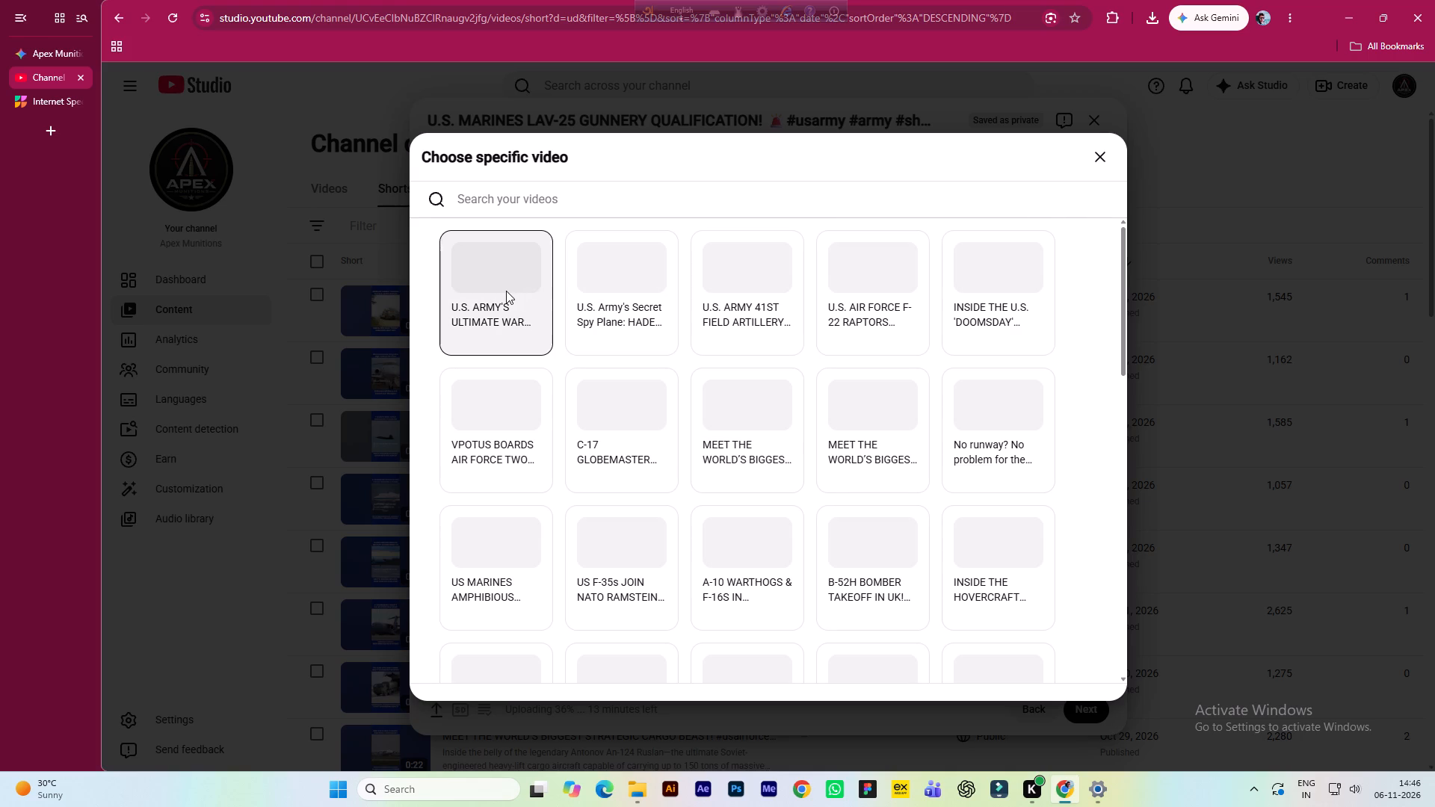
pyautogui.click(506, 291)
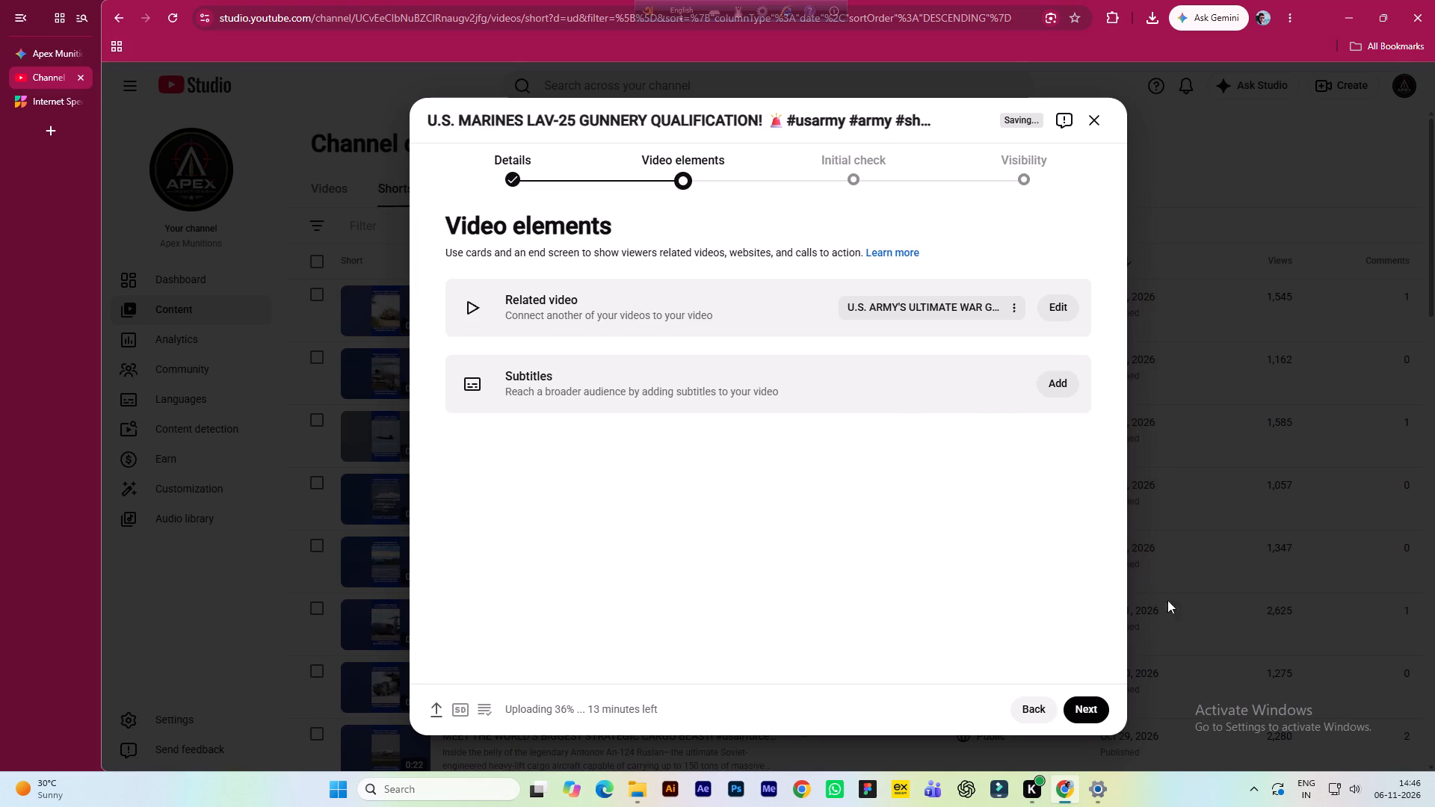
# Set the upload's public release schedule to Nov 6, 2026 at 5:00 PM.
pyautogui.click(1085, 705)
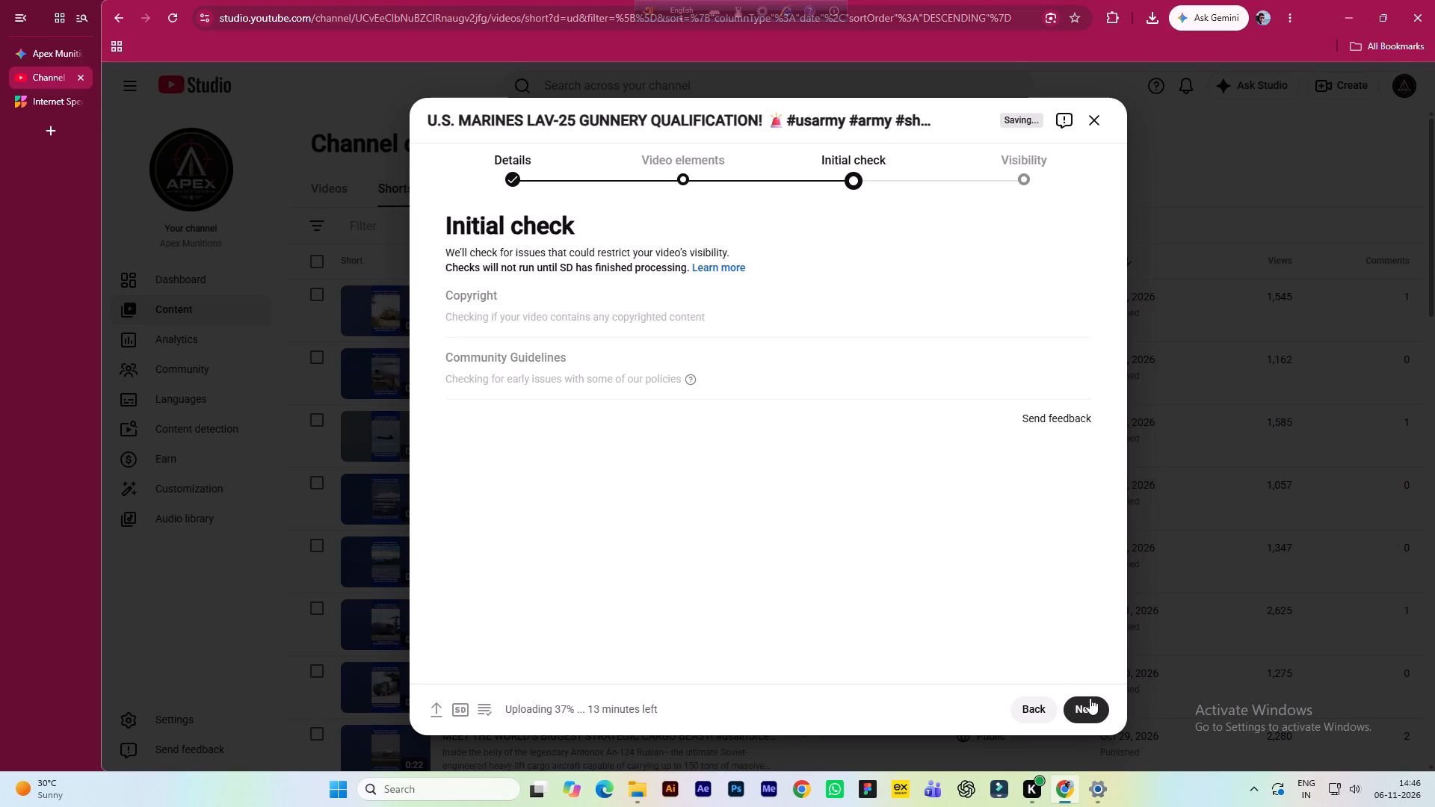
pyautogui.click(1092, 699)
pyautogui.click(526, 495)
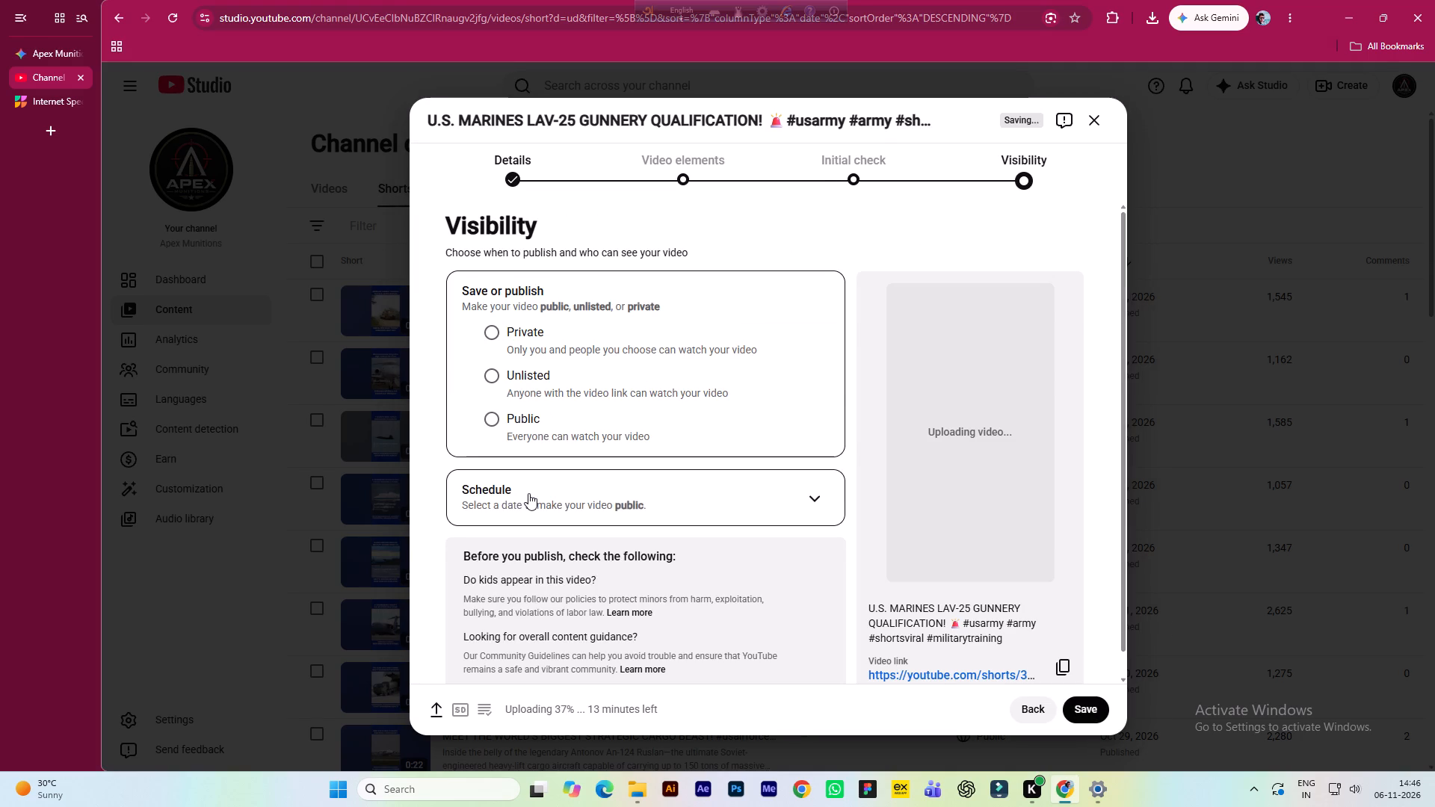
pyautogui.click(549, 490)
pyautogui.scroll(-2, 552, 510)
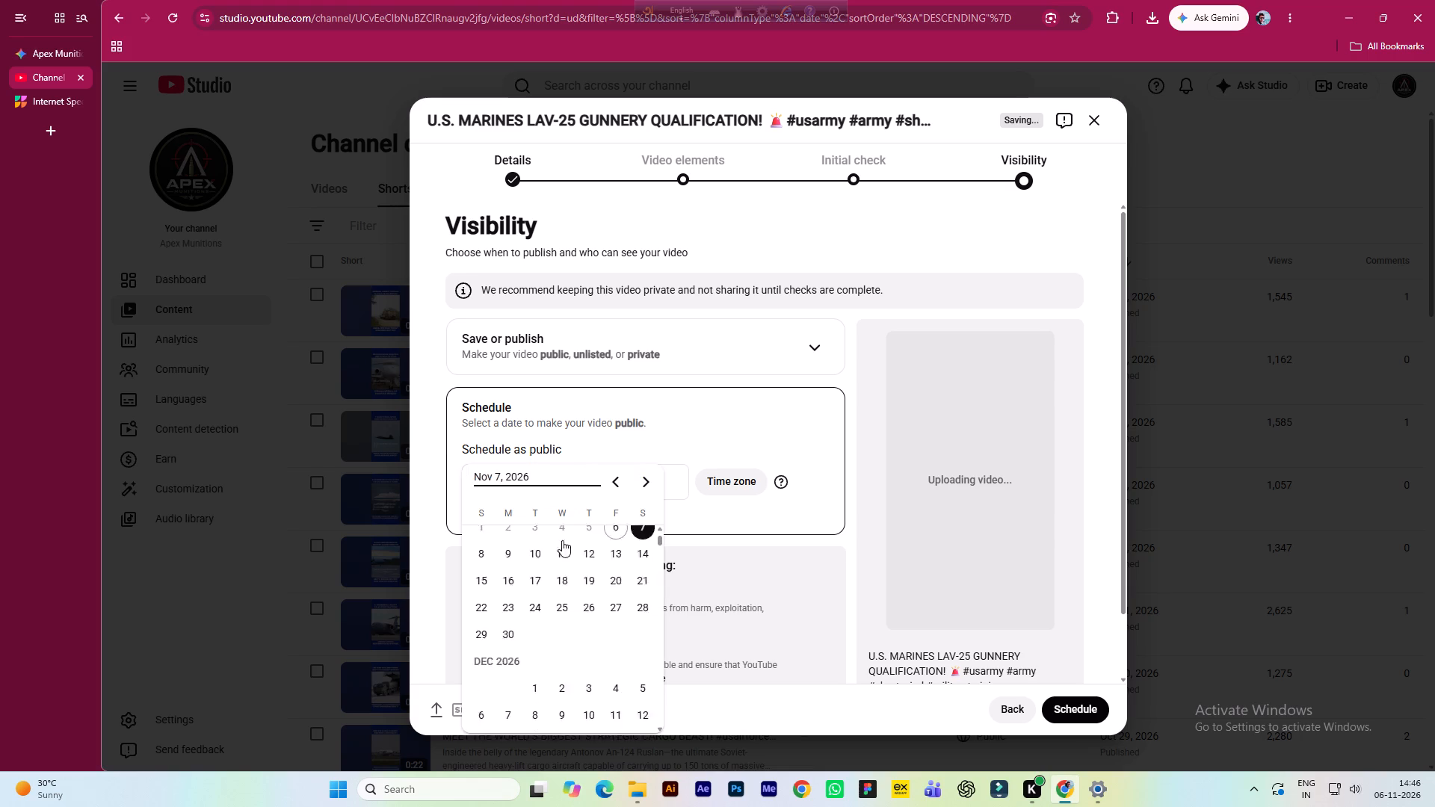
pyautogui.scroll(3, 598, 565)
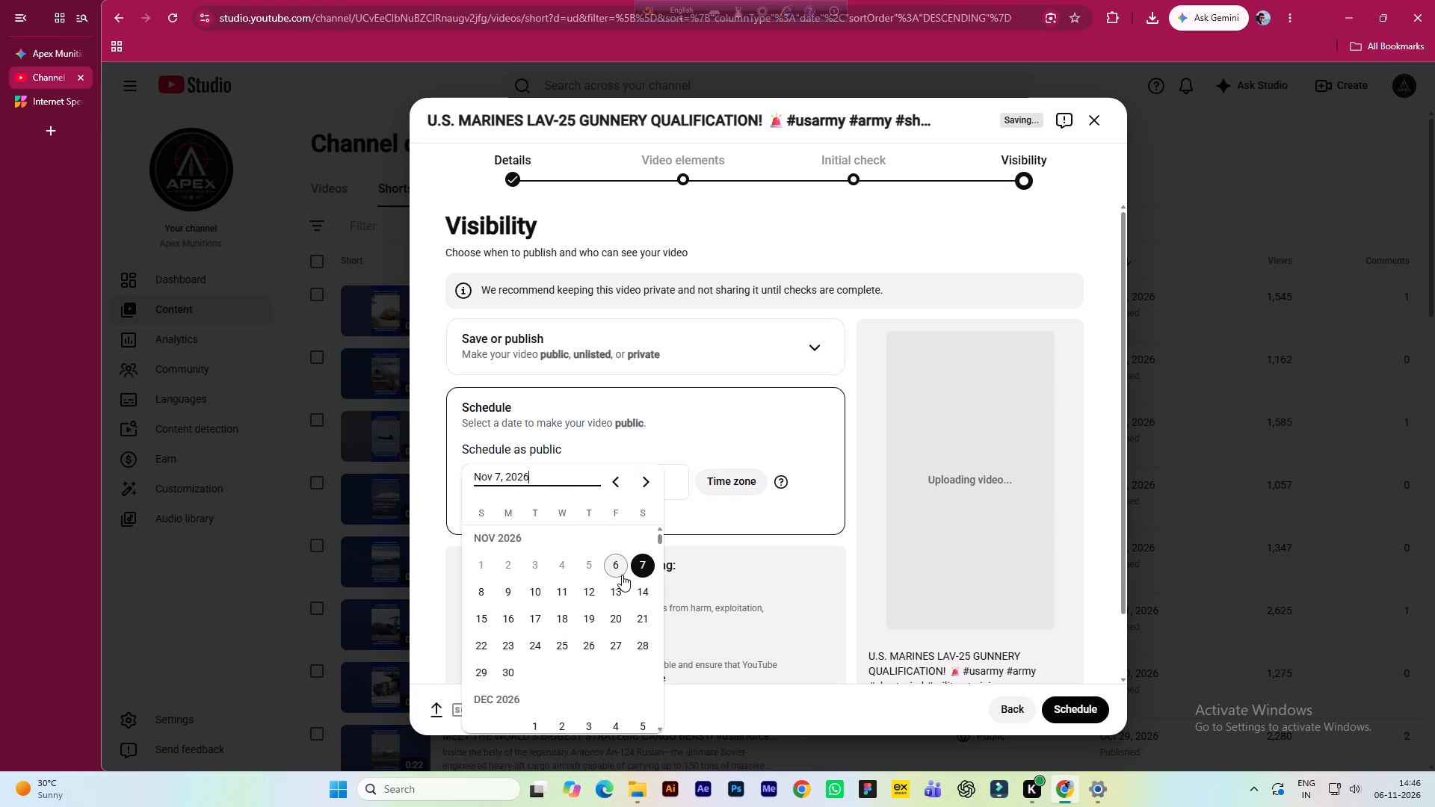
pyautogui.click(614, 569)
pyautogui.click(650, 485)
pyautogui.scroll(-5, 645, 555)
pyautogui.scroll(1, 644, 638)
pyautogui.scroll(-7, 644, 638)
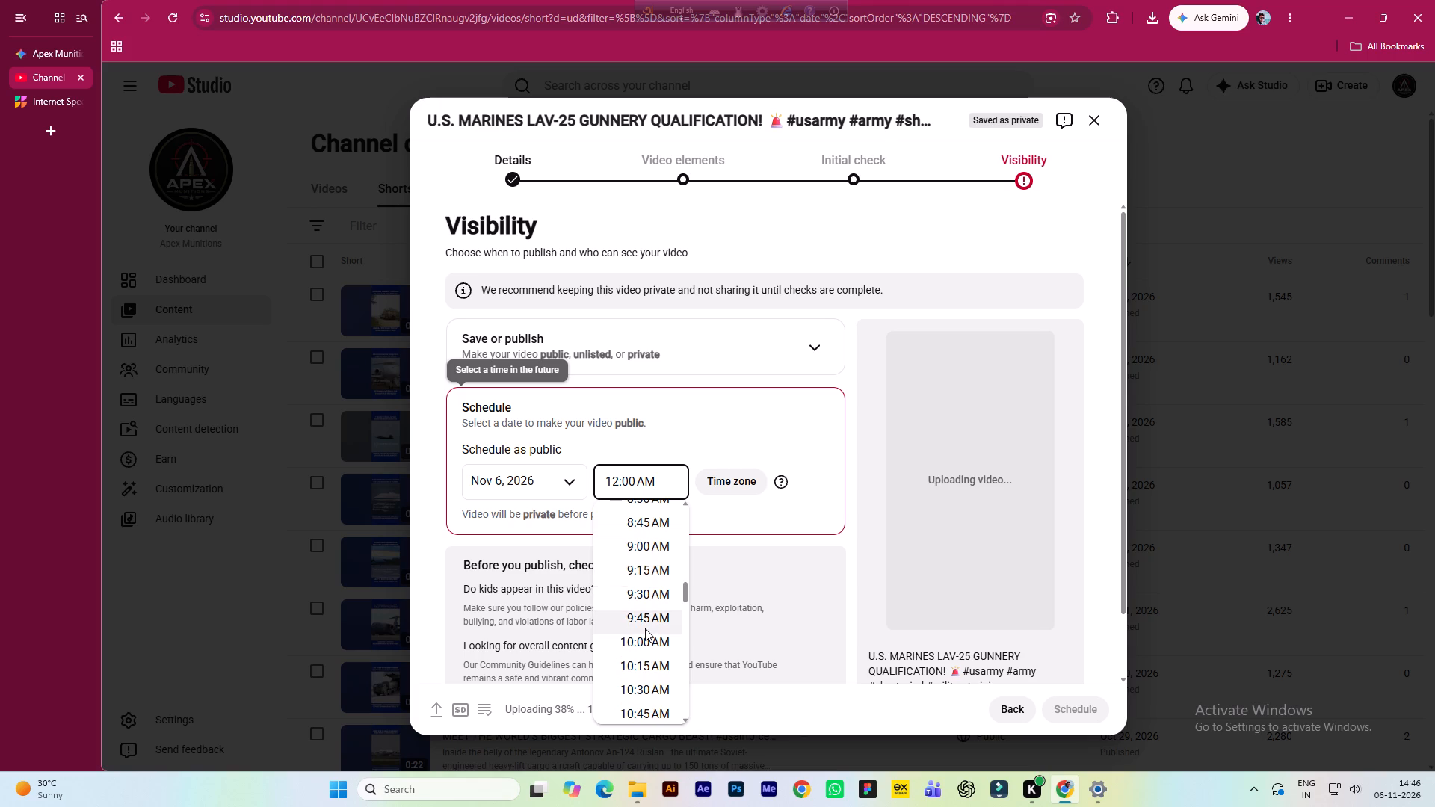
pyautogui.scroll(-12, 645, 628)
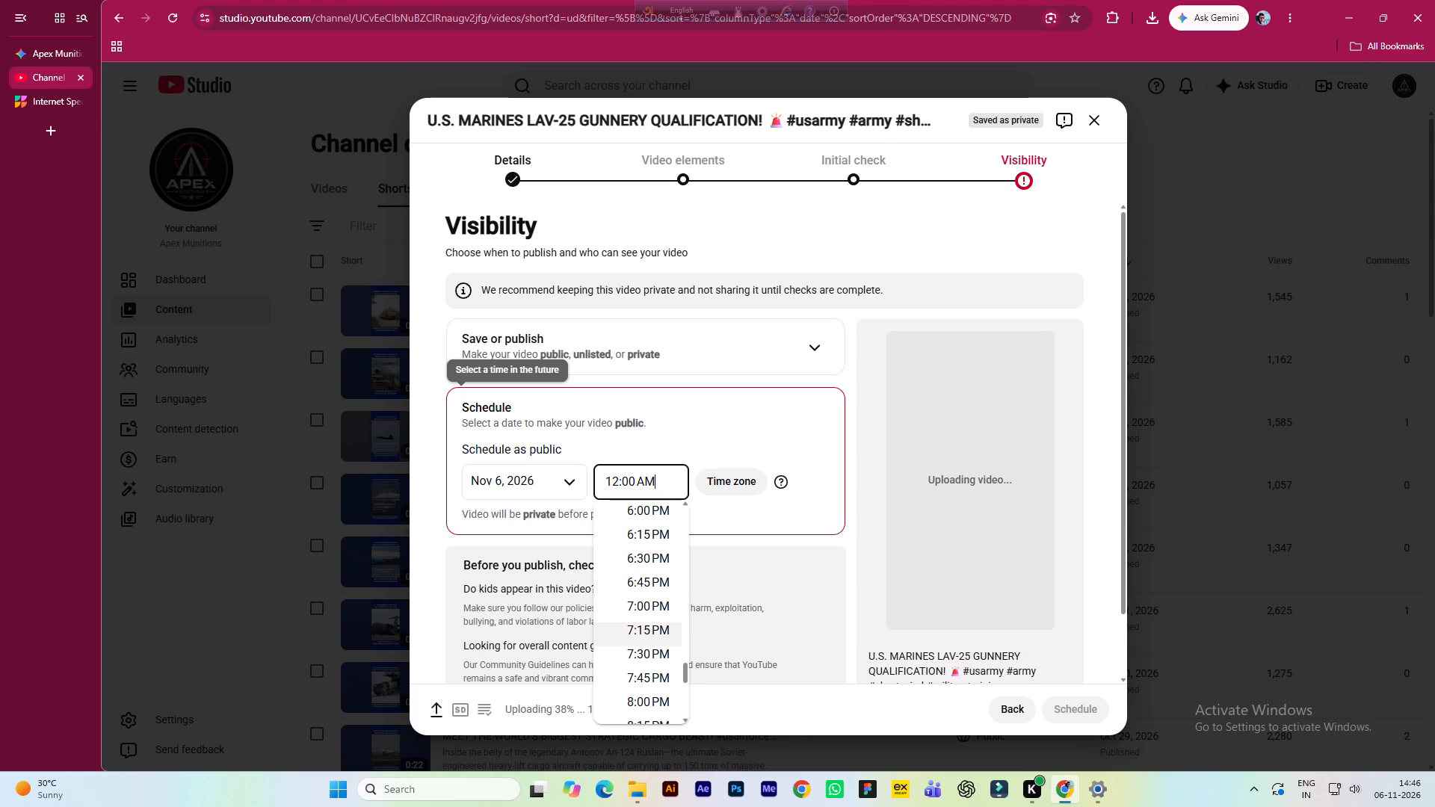
pyautogui.scroll(2, 645, 614)
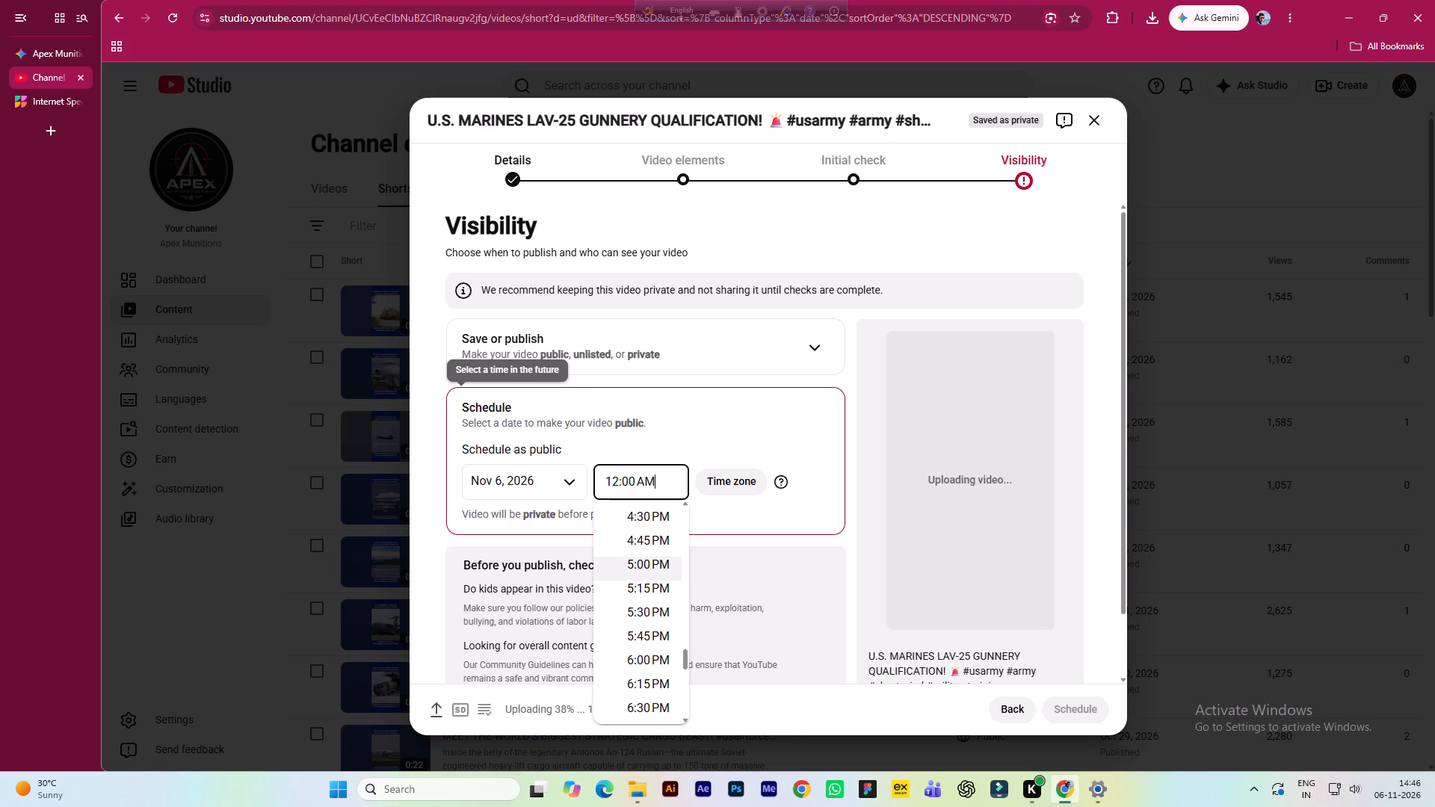
pyautogui.click(632, 569)
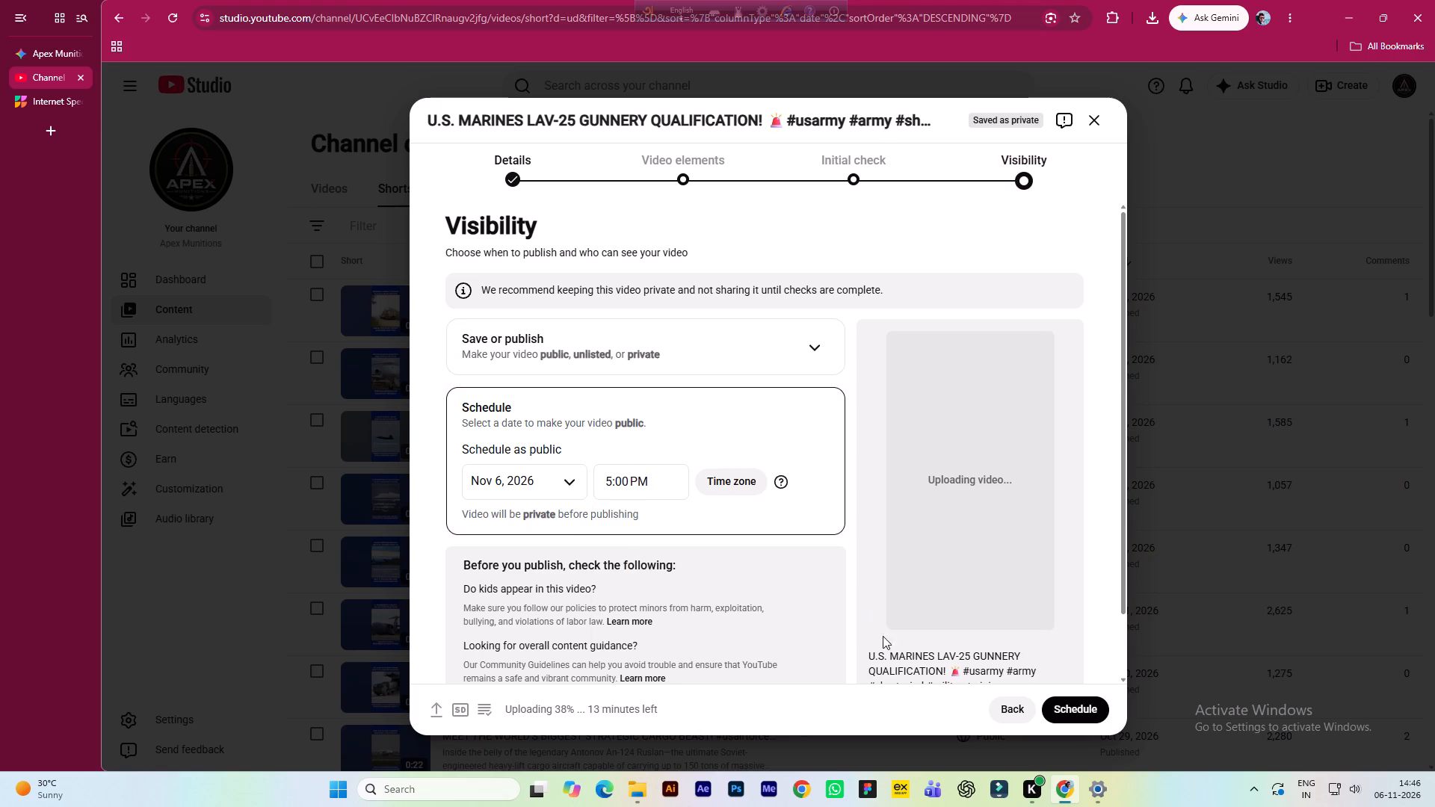
# Recheck the upload's video elements, details and visibility pages before scheduling it.
pyautogui.click(673, 178)
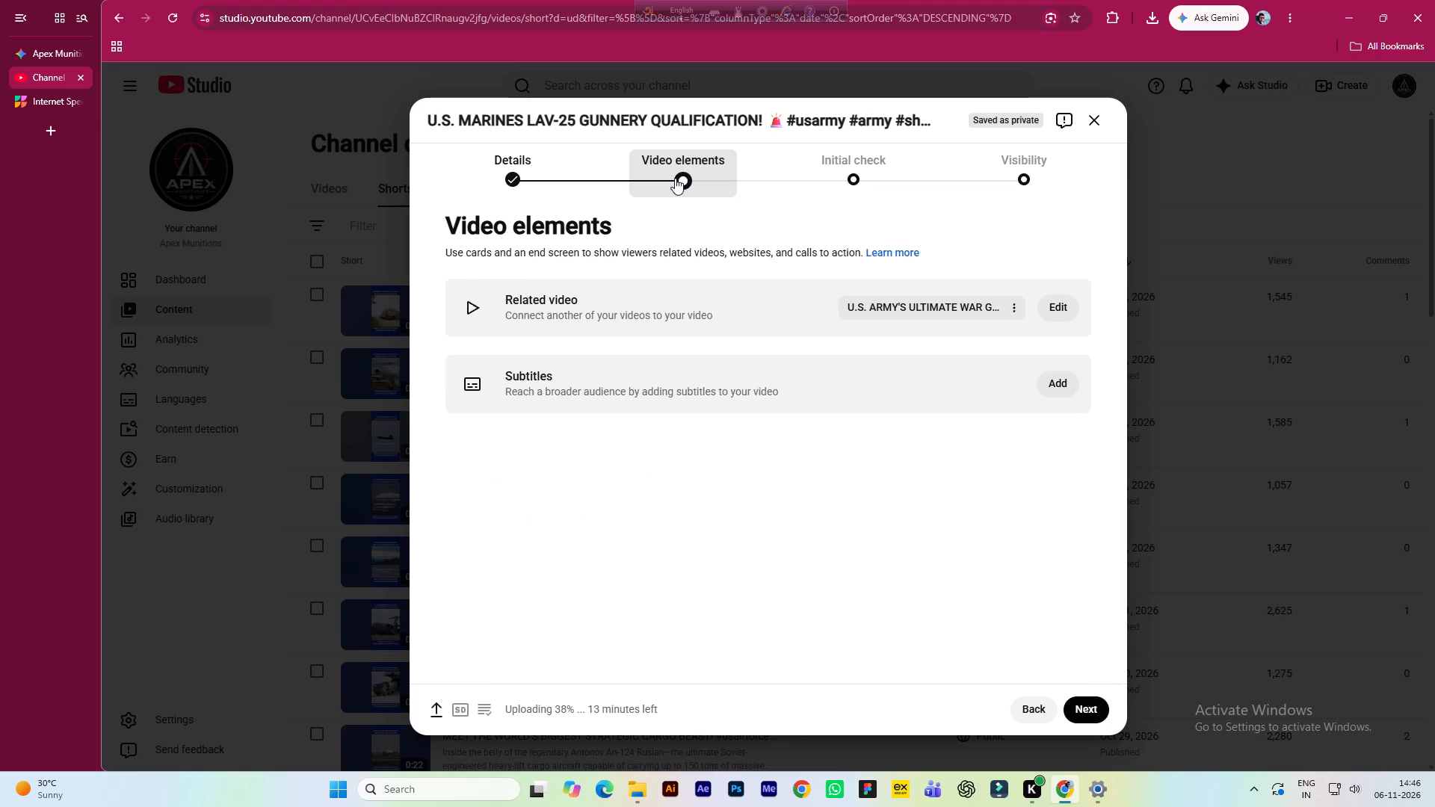
pyautogui.click(513, 187)
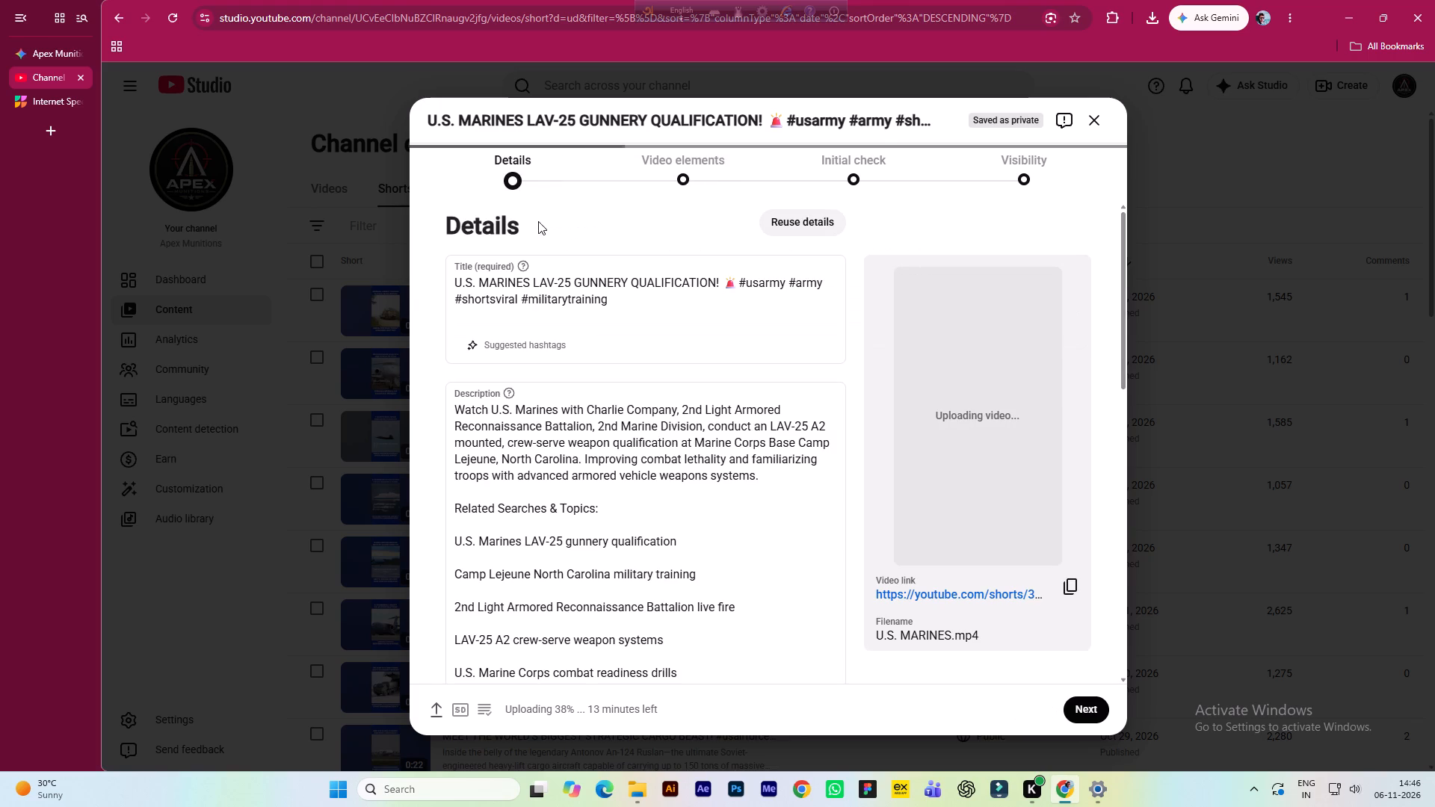
pyautogui.click(1018, 183)
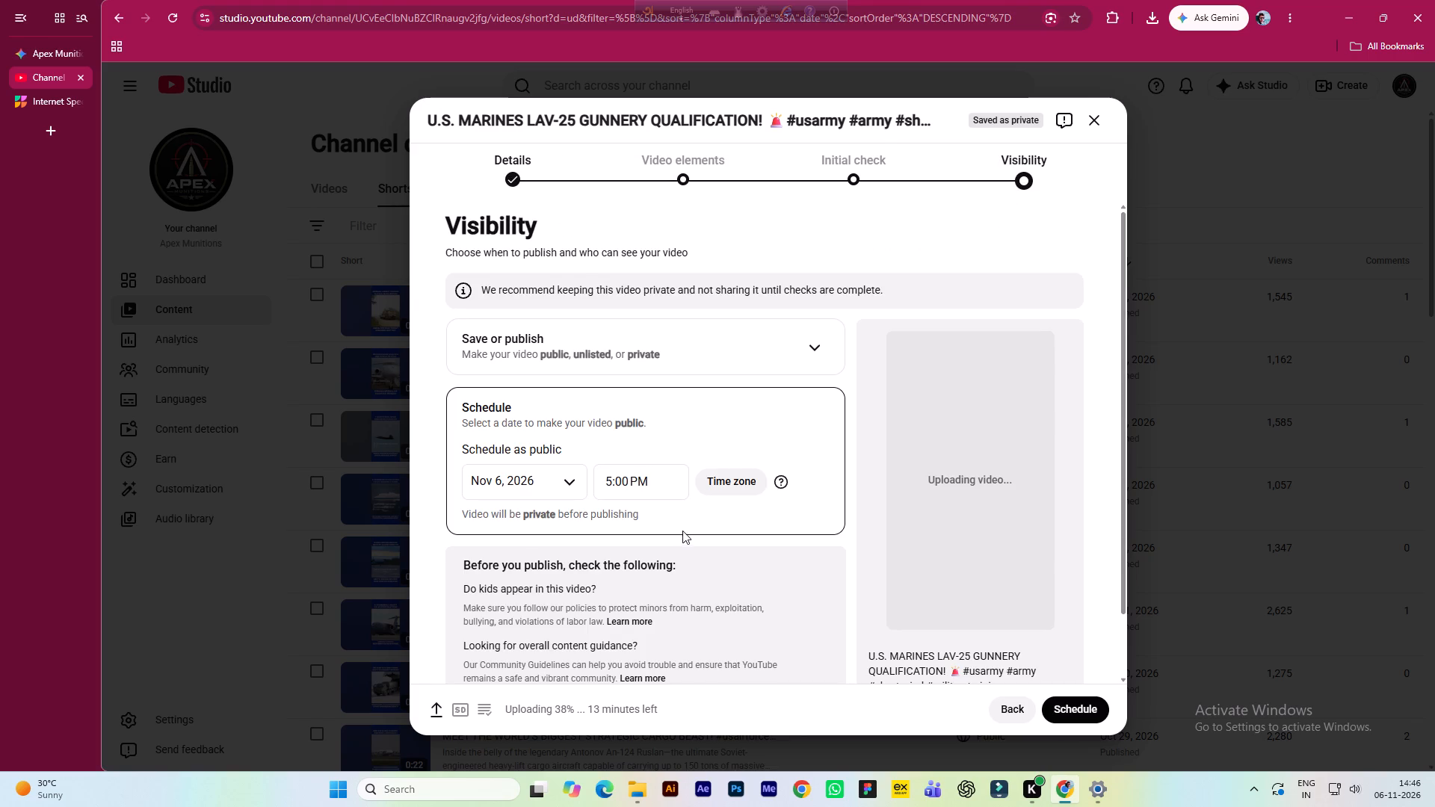
pyautogui.click(518, 187)
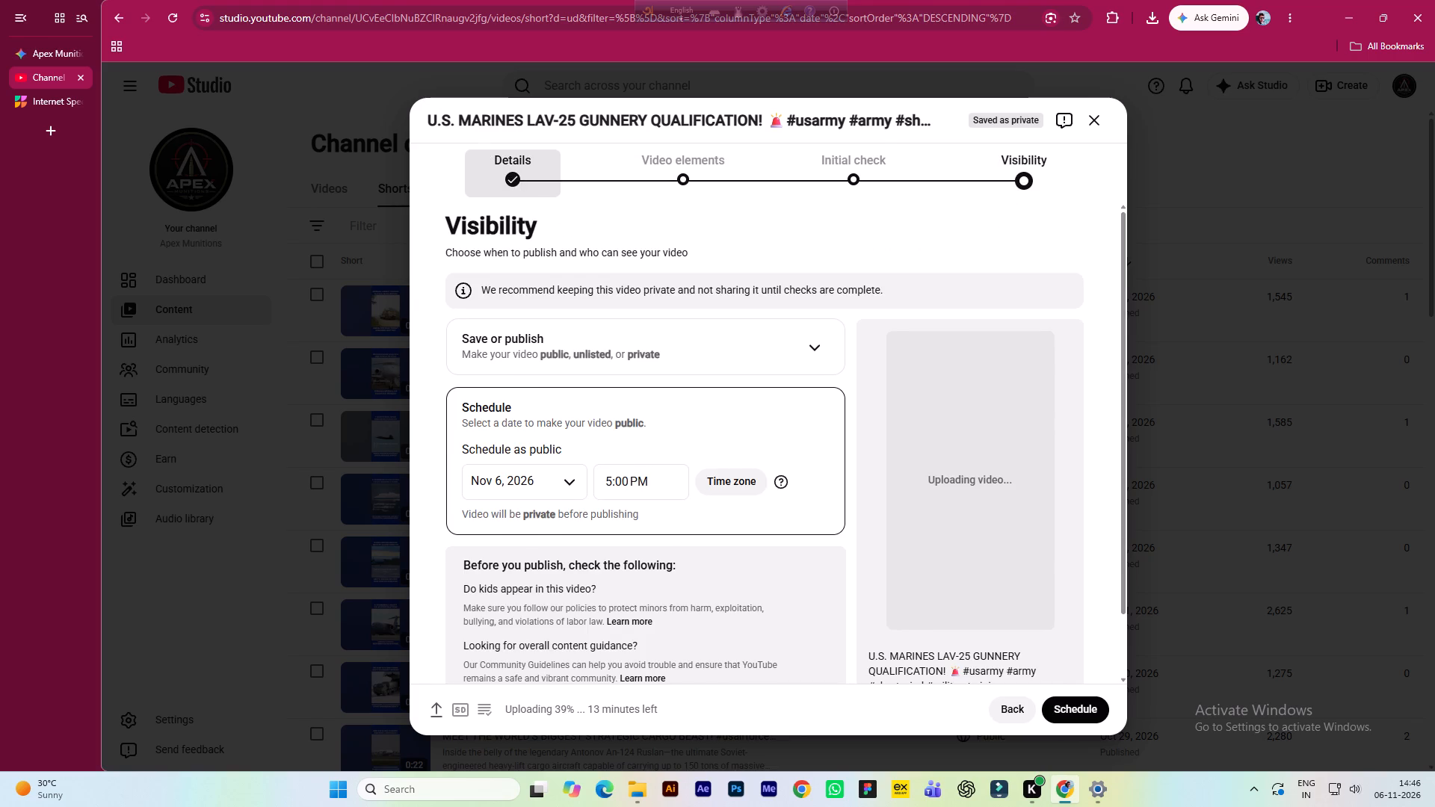
pyautogui.scroll(-3, 735, 597)
pyautogui.scroll(3, 786, 550)
pyautogui.click(1013, 182)
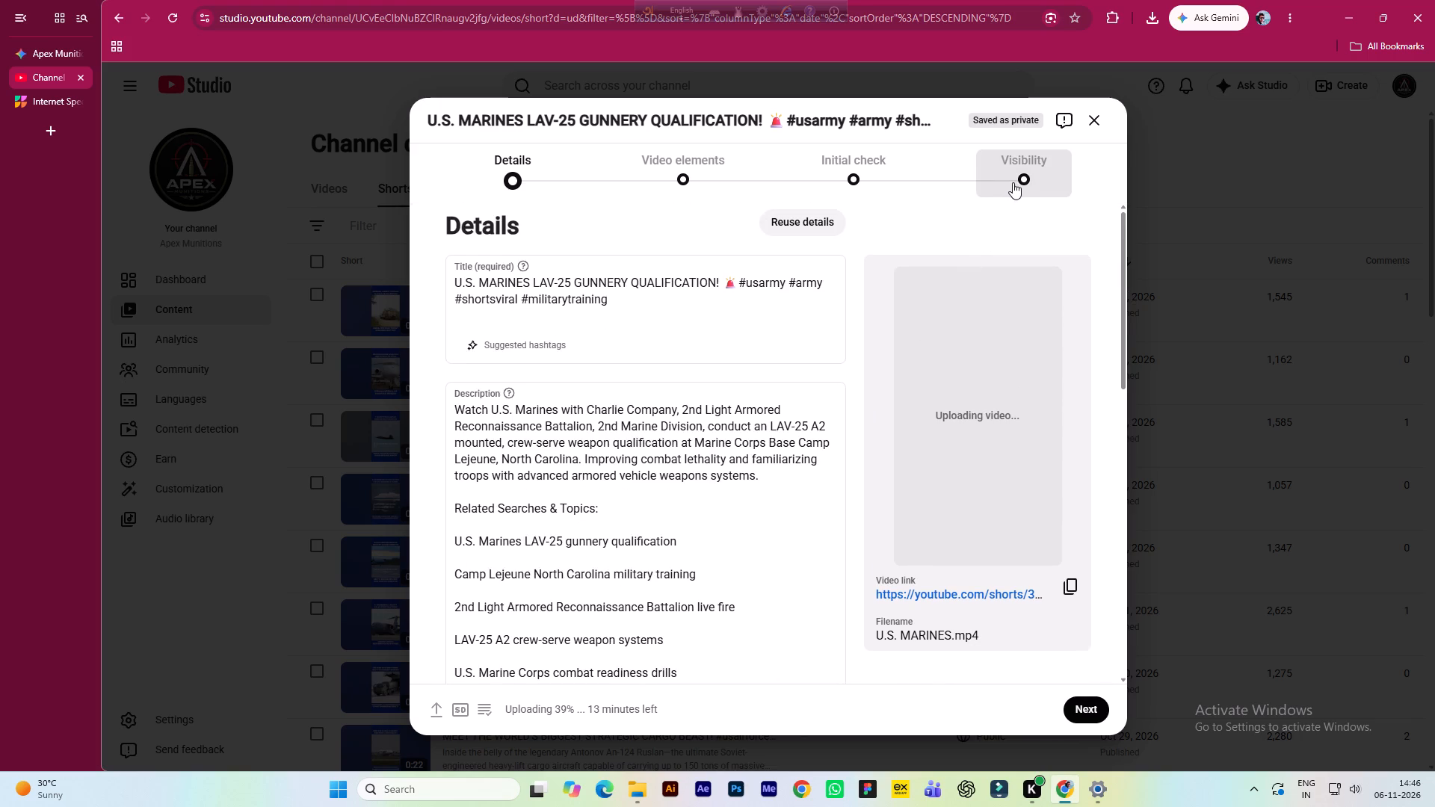
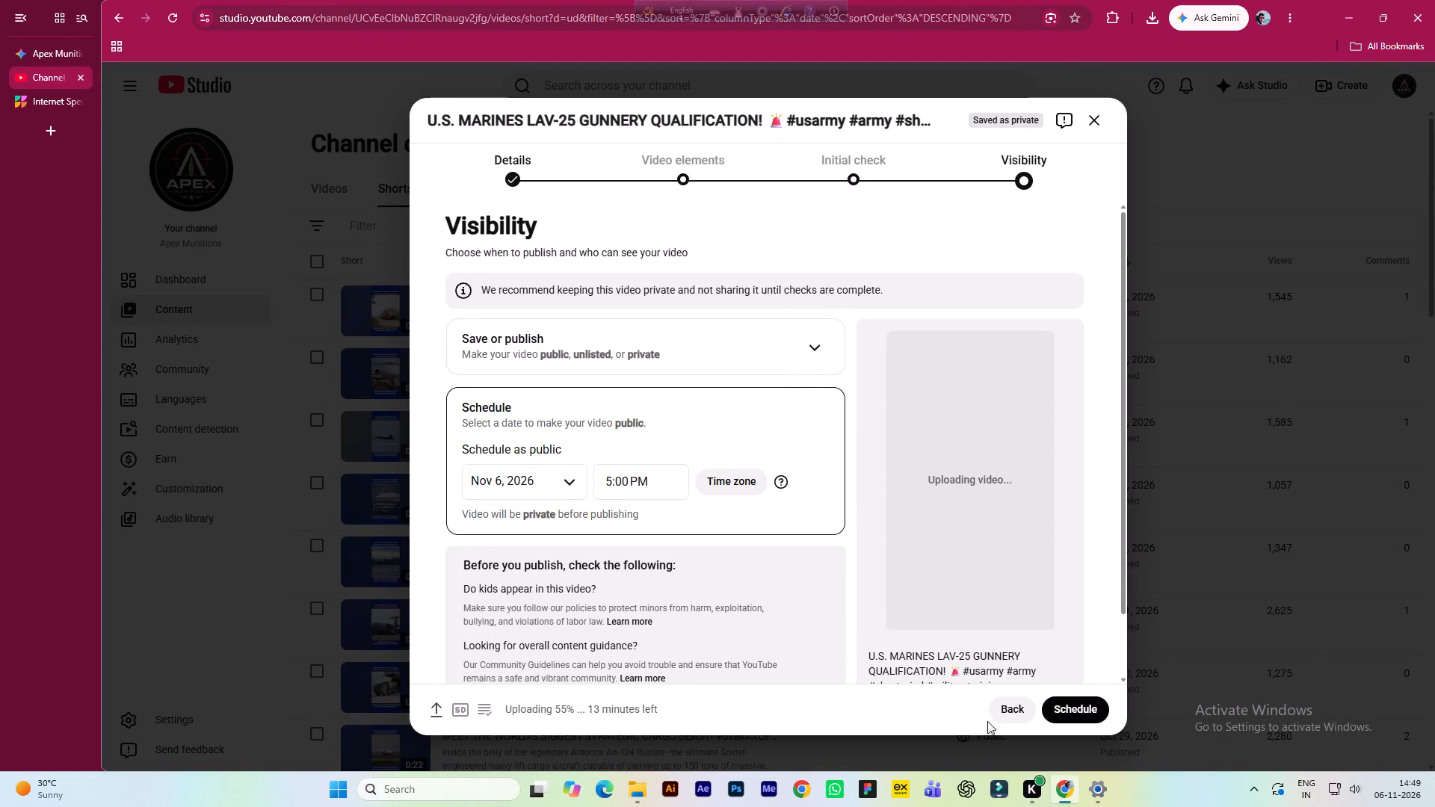
# Replace the internet speed test tab with a new one and open Facebook in it from the saved shortcuts.
pyautogui.click(52, 126)
pyautogui.click(81, 100)
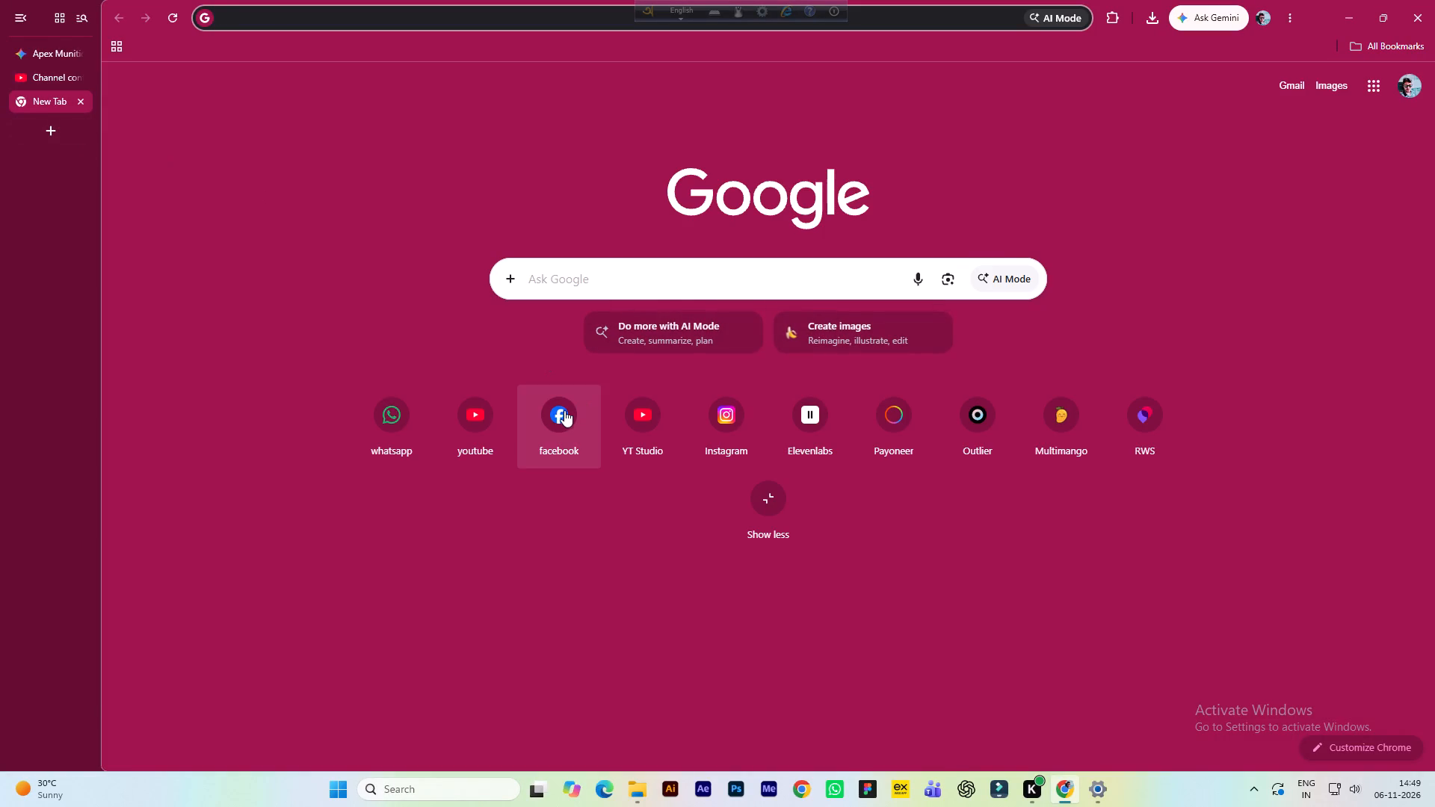
pyautogui.click(557, 412)
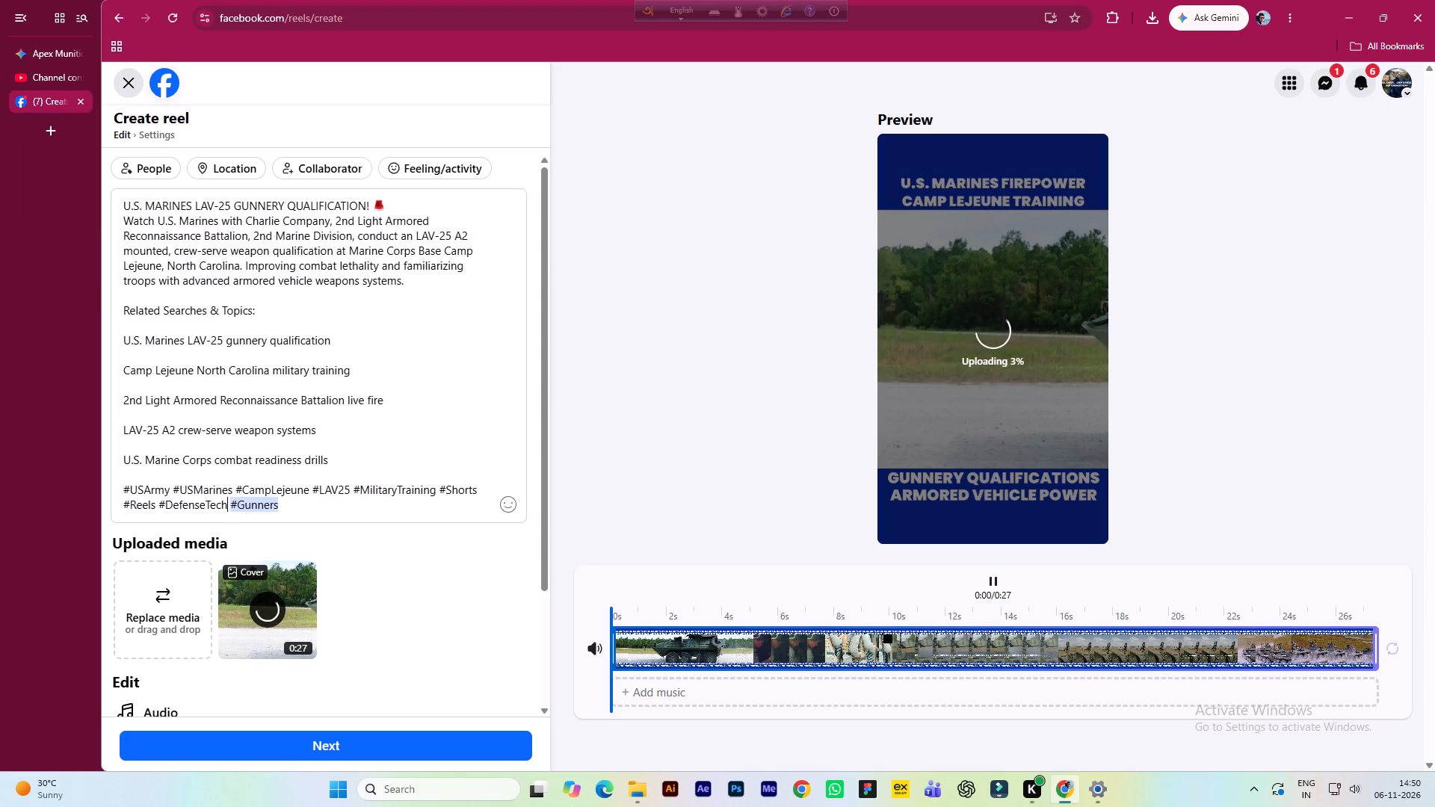
# Replace #DefenseTech with the suggested #DefenseTechnology in the reel description and bring up the hashtag suggestions for #Reels.
pyautogui.click(216, 531)
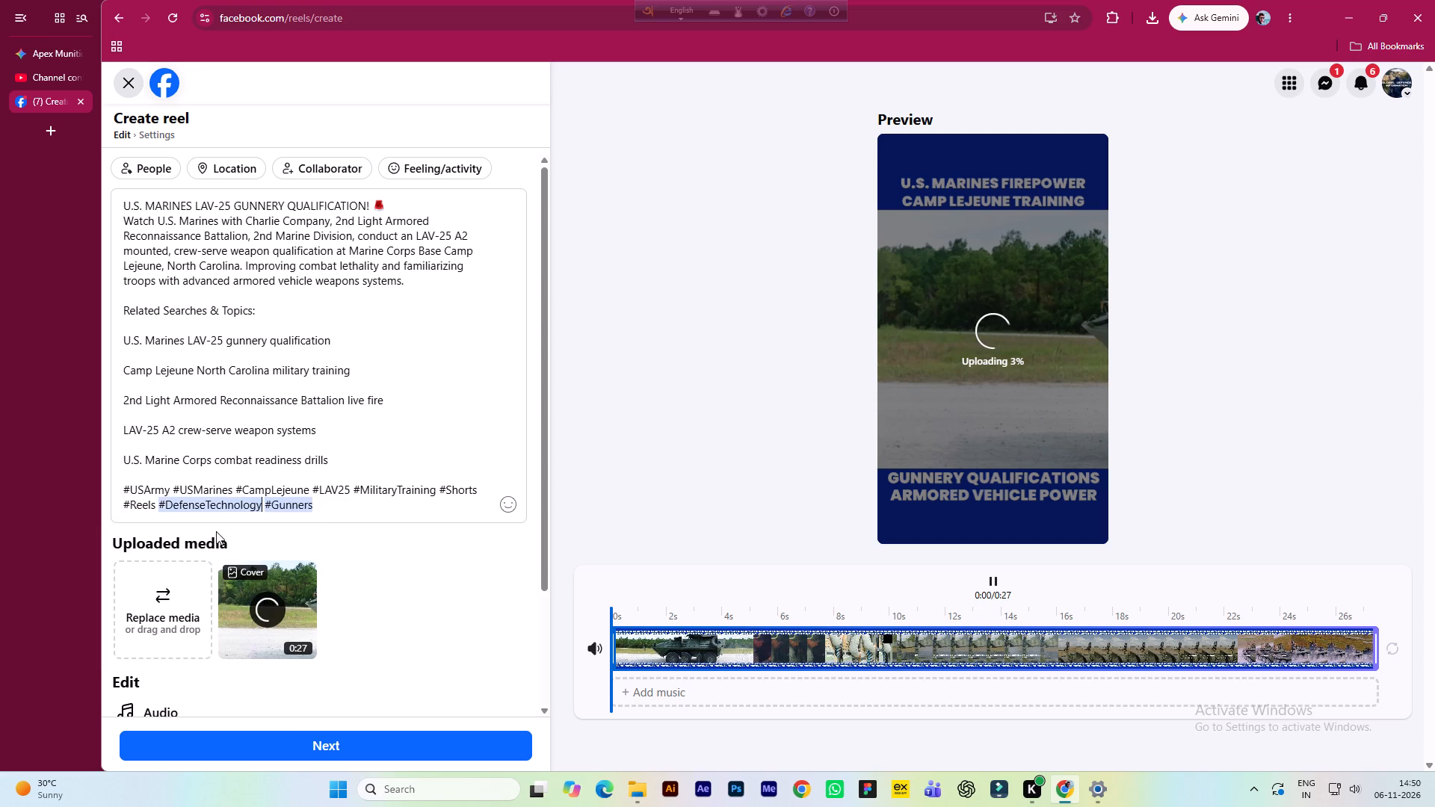
pyautogui.click(153, 510)
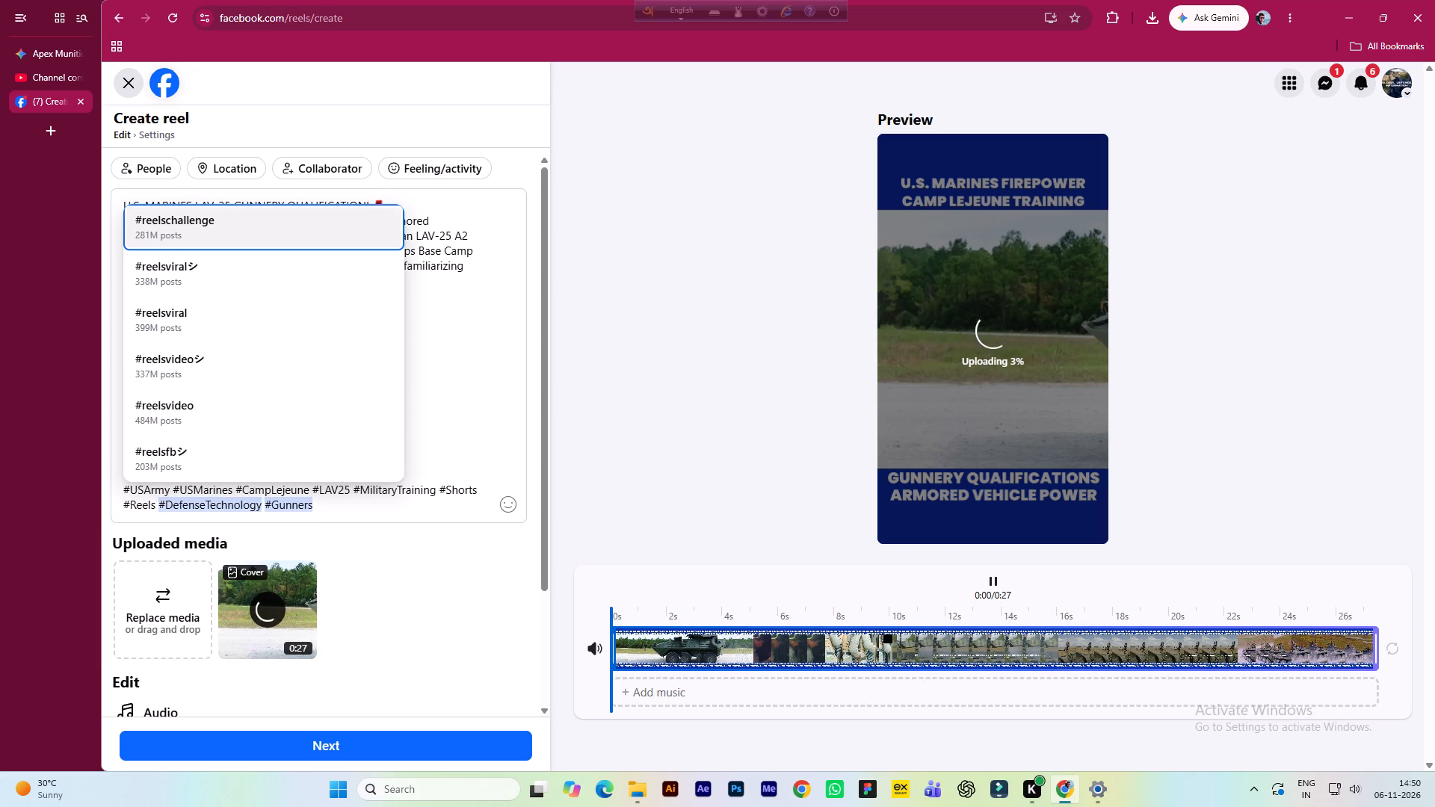
# Convert the reel description's trailing hashtags into the suggested tags #reelsviralシ, #shortsvideos, #militarytraining and #lav25.
pyautogui.click(217, 281)
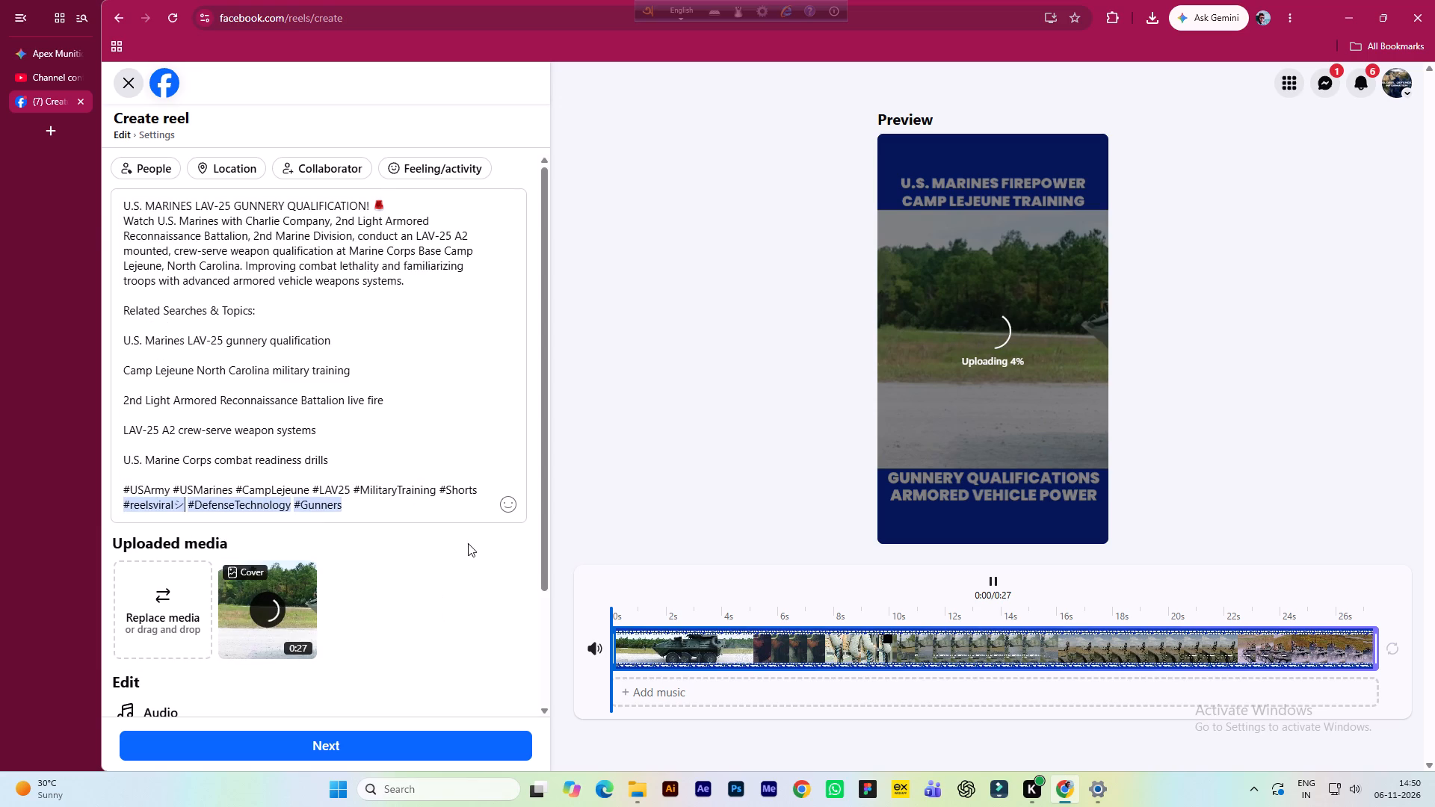
pyautogui.click(476, 495)
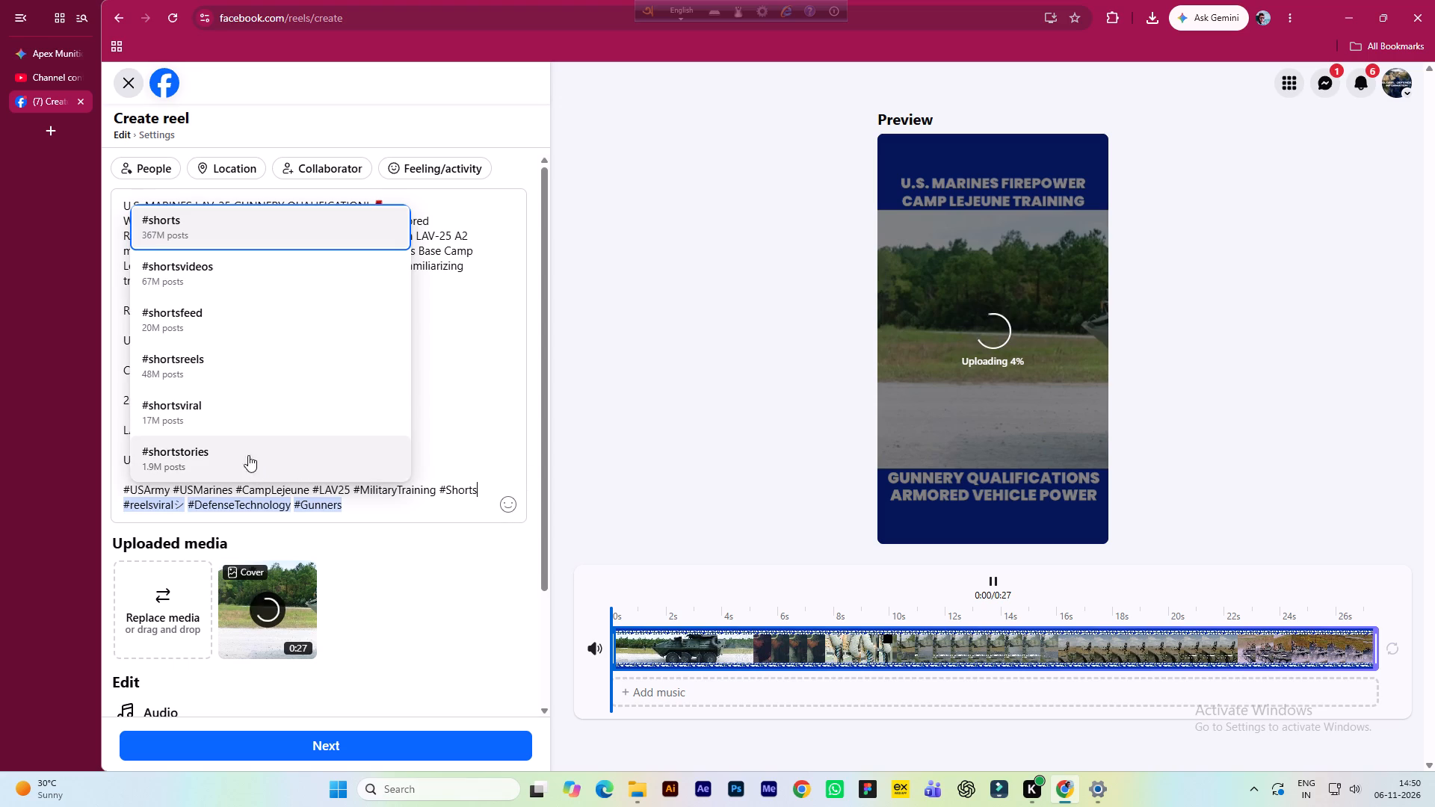
pyautogui.click(215, 269)
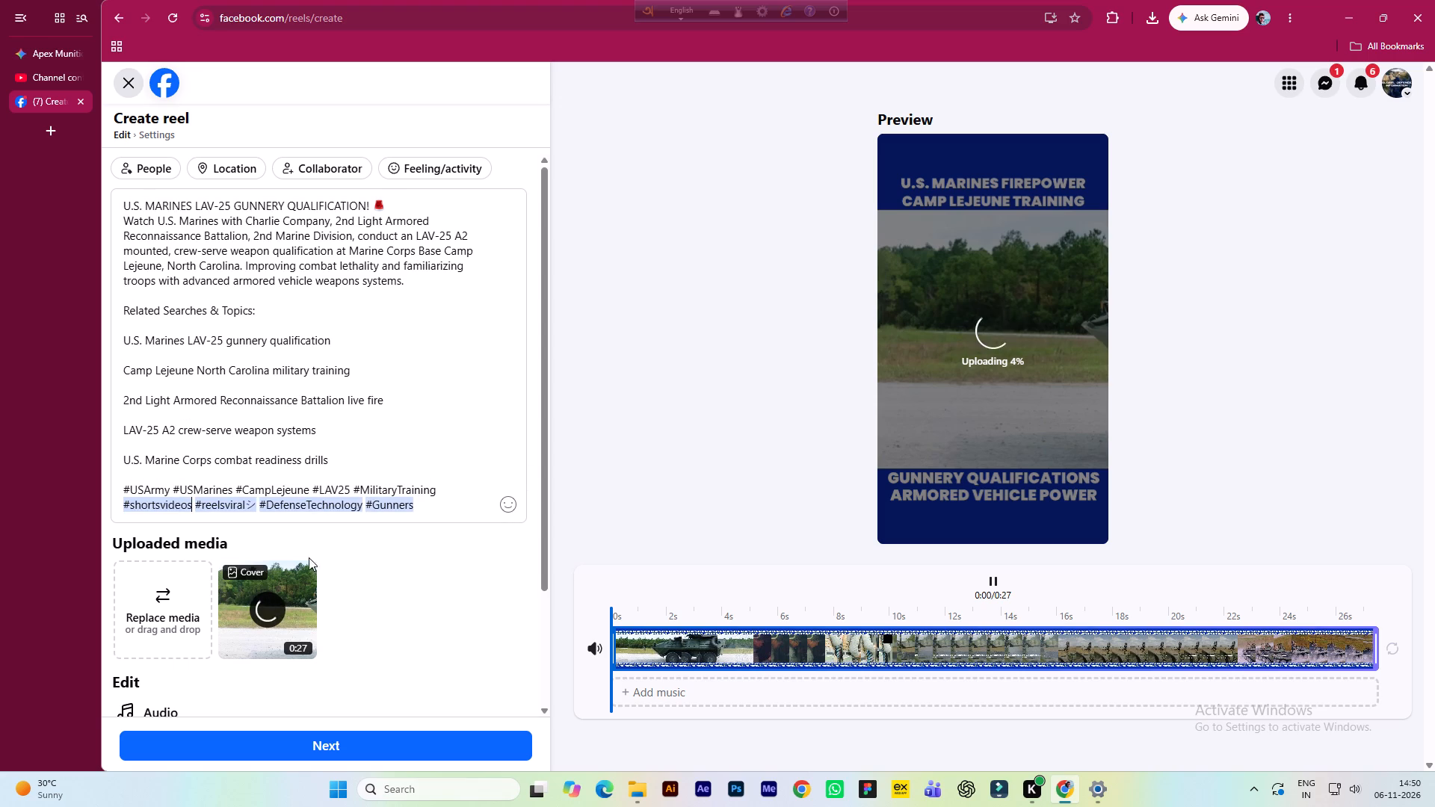
pyautogui.click(436, 495)
pyautogui.click(294, 522)
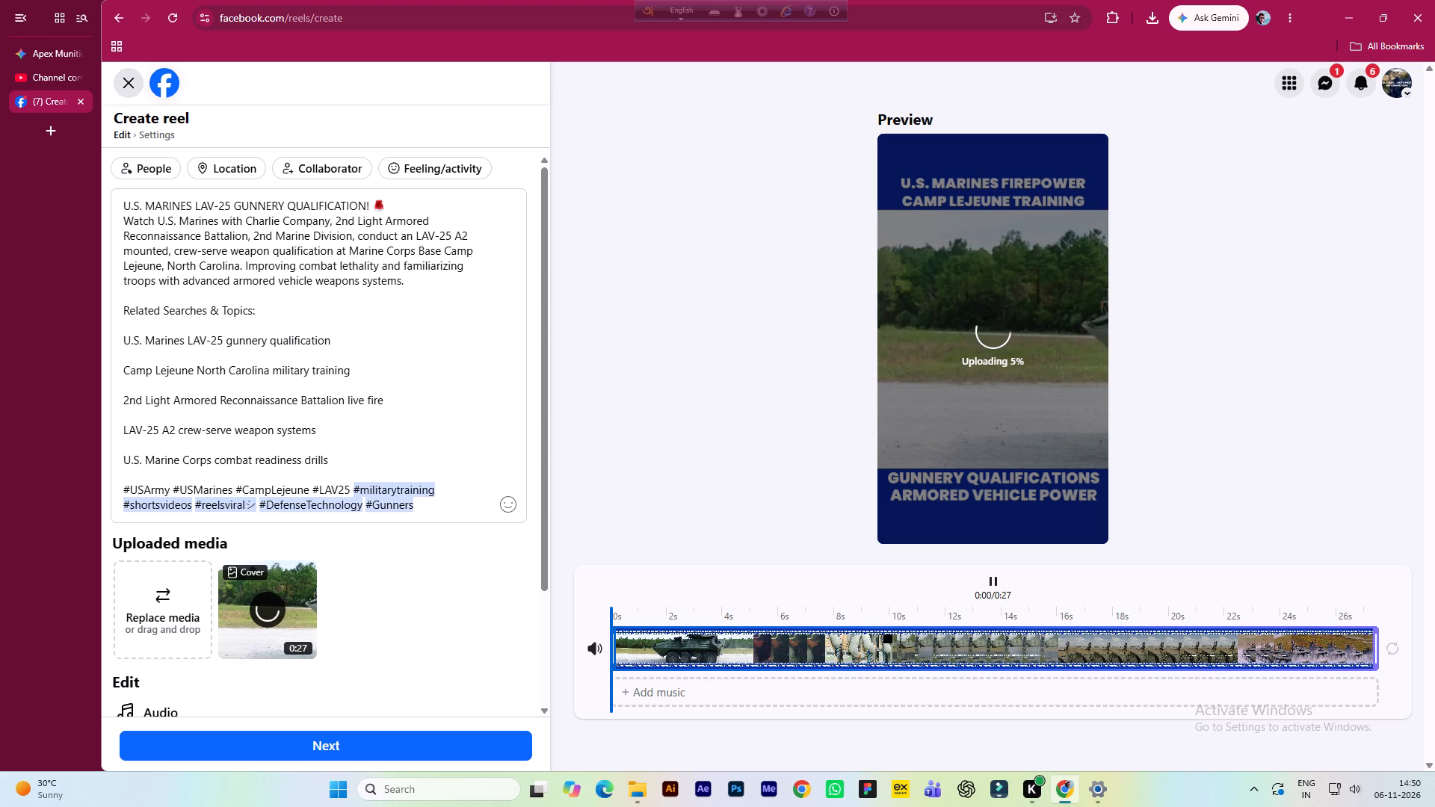
pyautogui.click(351, 491)
pyautogui.click(289, 510)
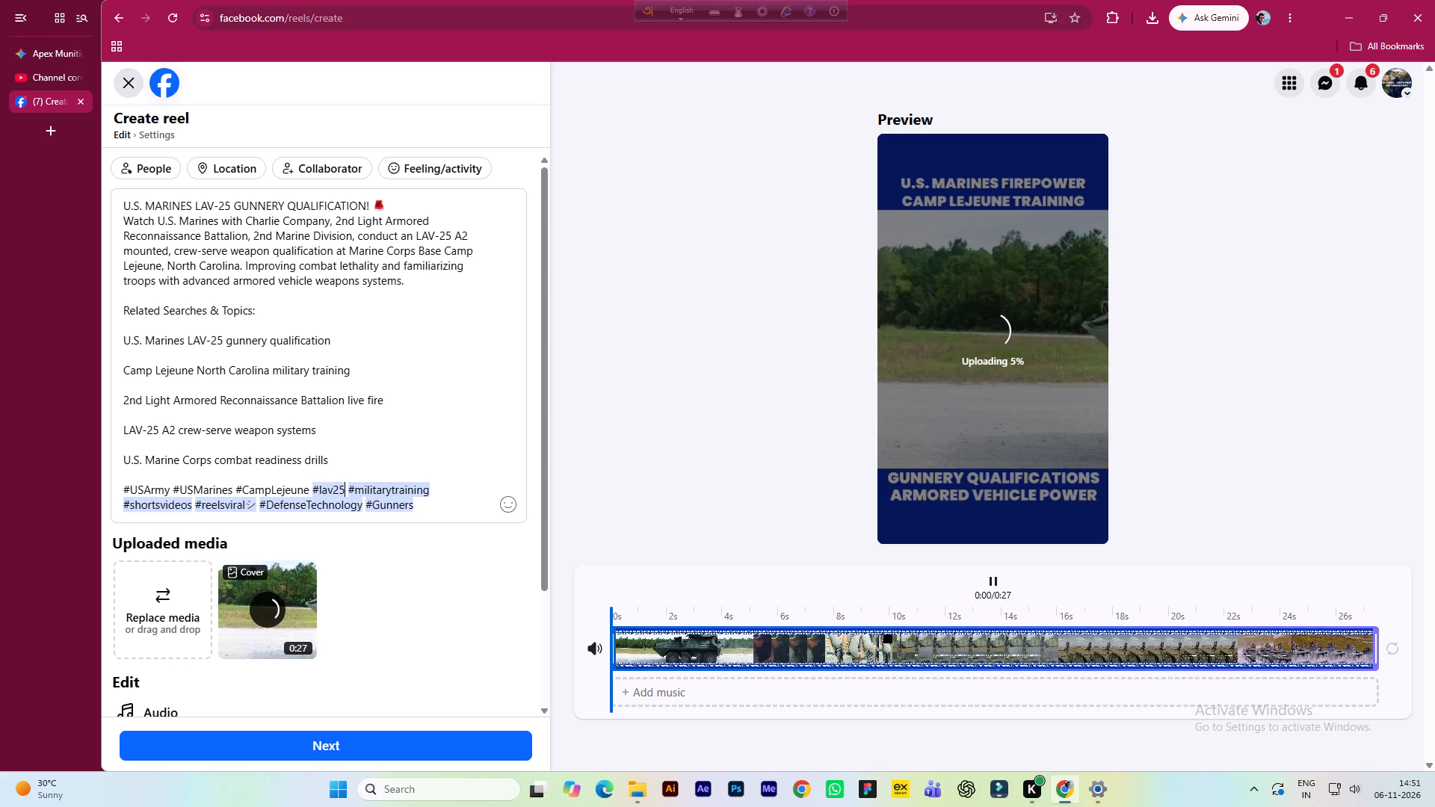
# Replace the first three hashtags of the reel description with the suggested tags #USArmyReserve, #USMarines and #camplejeunenc.
pyautogui.doubleClick(311, 493)
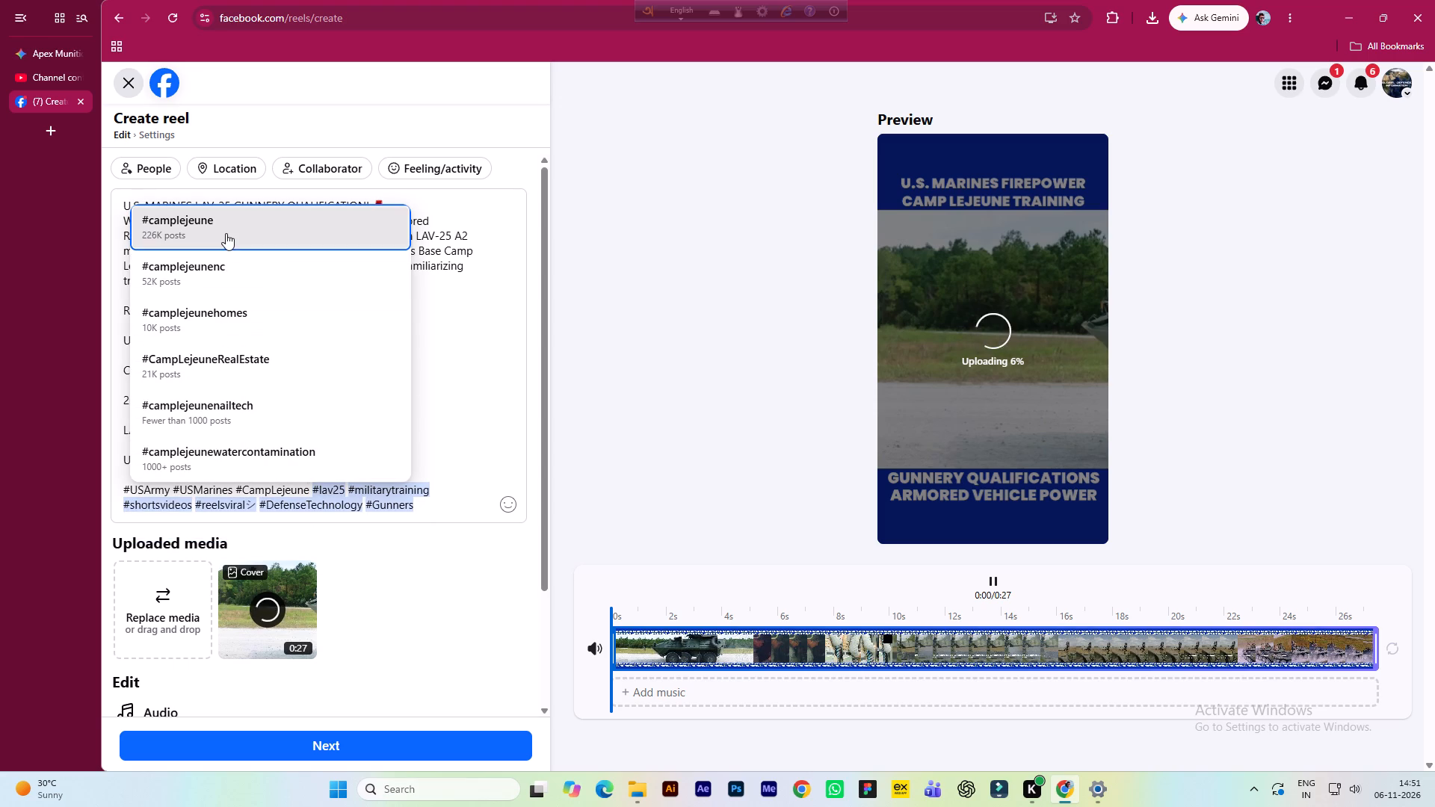
pyautogui.click(217, 273)
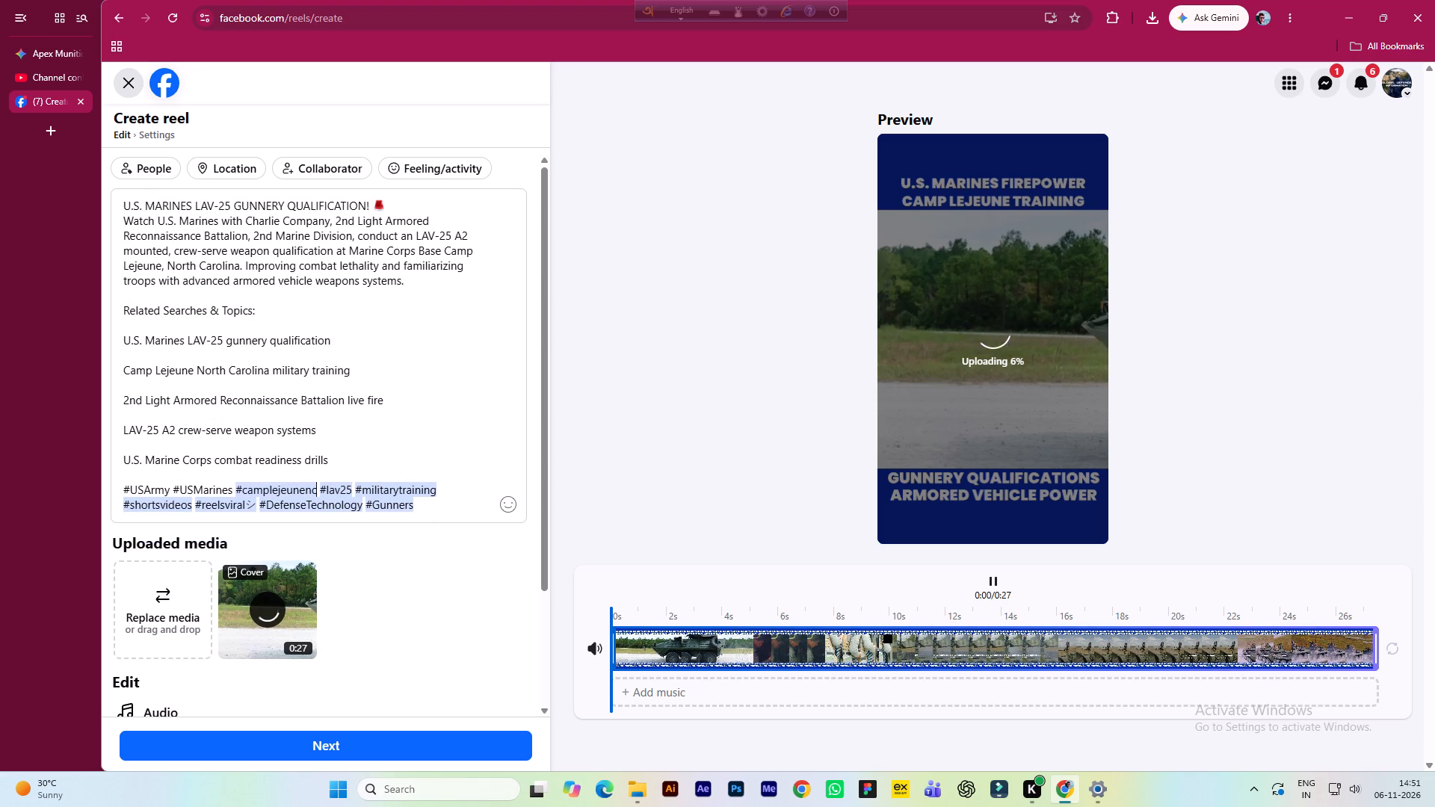
pyautogui.click(229, 492)
pyautogui.press('Right')
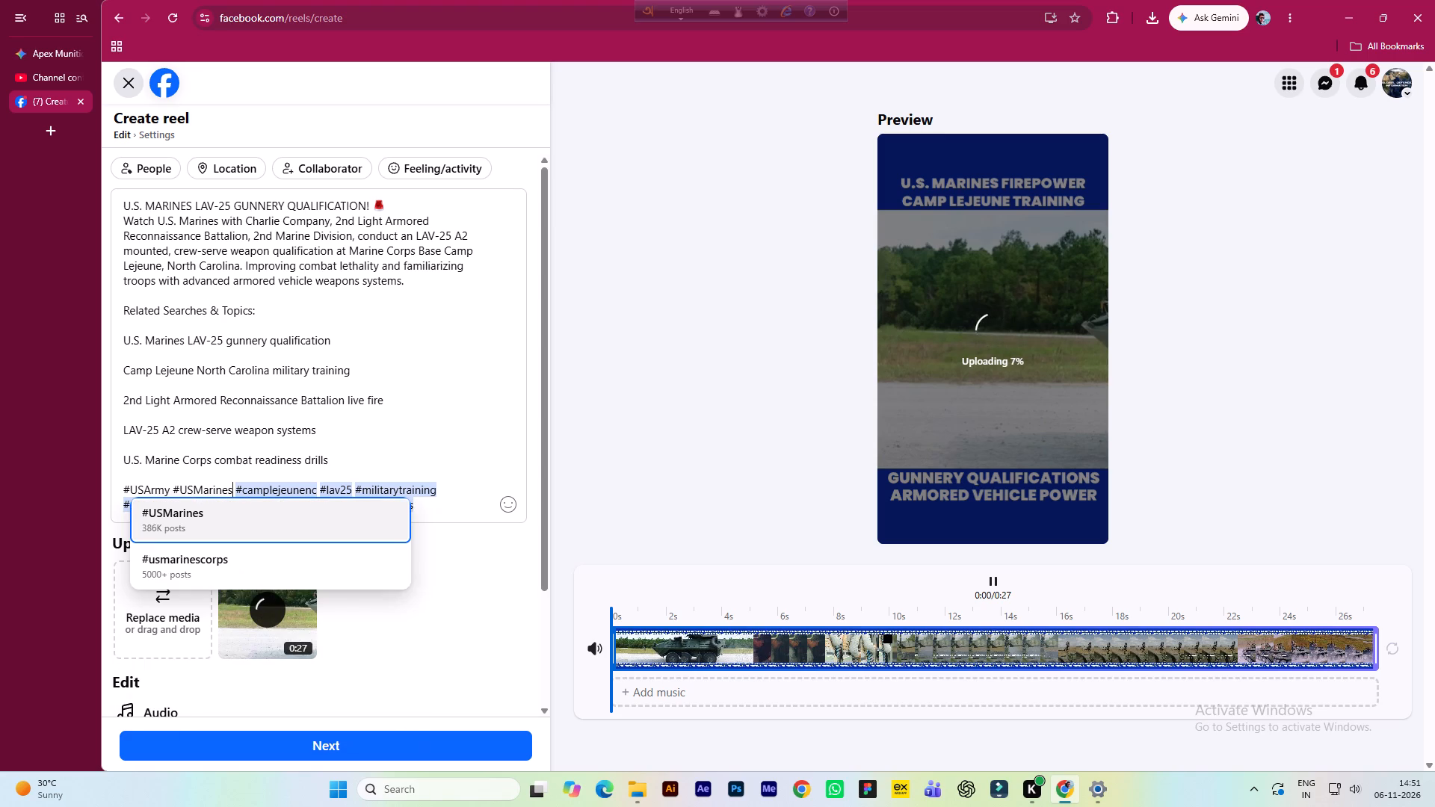
pyautogui.click(207, 519)
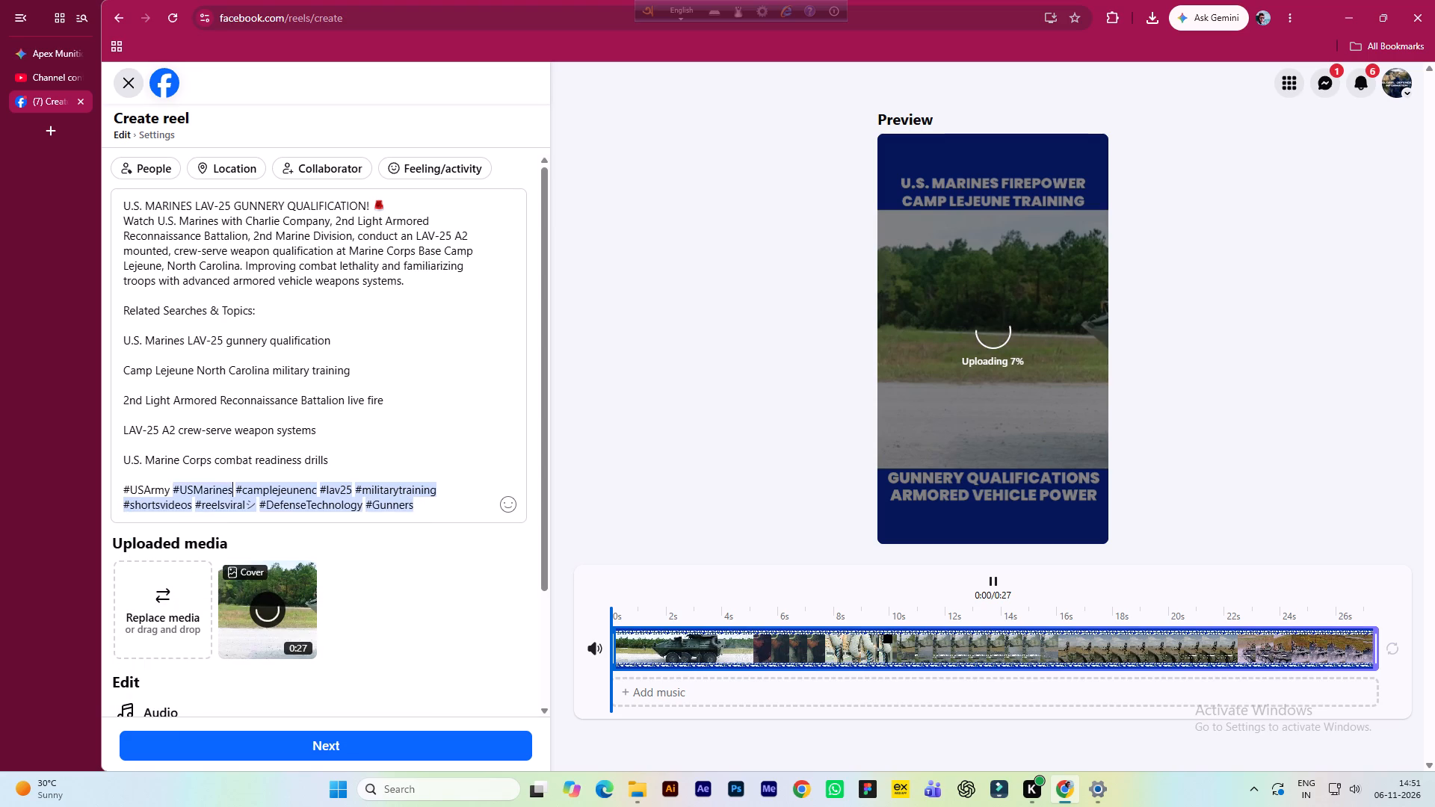
pyautogui.click(167, 489)
pyautogui.press('BackSpace')
pyautogui.press('y')
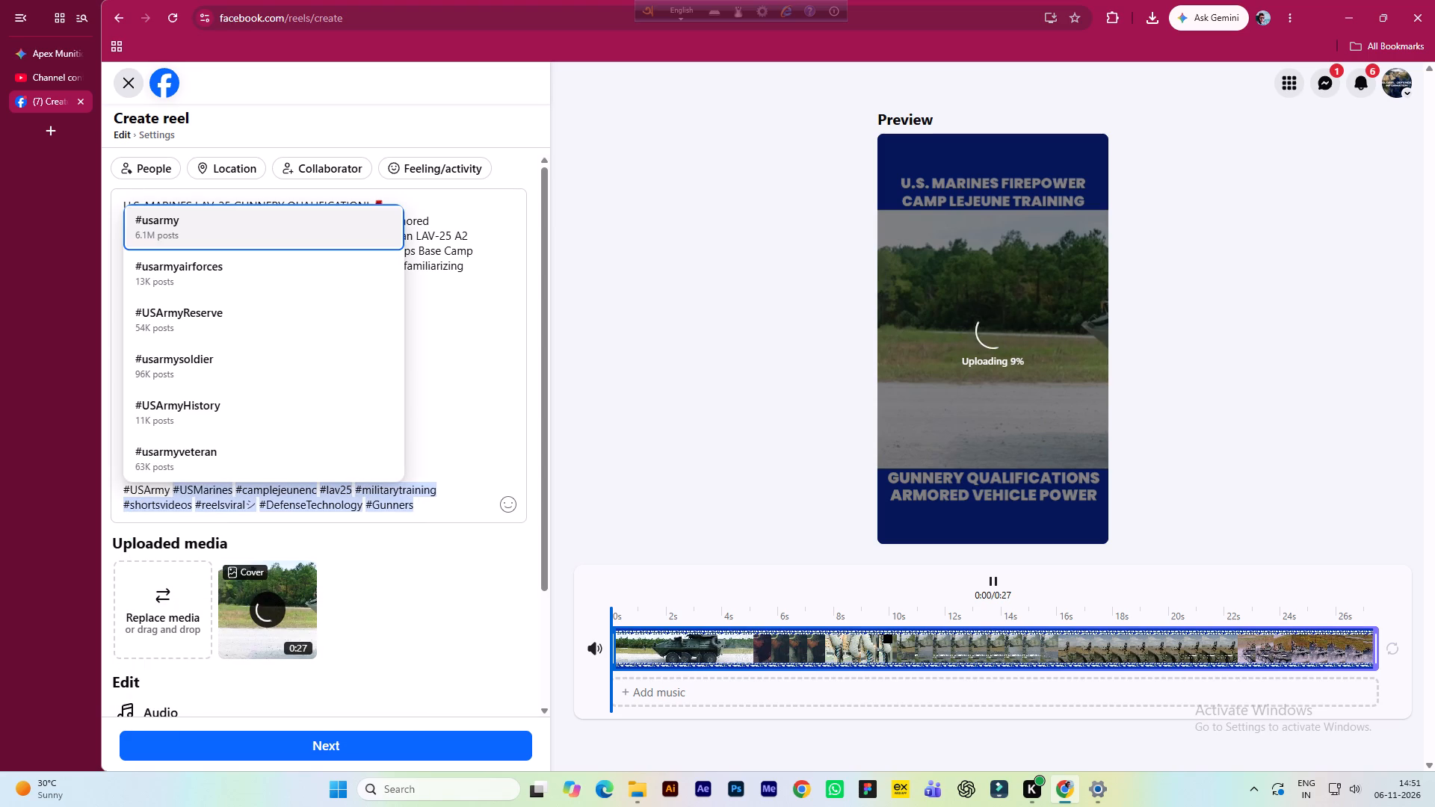
pyautogui.click(195, 316)
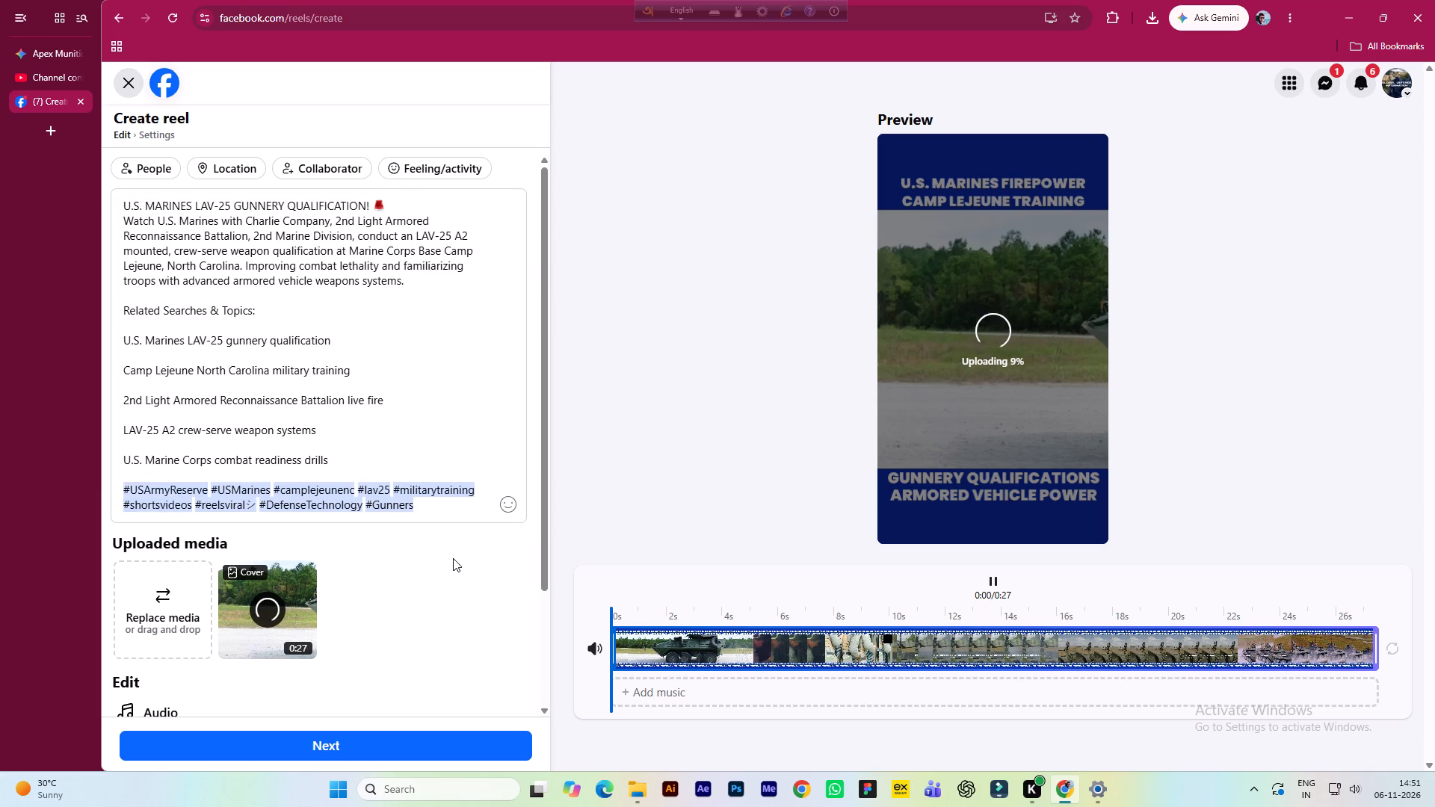
# Set the reel's cover thumbnail to the frame of the armored vehicle on the road at about 0:21 and save it.
pyautogui.scroll(-2, 452, 587)
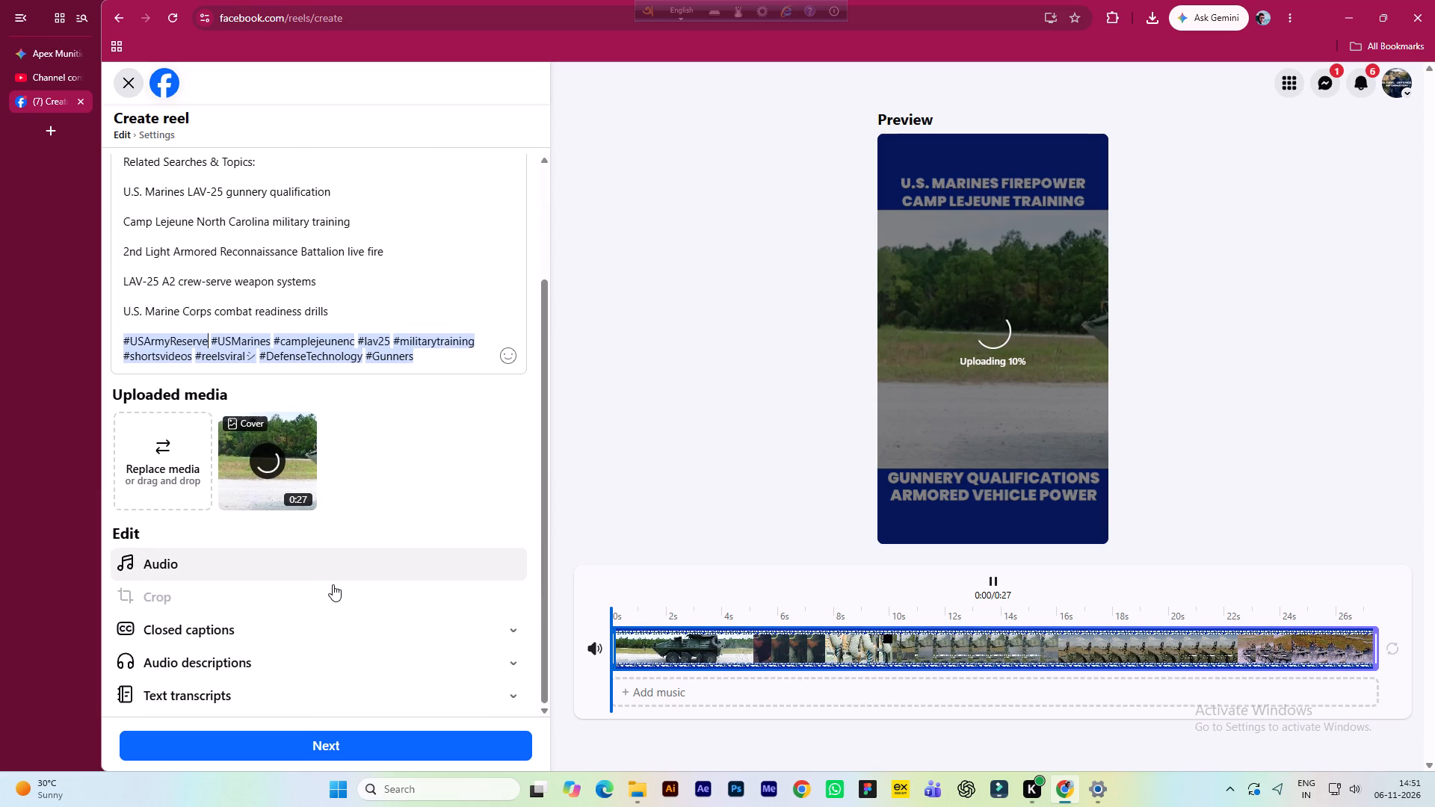
pyautogui.click(240, 420)
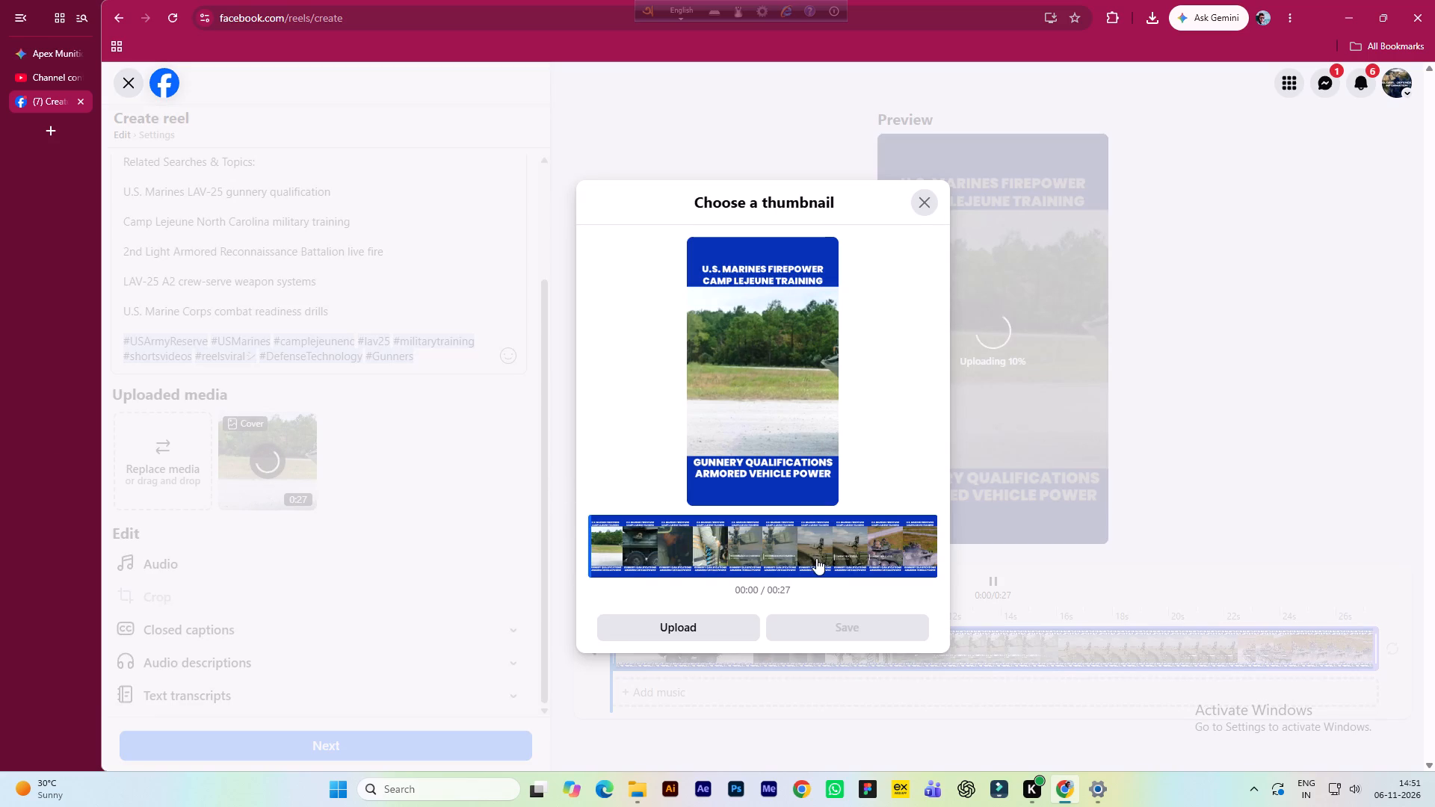
pyautogui.moveTo(816, 558); pyautogui.dragTo(846, 560)
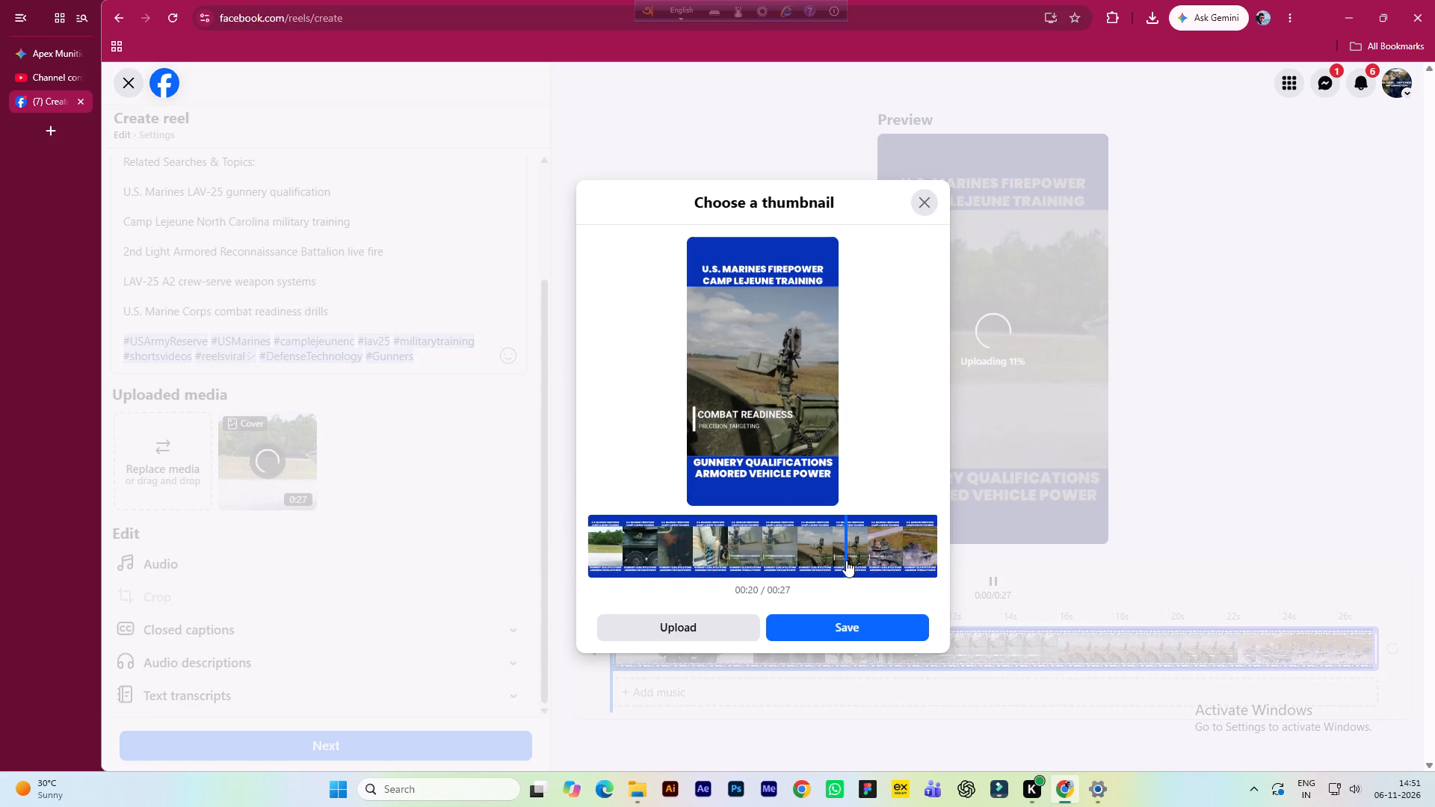
pyautogui.moveTo(846, 560); pyautogui.dragTo(864, 567)
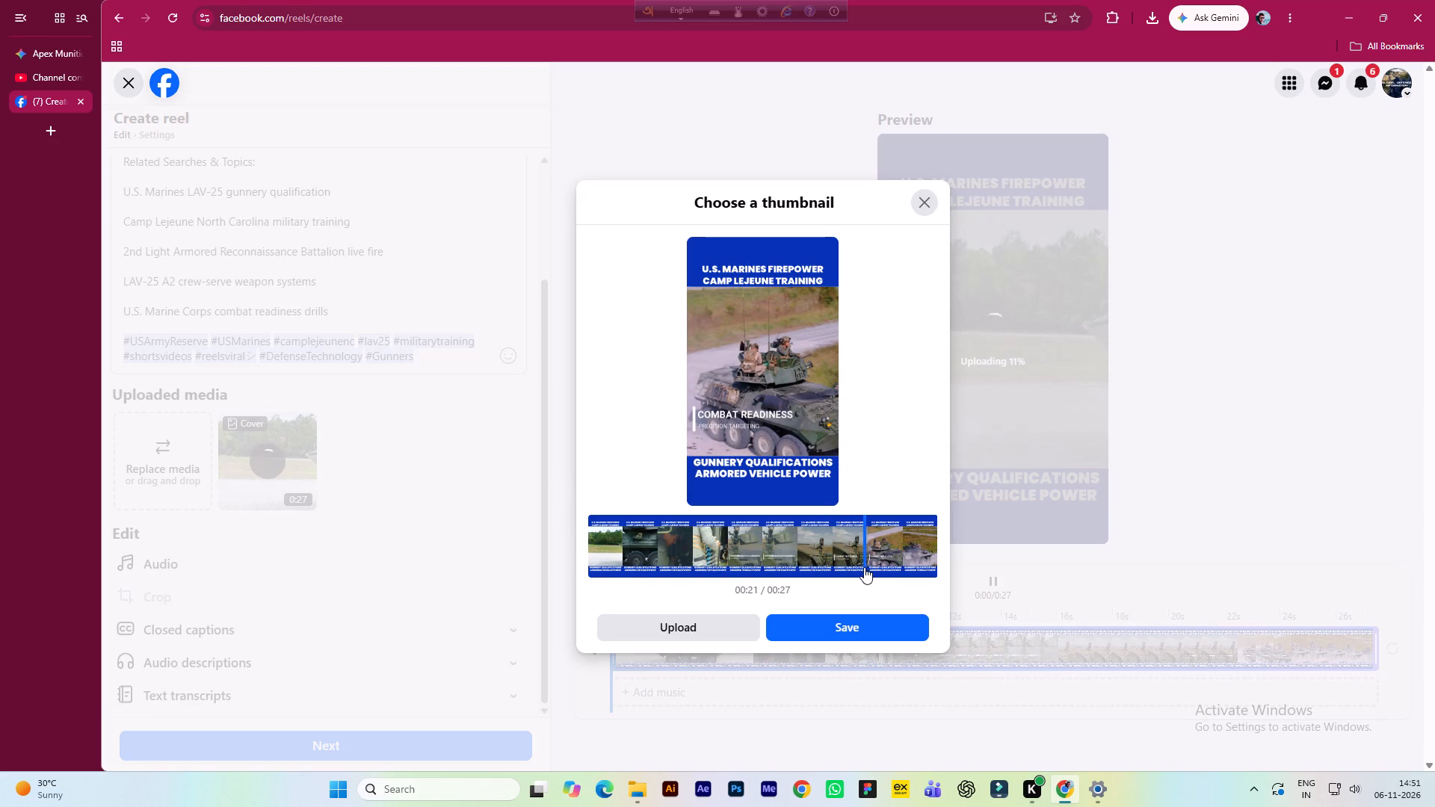
pyautogui.moveTo(864, 567); pyautogui.dragTo(855, 570)
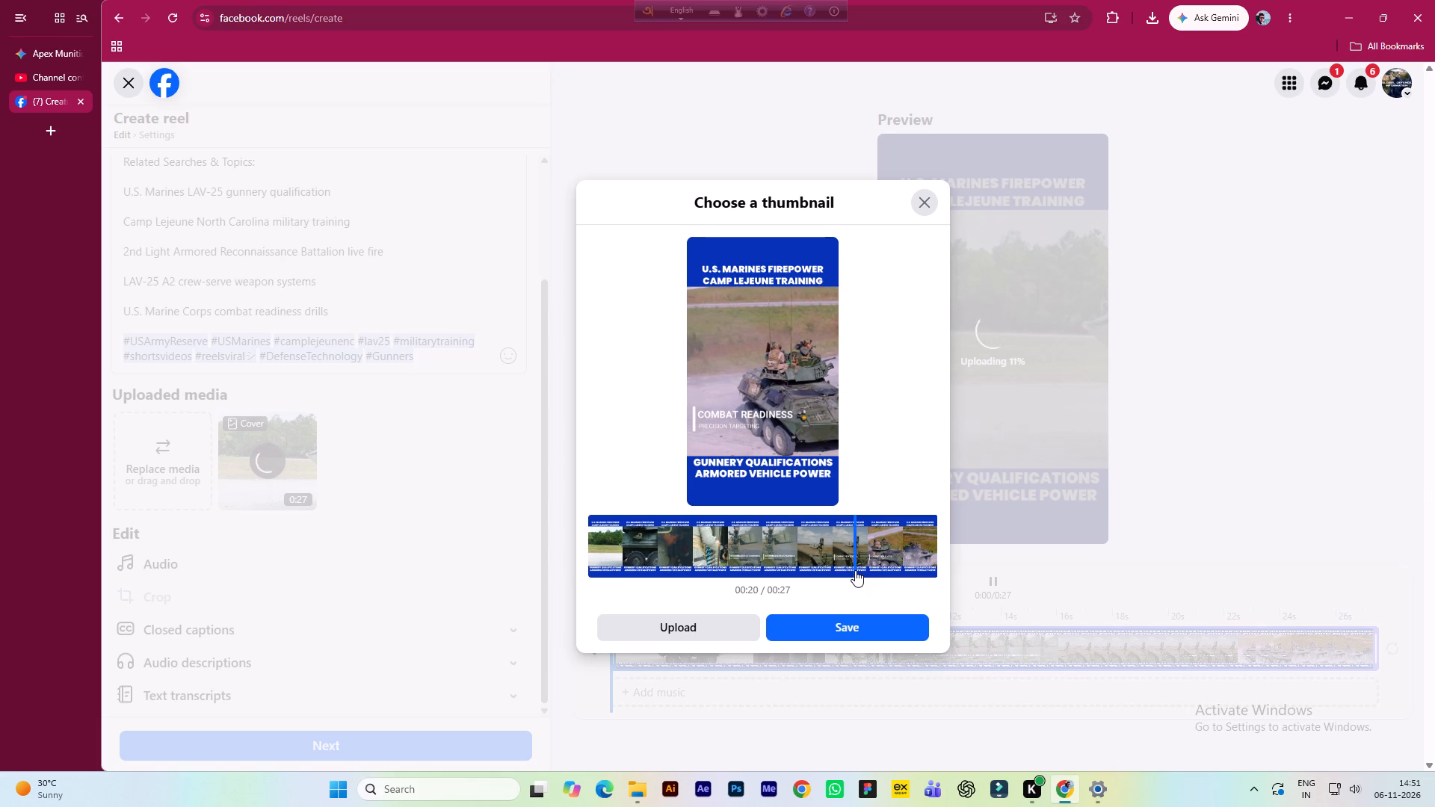
pyautogui.moveTo(855, 570); pyautogui.dragTo(860, 572)
pyautogui.click(842, 625)
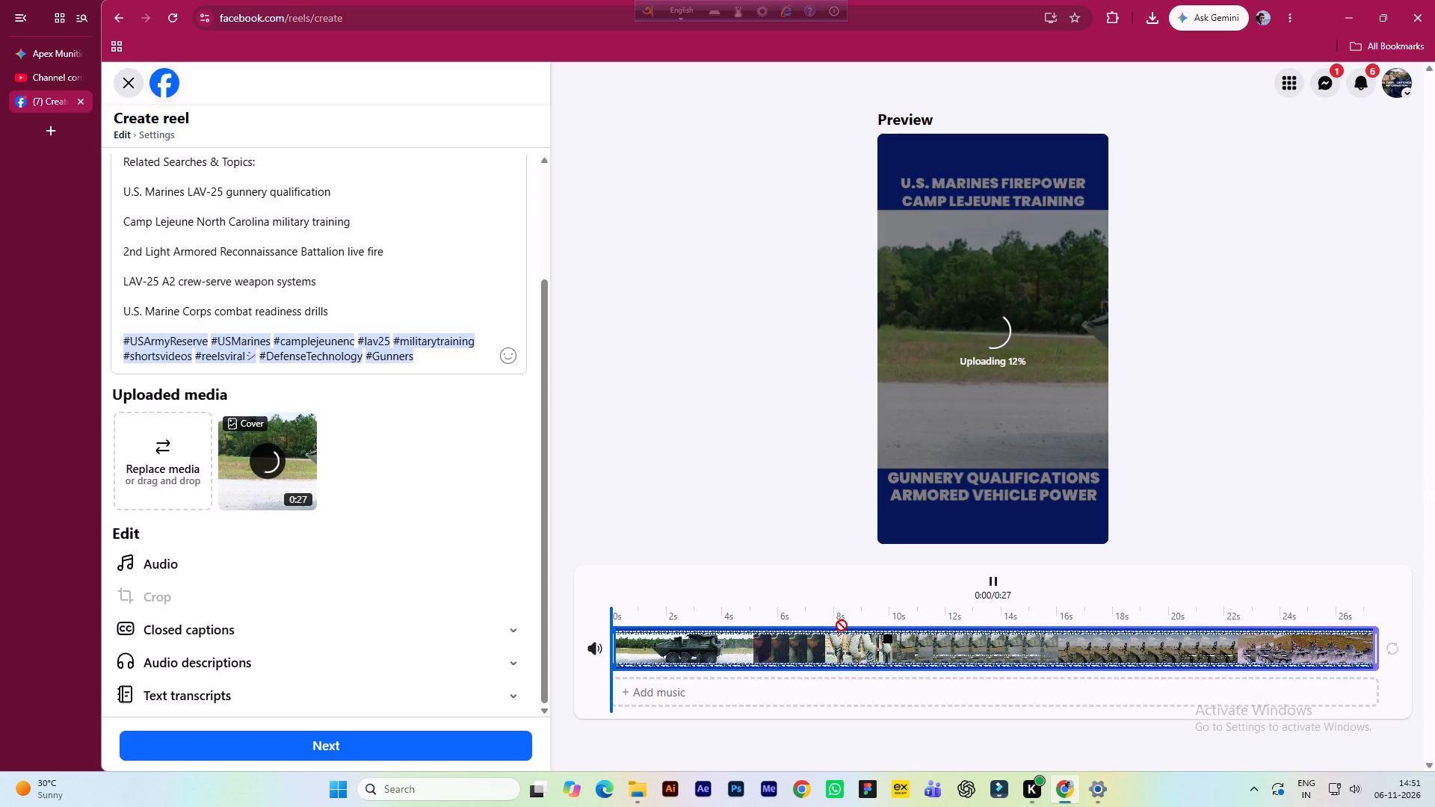
# Switch to the YouTube Studio upload to check its upload progress.
pyautogui.click(36, 80)
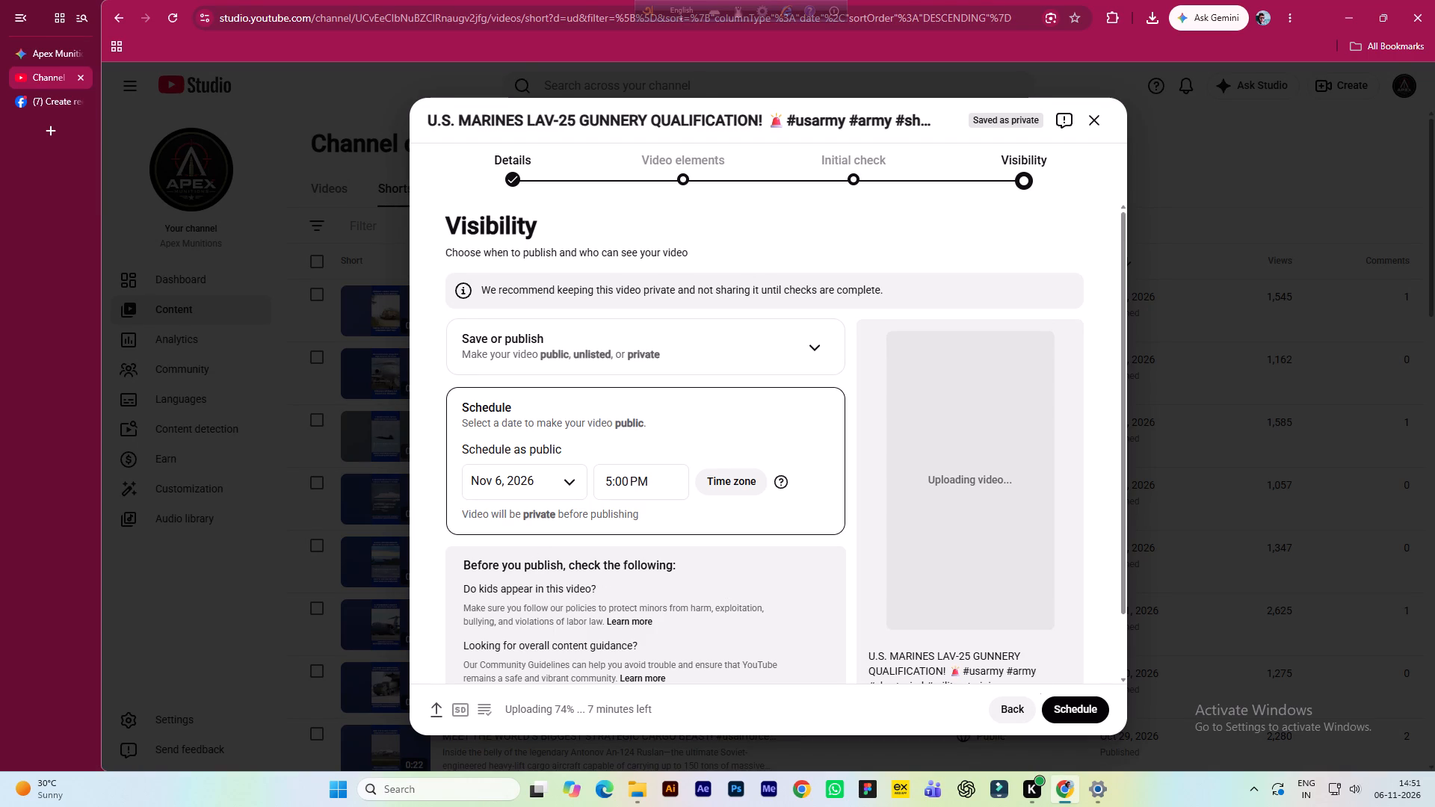
# Schedule the LAV-25 gunnery Short for Nov 6, 2026 at 5:00 PM and return to the channel's Shorts list.
pyautogui.click(1067, 715)
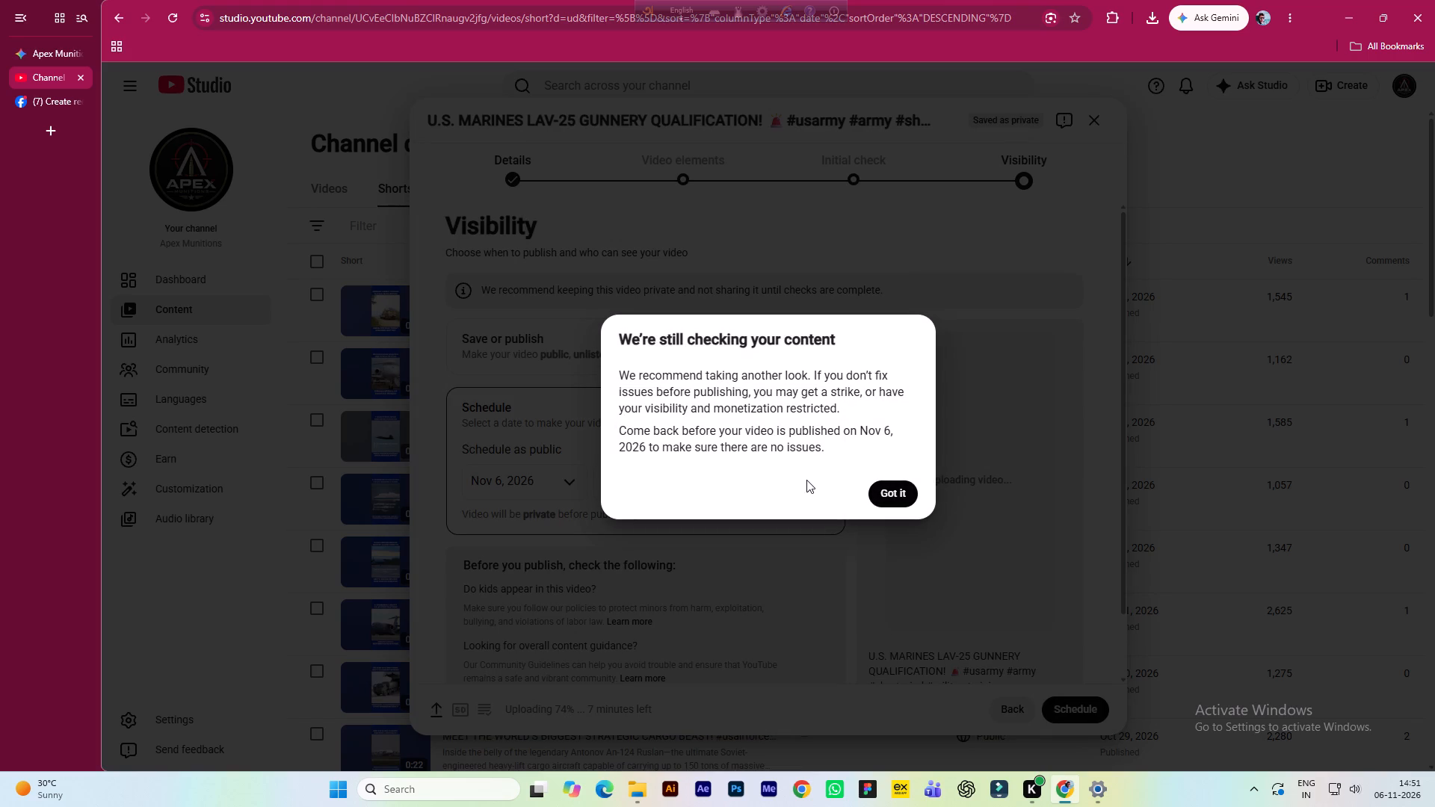
pyautogui.click(895, 491)
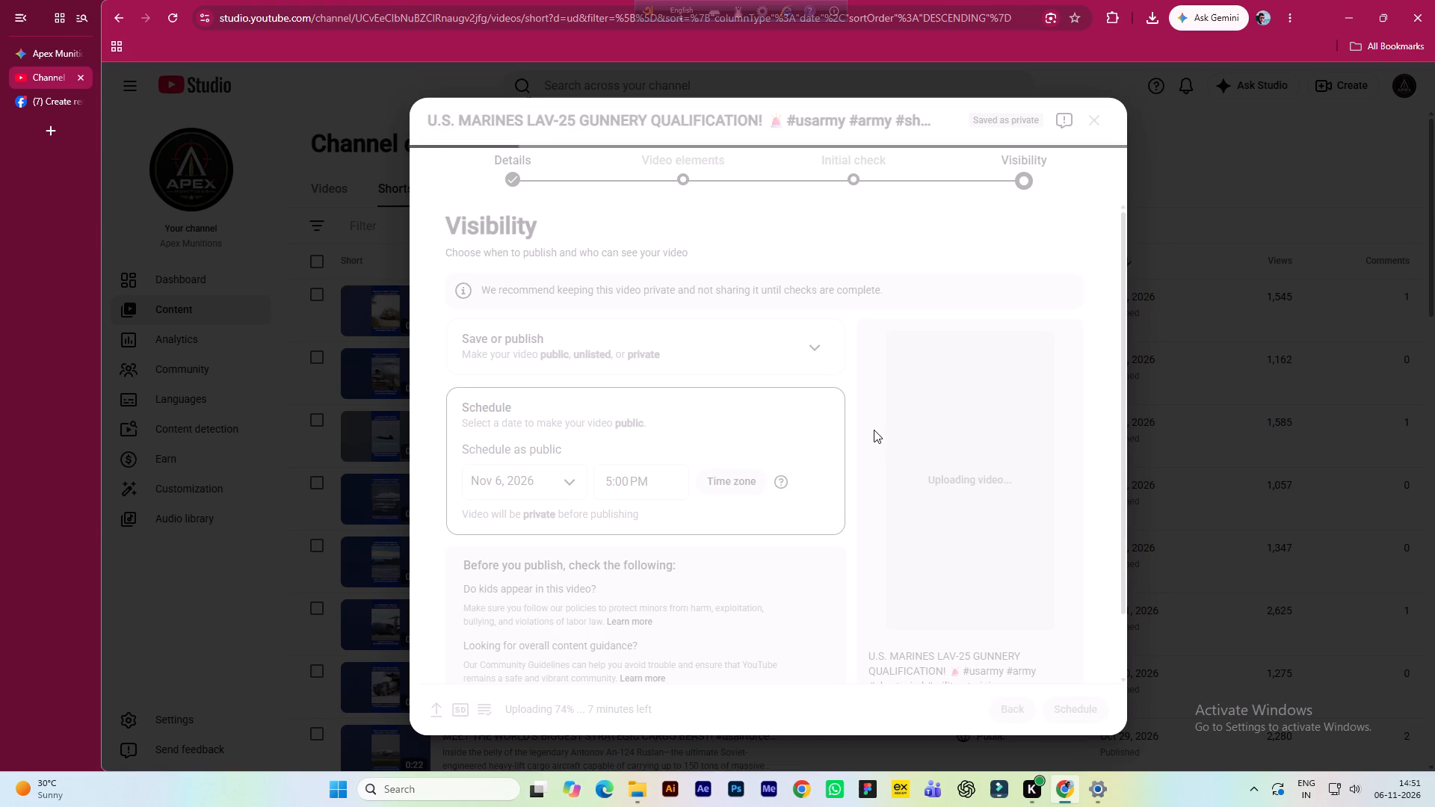
pyautogui.click(918, 518)
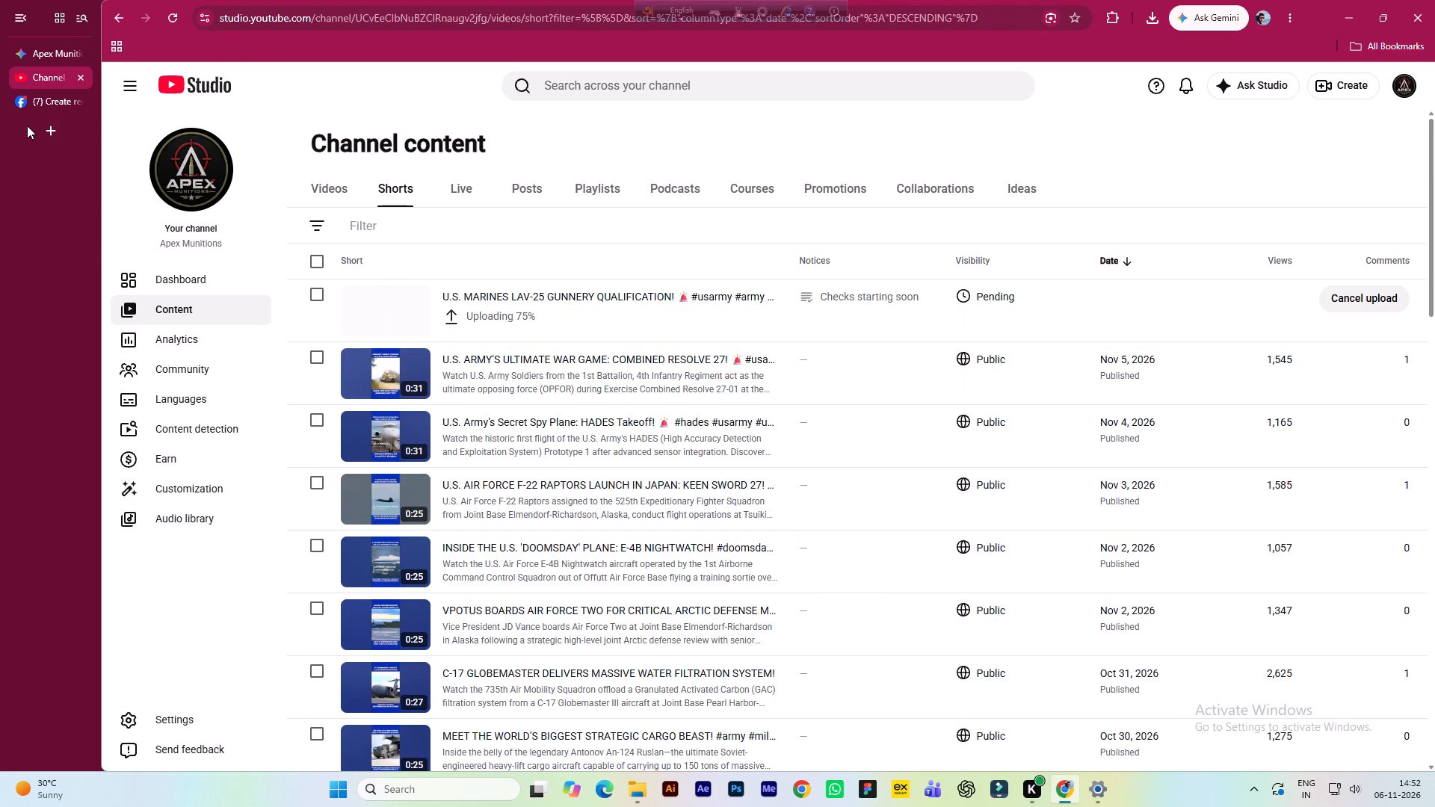
# Check the upload progress of the Facebook reel, and return to YouTube Studio to check the Short's upload.
pyautogui.click(29, 105)
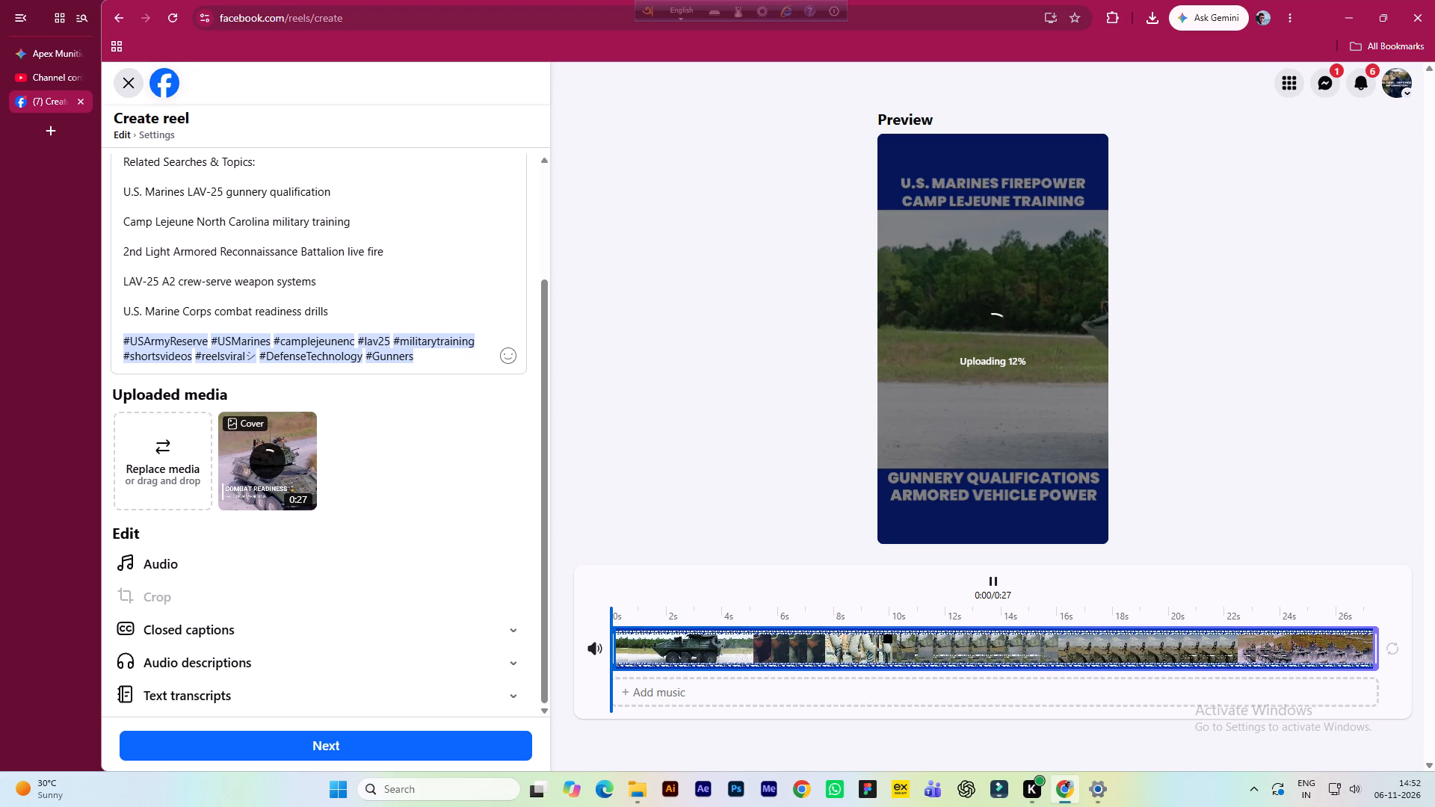
pyautogui.click(37, 81)
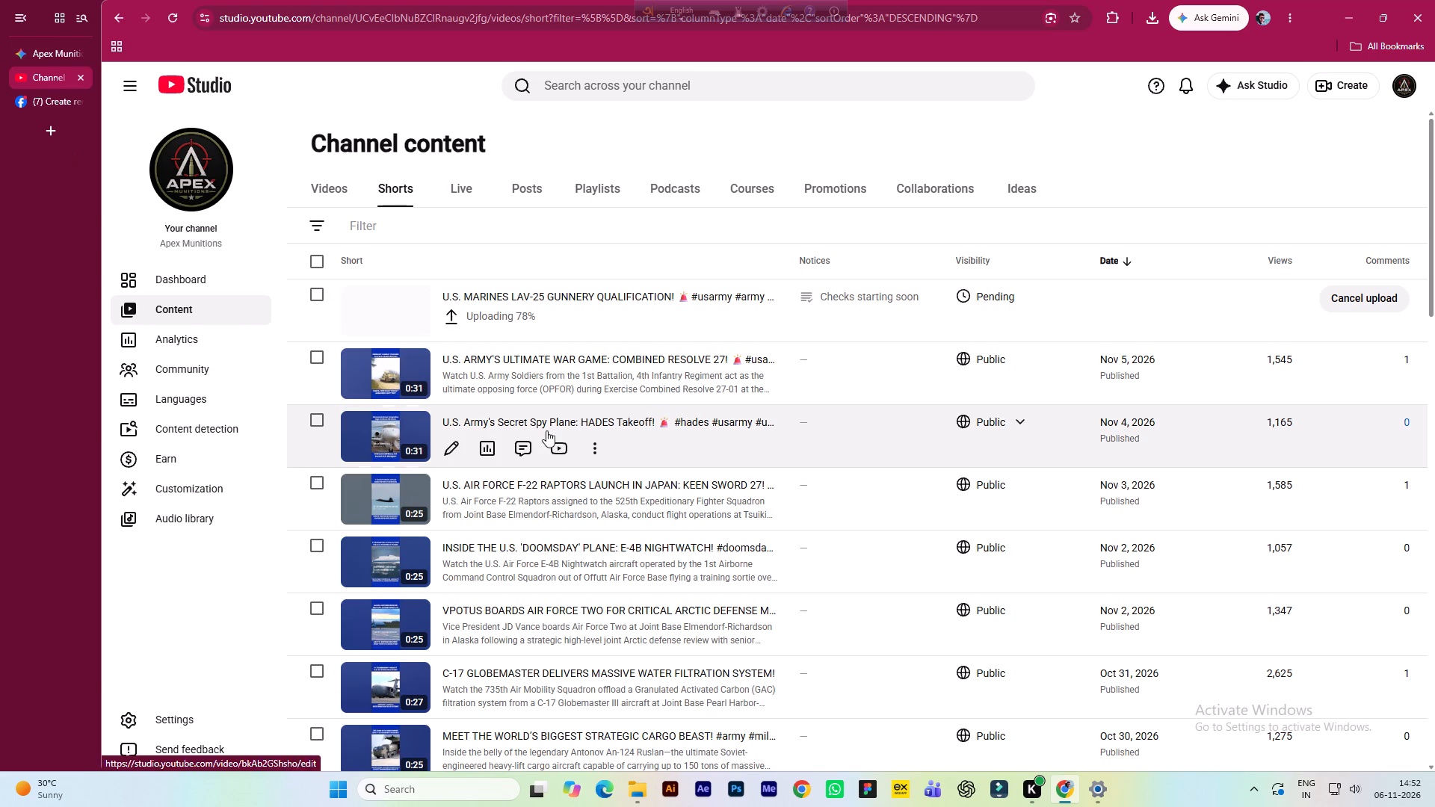